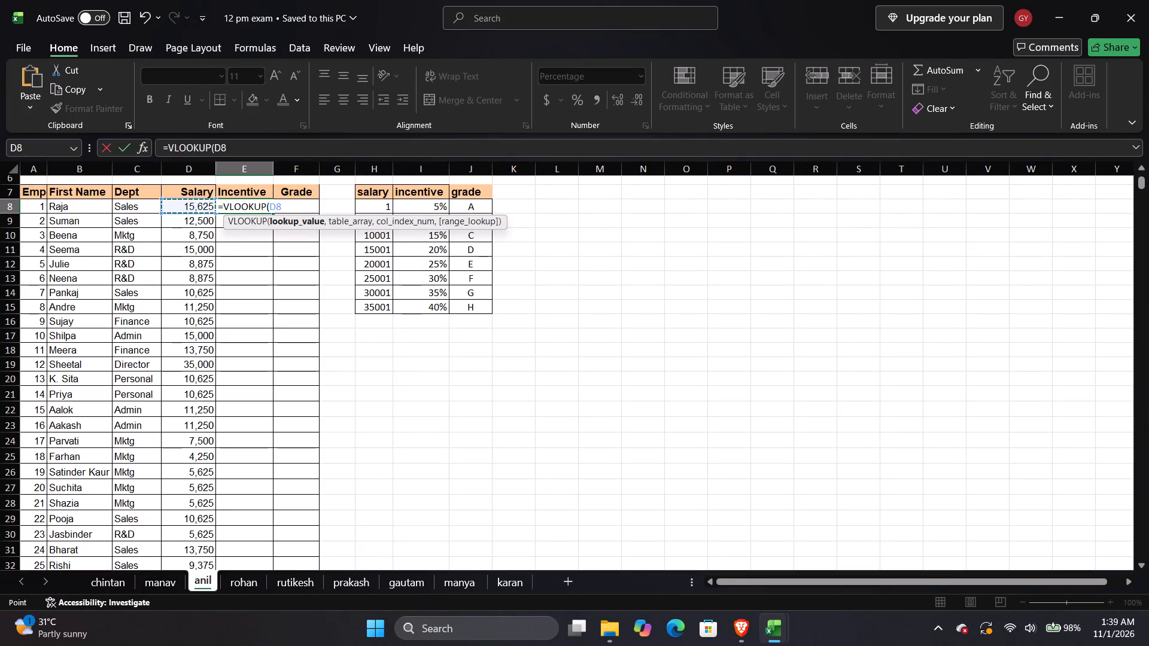
Complete the incentive formula in E8 as =VLOOKUP(D8,H8:I15,2,1).
key(period)
click(382, 203)
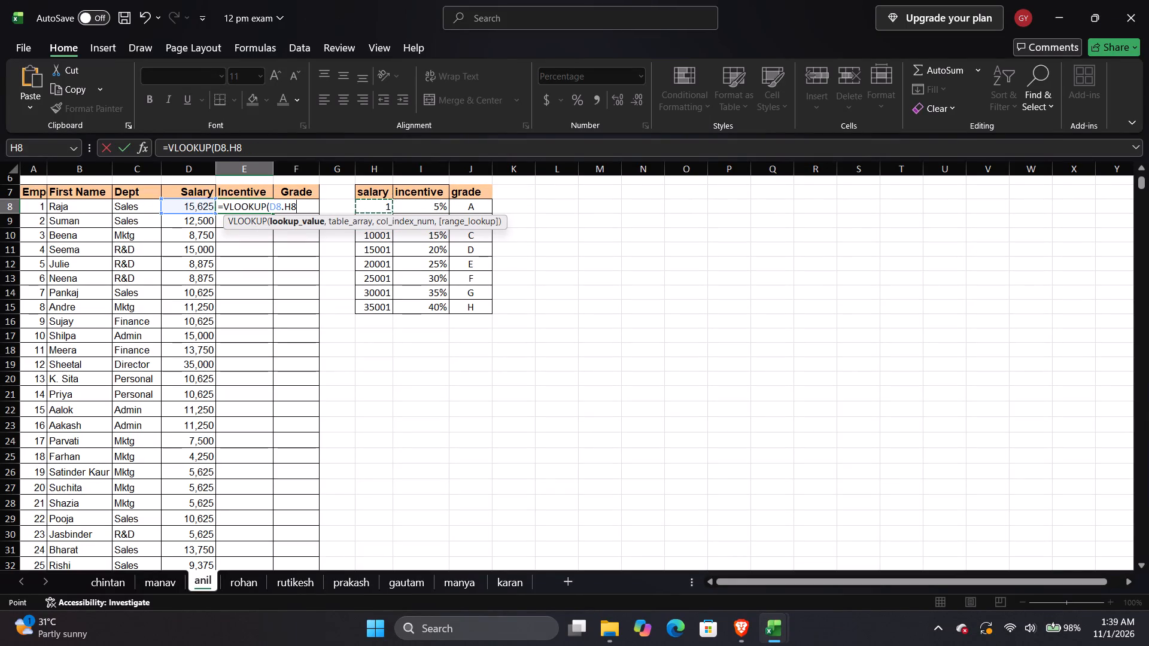
key(BackSpace)
key(BackSpace)
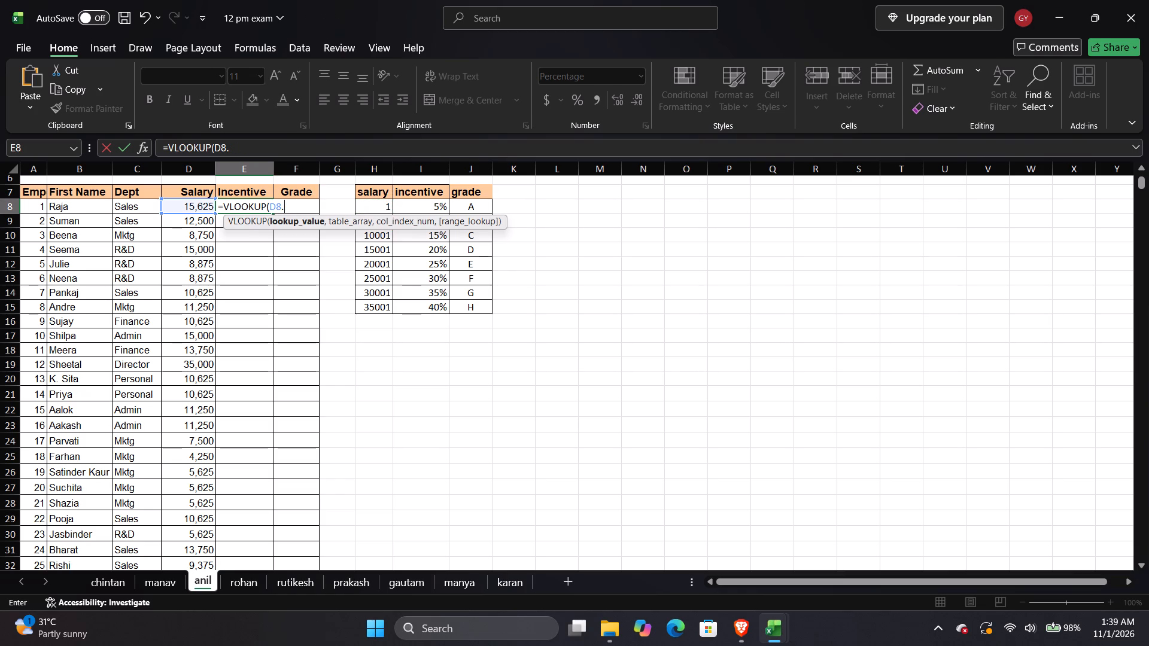
key(BackSpace)
key(comma)
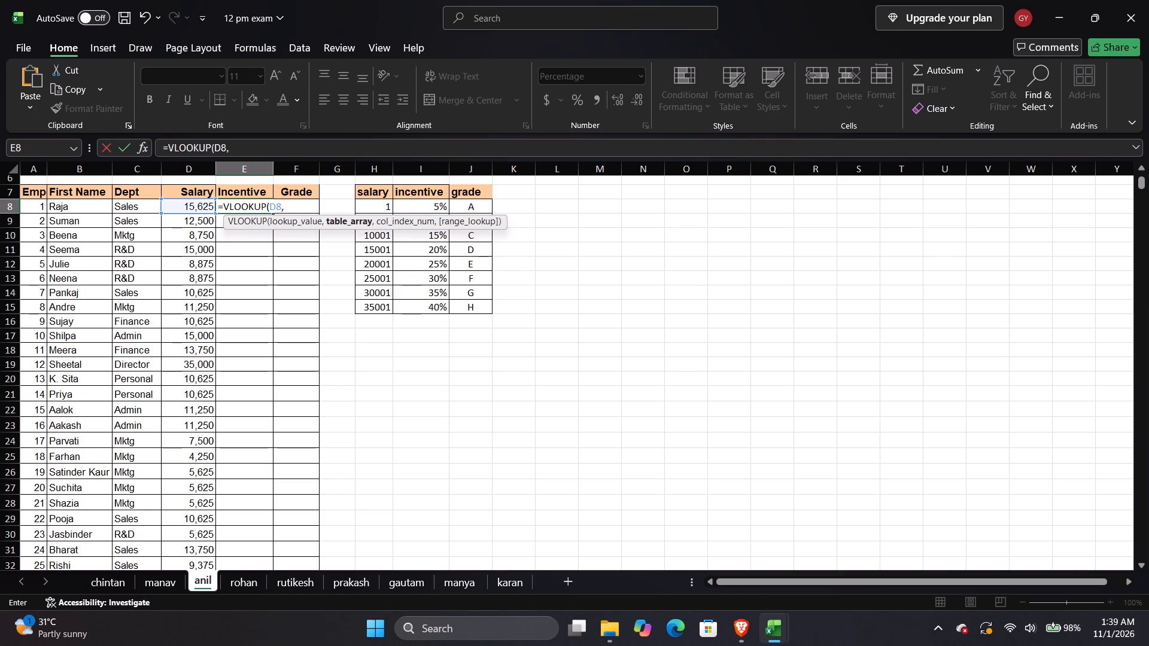
drag(387, 205, 428, 266)
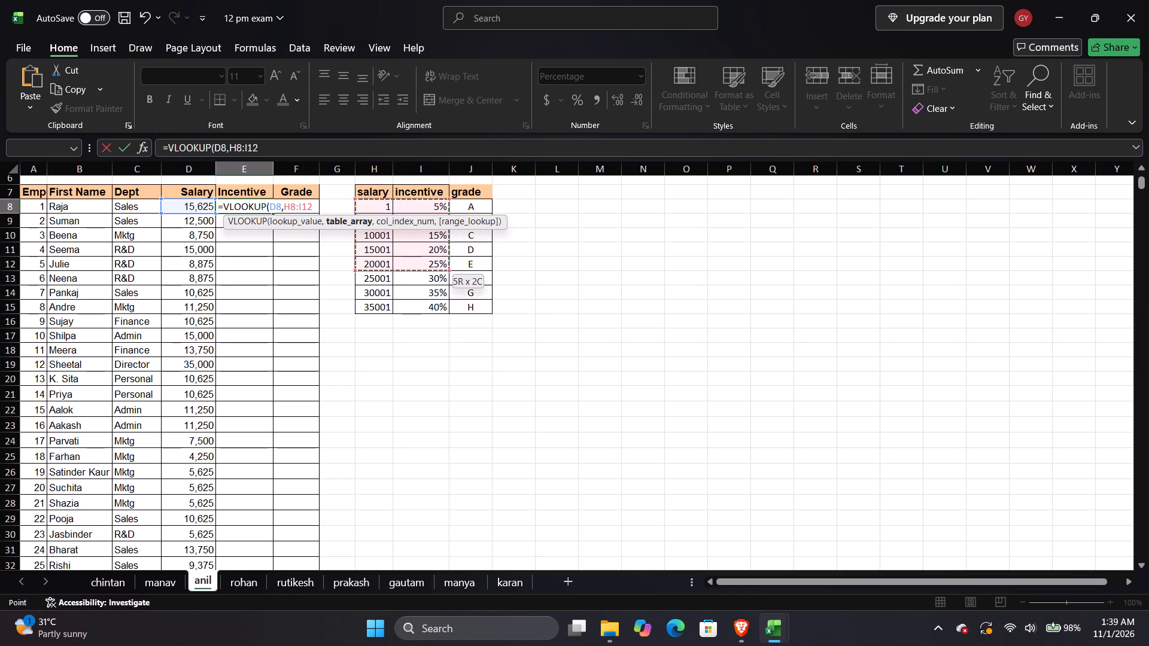
drag(428, 266, 425, 303)
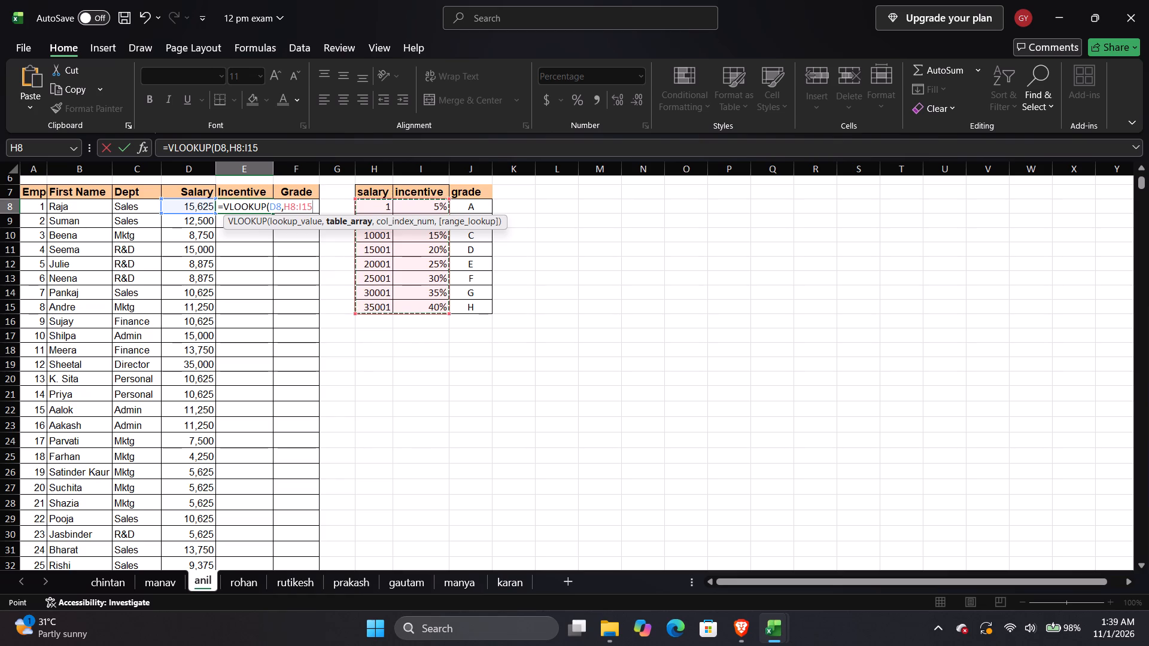
key(comma)
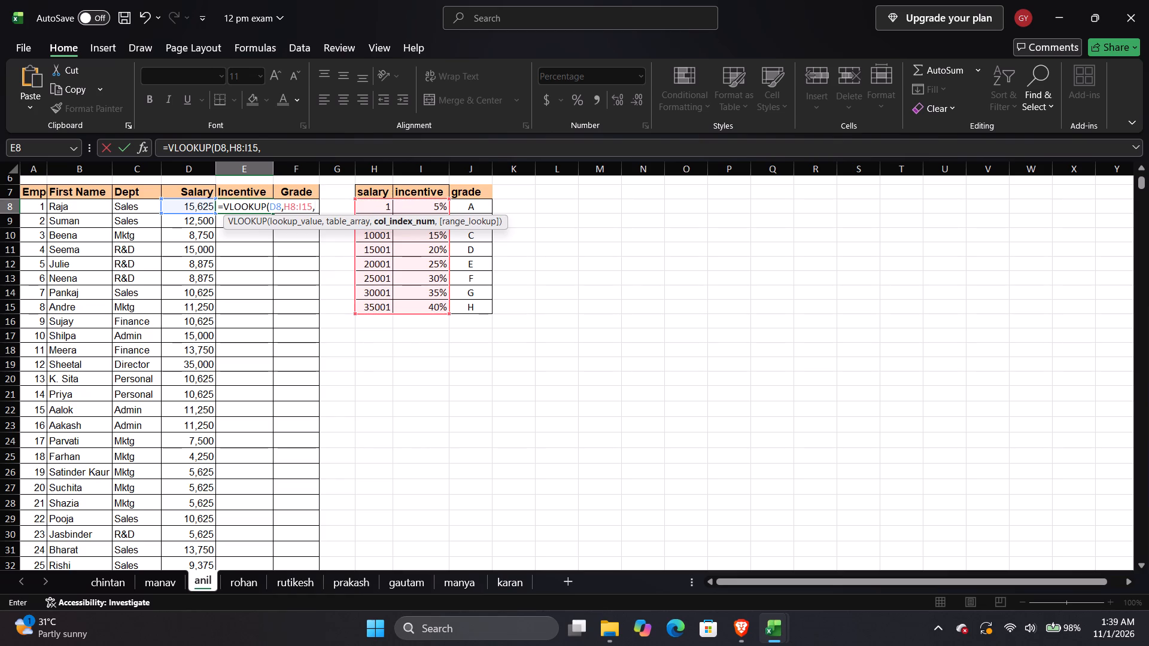
key(2)
key(comma)
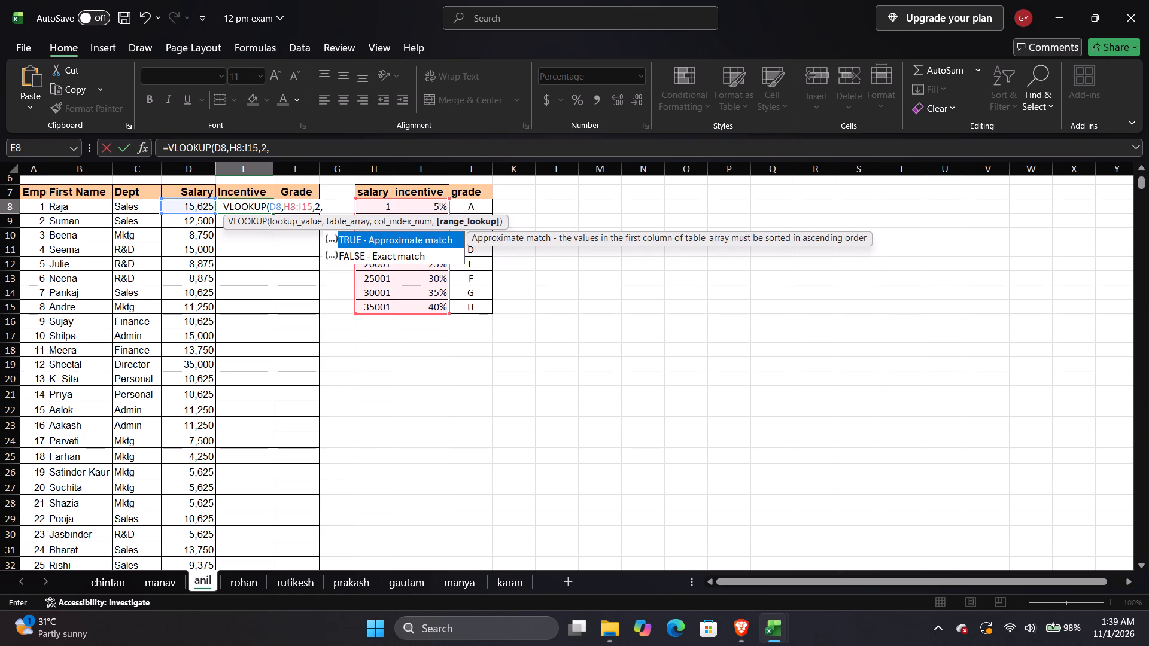
key(1)
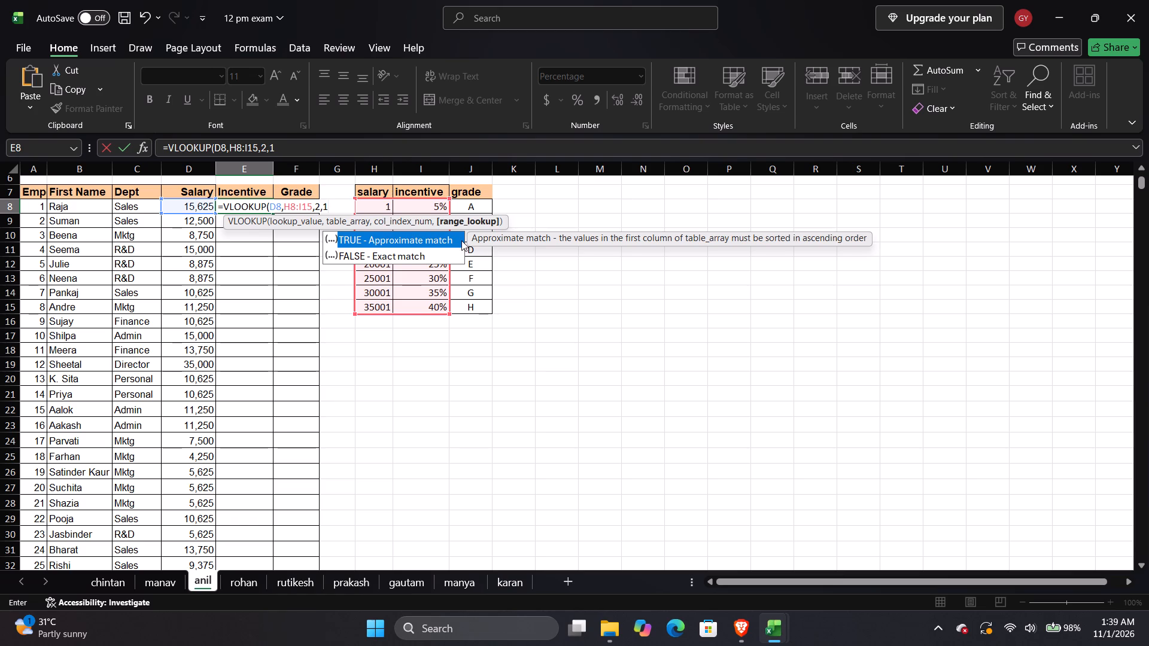
key(shift+parenright)
key(Return)
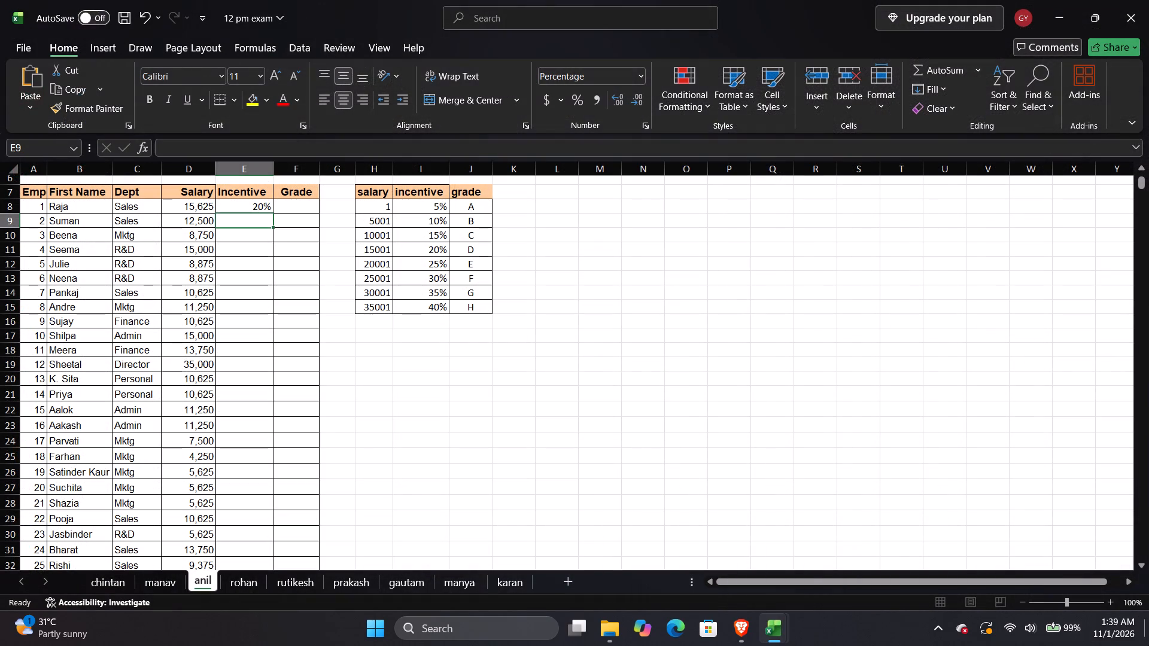
Switch to the ANILS EXAM workbook and inspect the incentive lookup formula in E2 without changing it.
click(1148, 645)
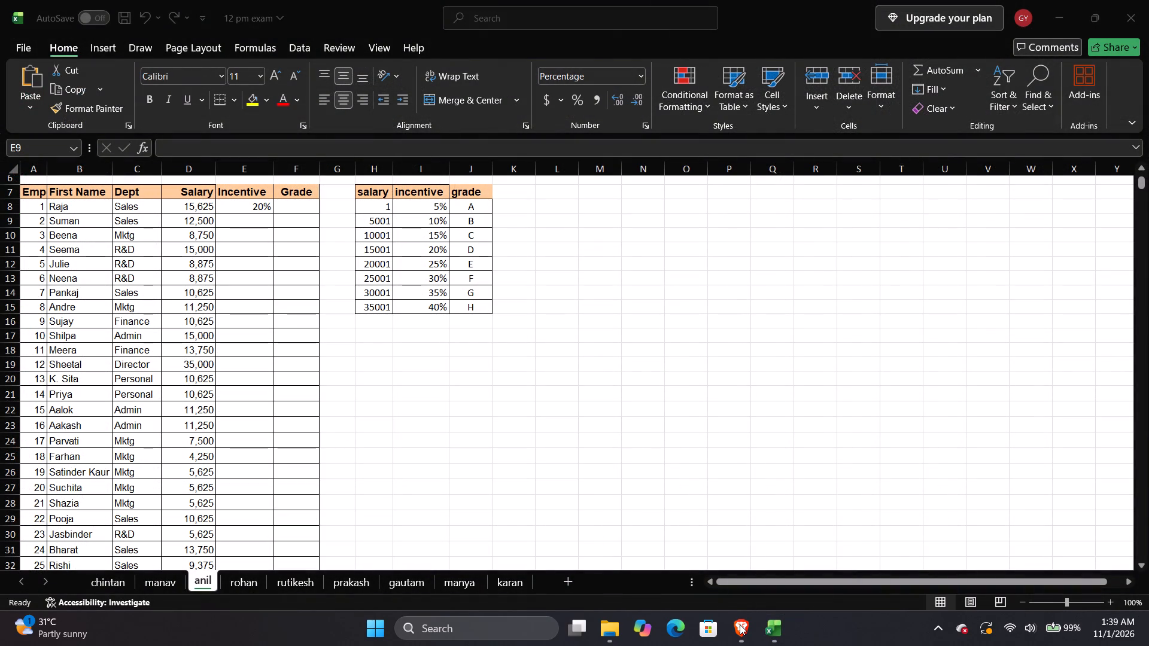
click(775, 629)
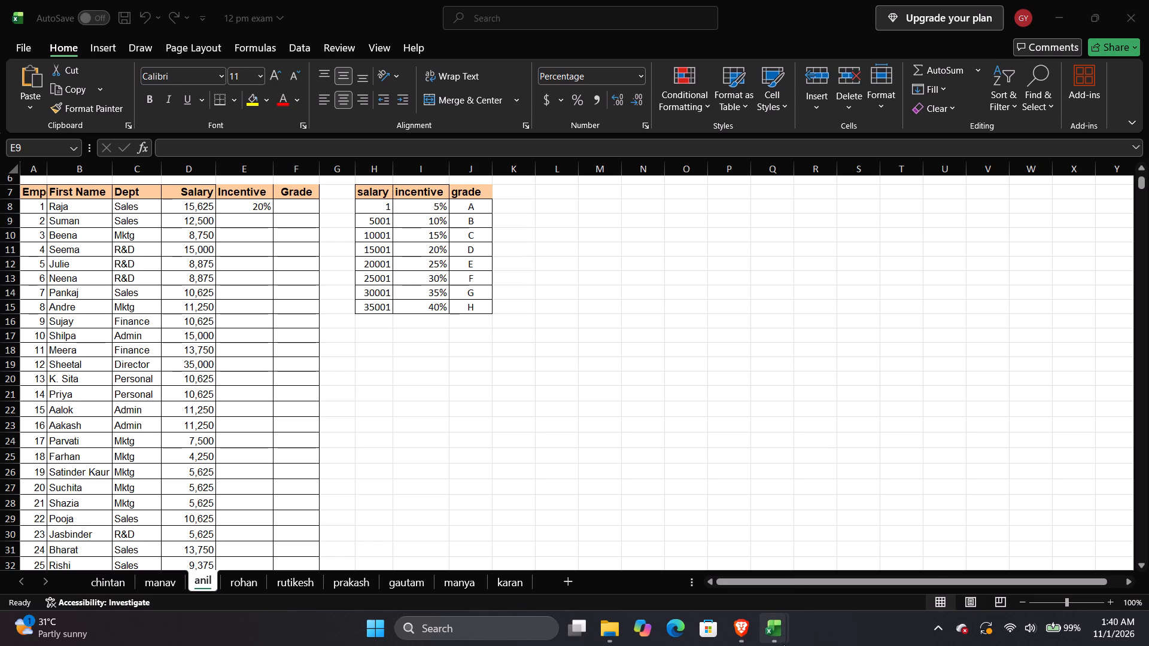
click(799, 568)
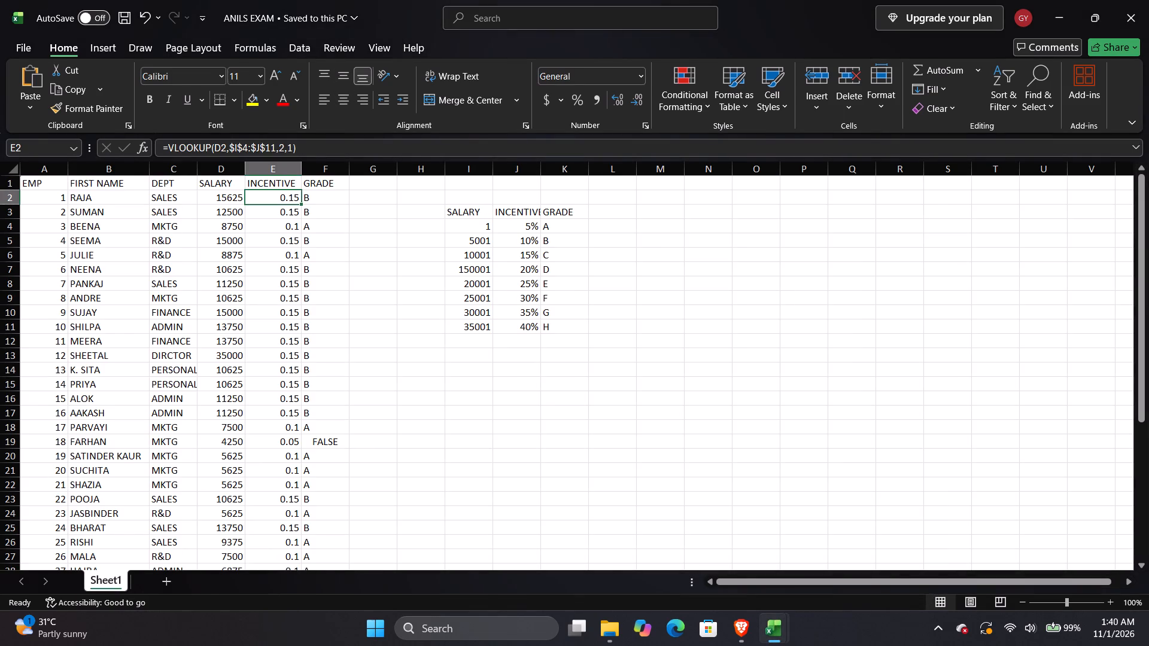
double_click(288, 197)
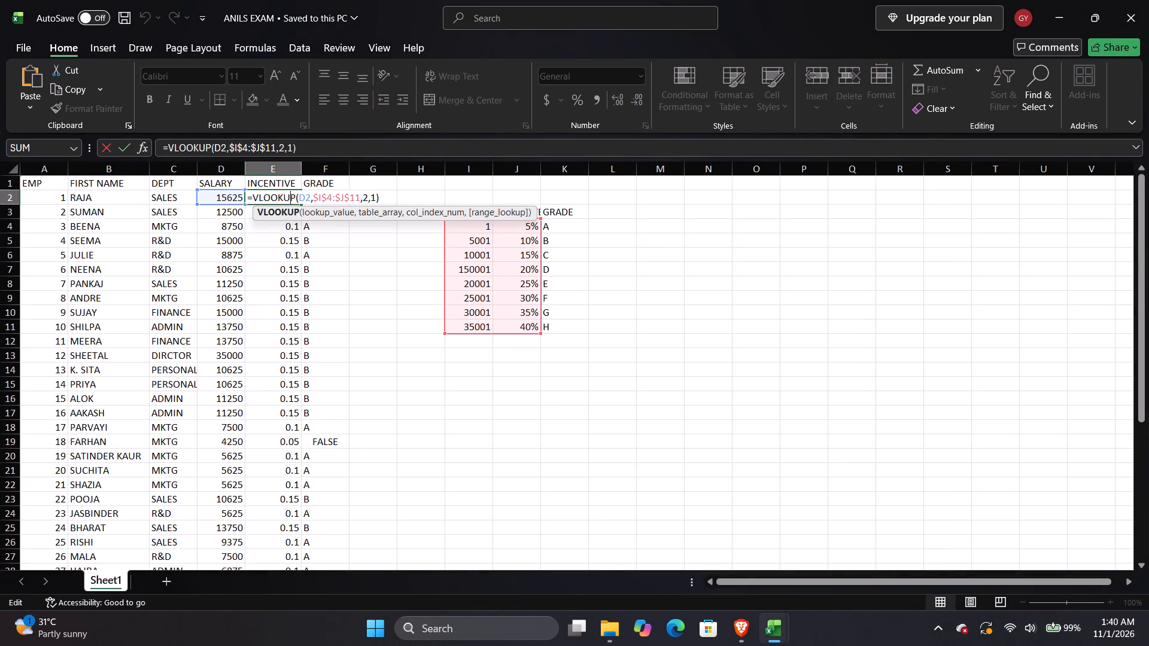
key(Escape)
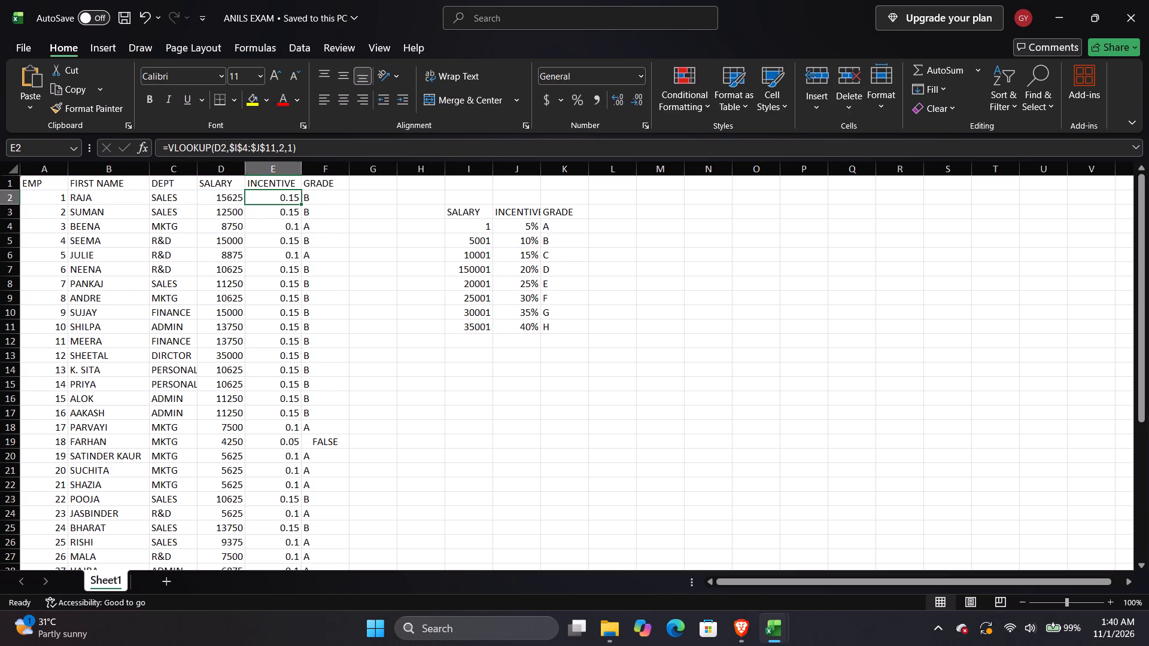
Format the incentive values in E2:E41 as Percentage.
drag(272, 202, 305, 644)
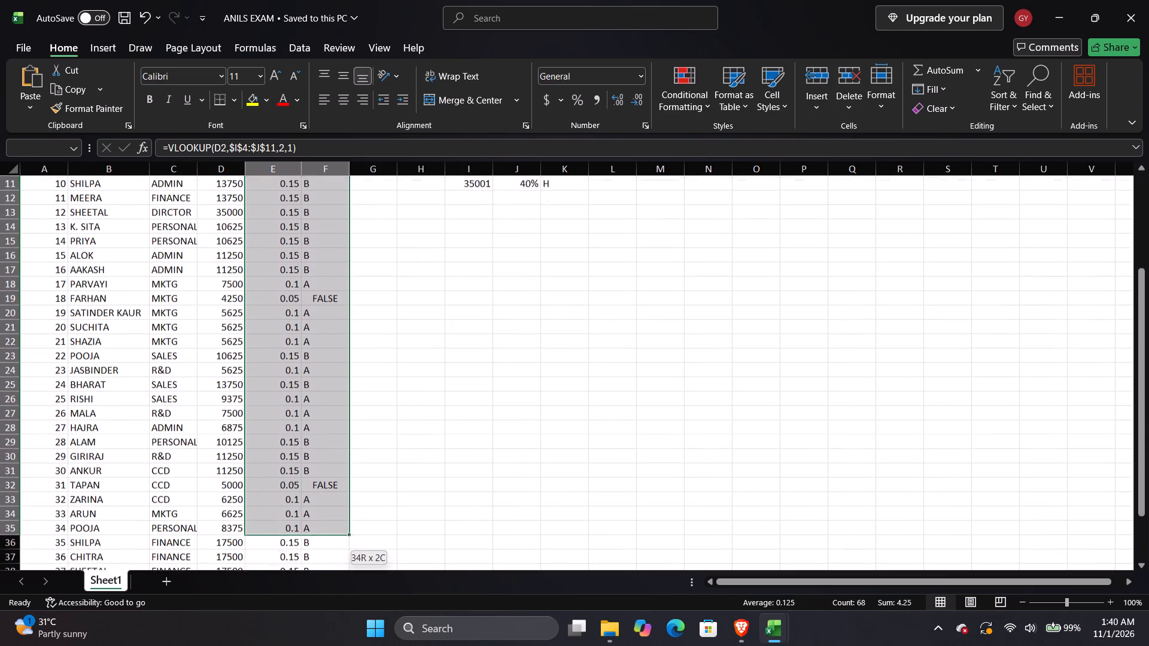
drag(305, 644, 272, 523)
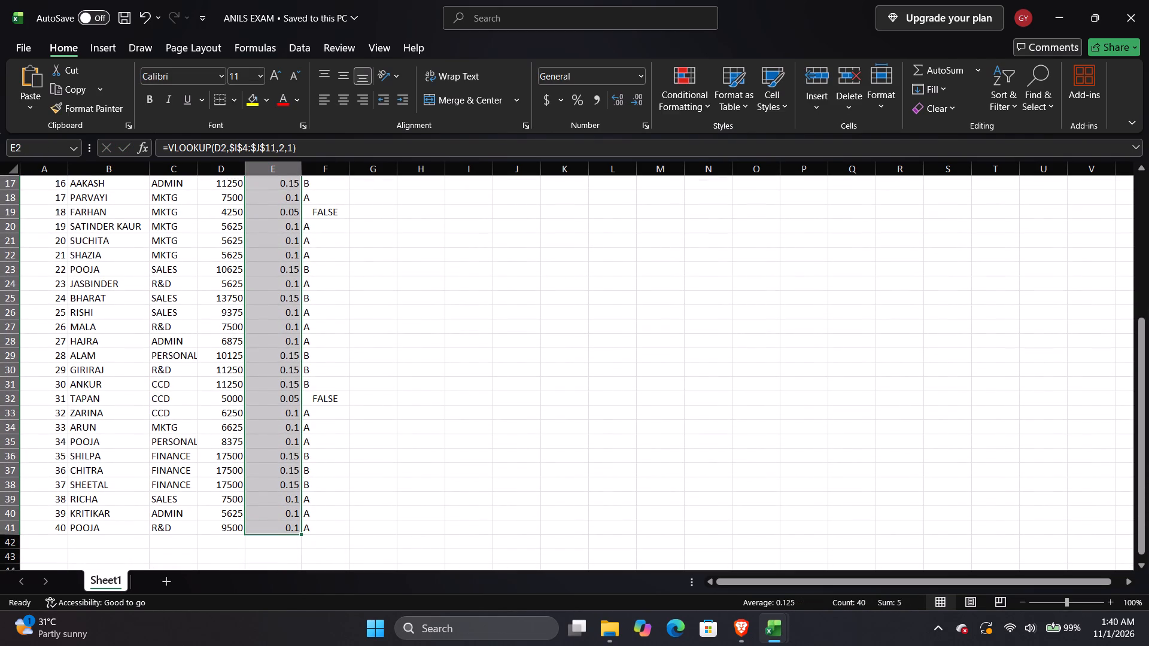
click(640, 73)
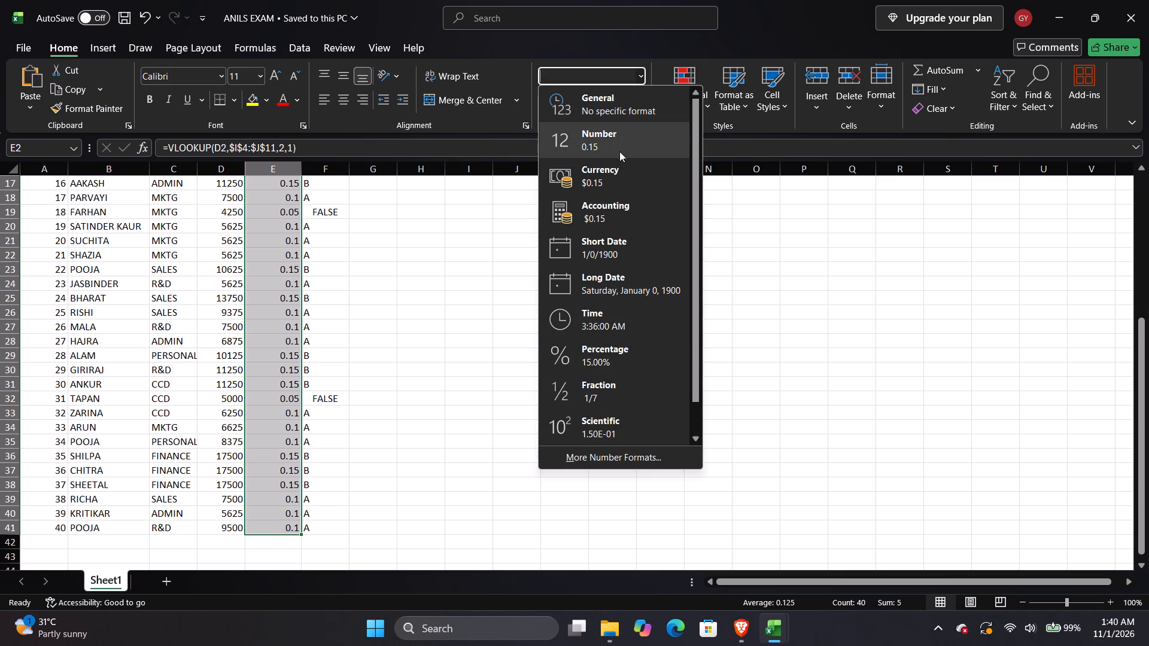
click(621, 109)
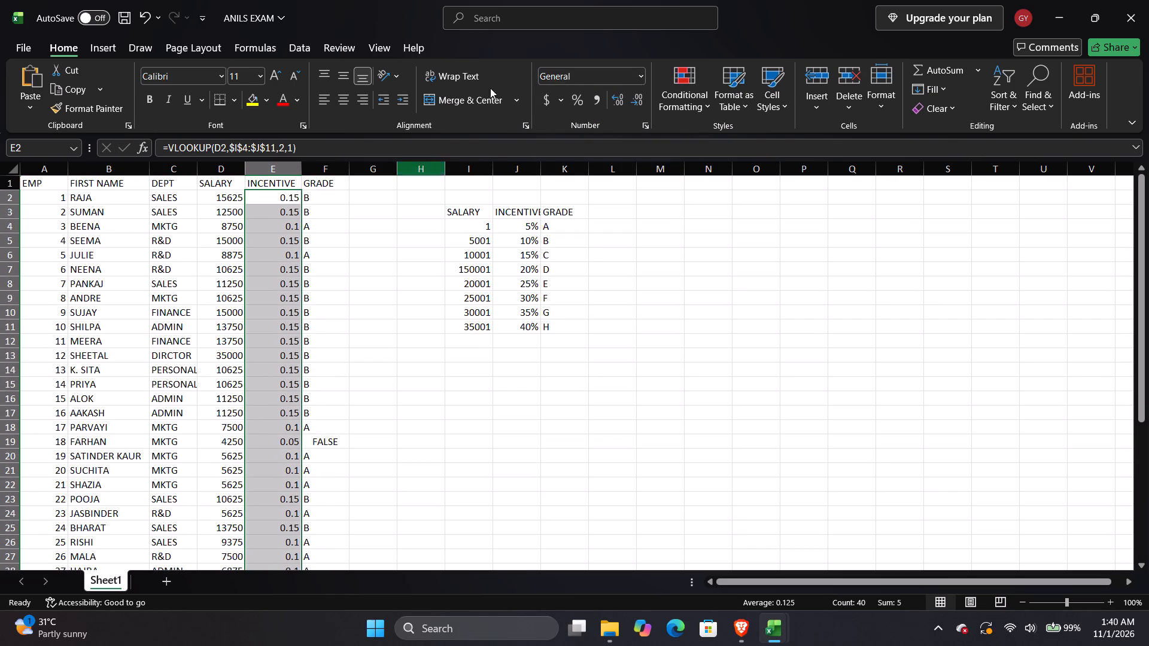
click(639, 80)
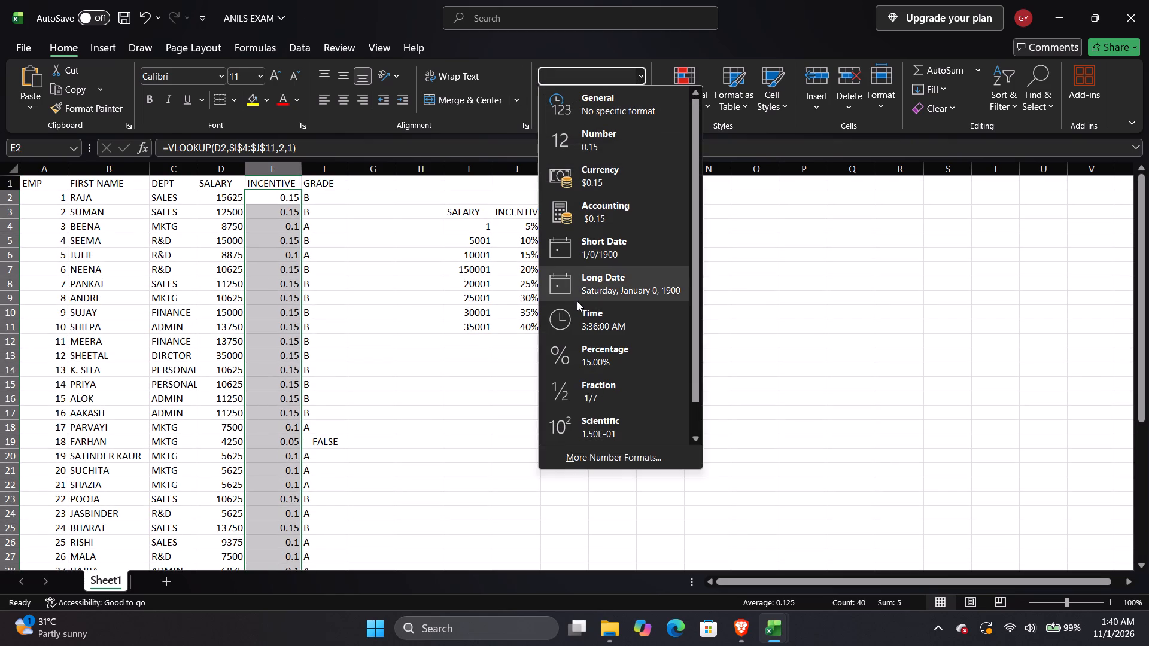
click(605, 342)
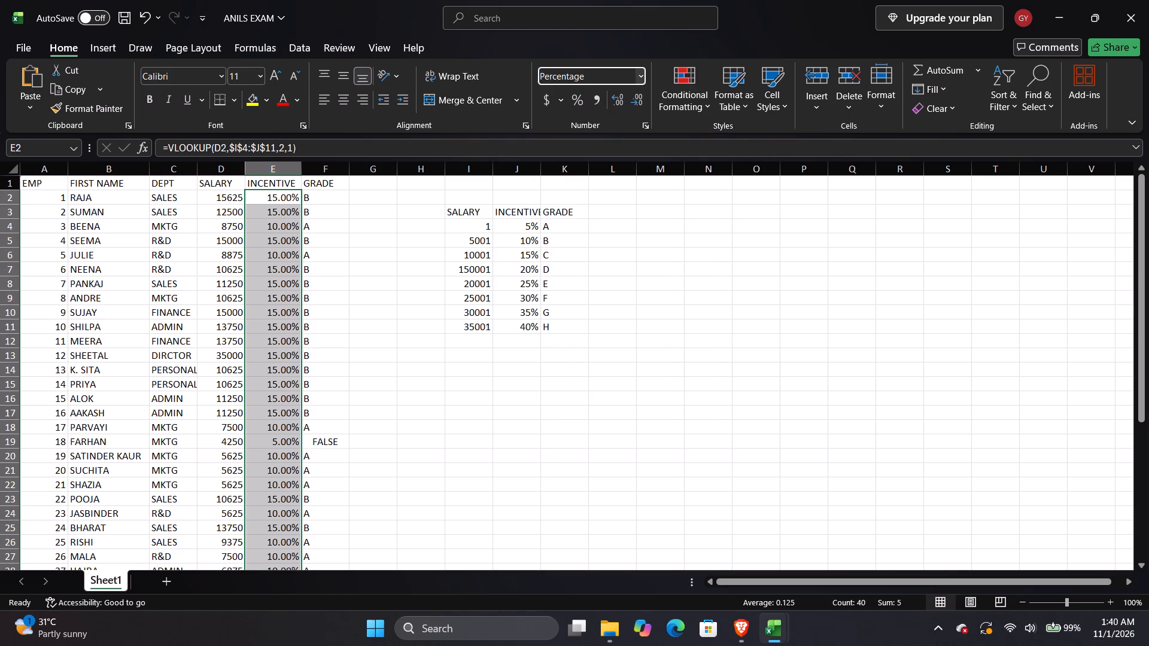
click(475, 339)
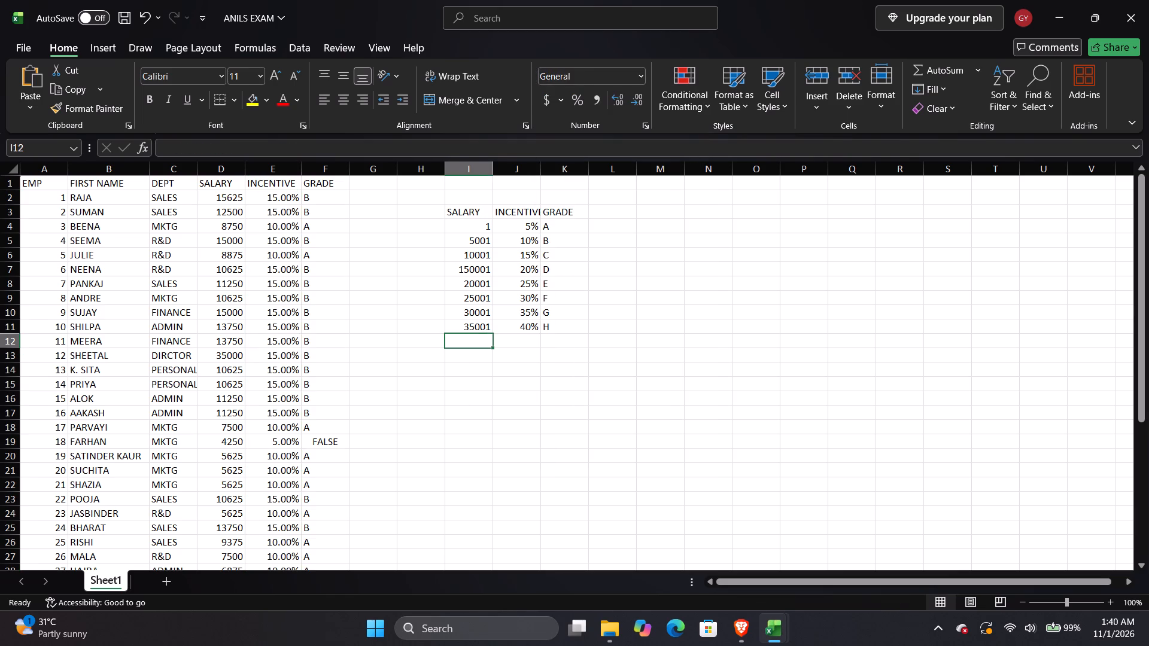
Examine the arguments of the VLOOKUP formula in E2, glancing at the 12 pm exam workbook for comparison.
double_click(273, 198)
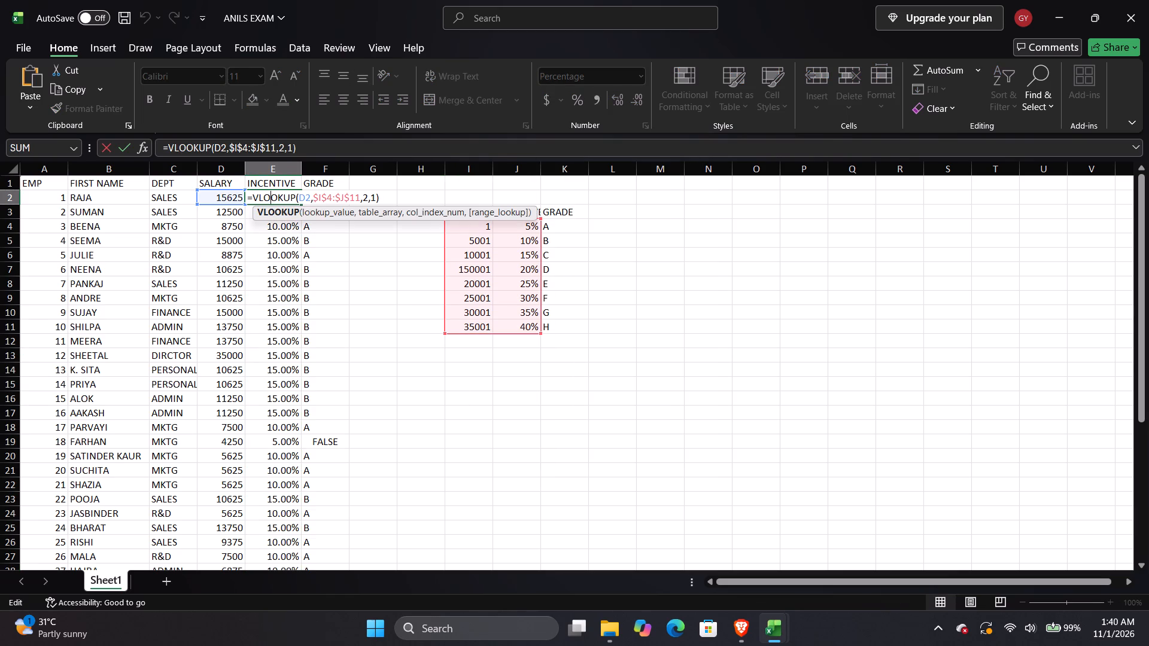
key(Escape)
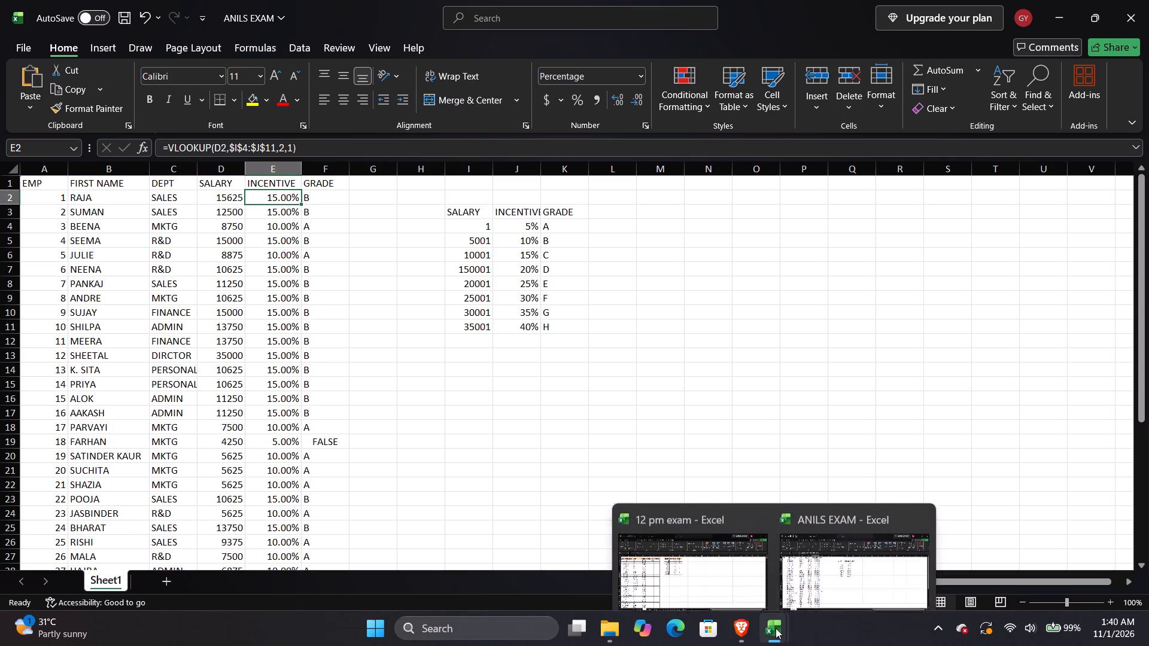
click(703, 557)
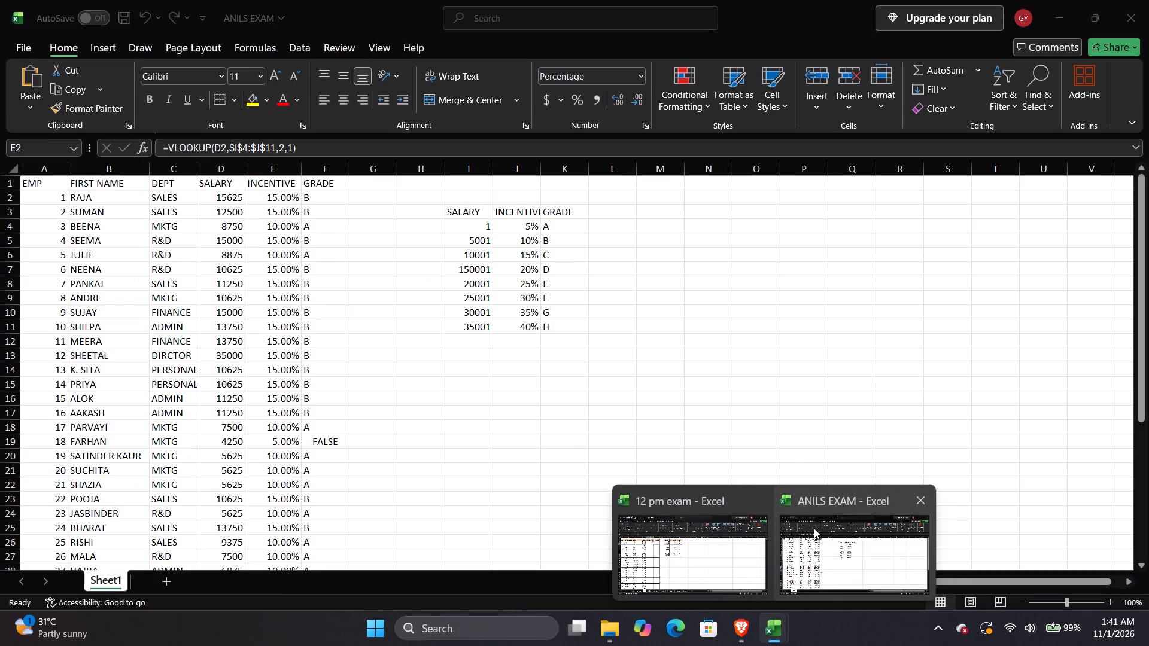
click(814, 528)
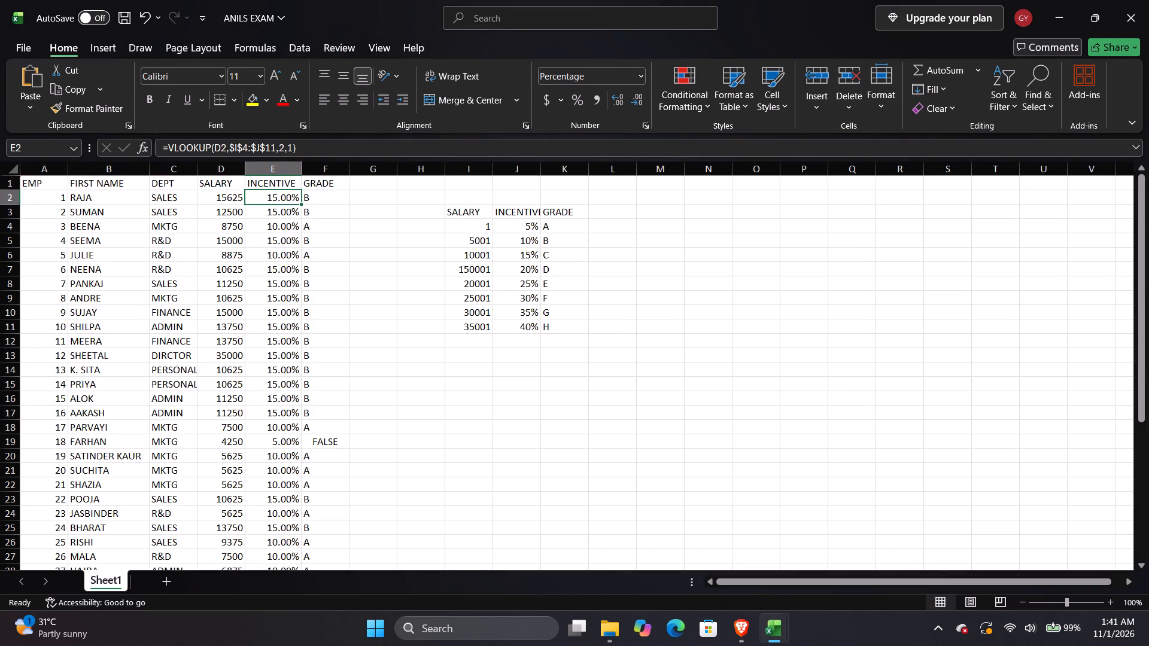
scroll(654, 511, up, 1)
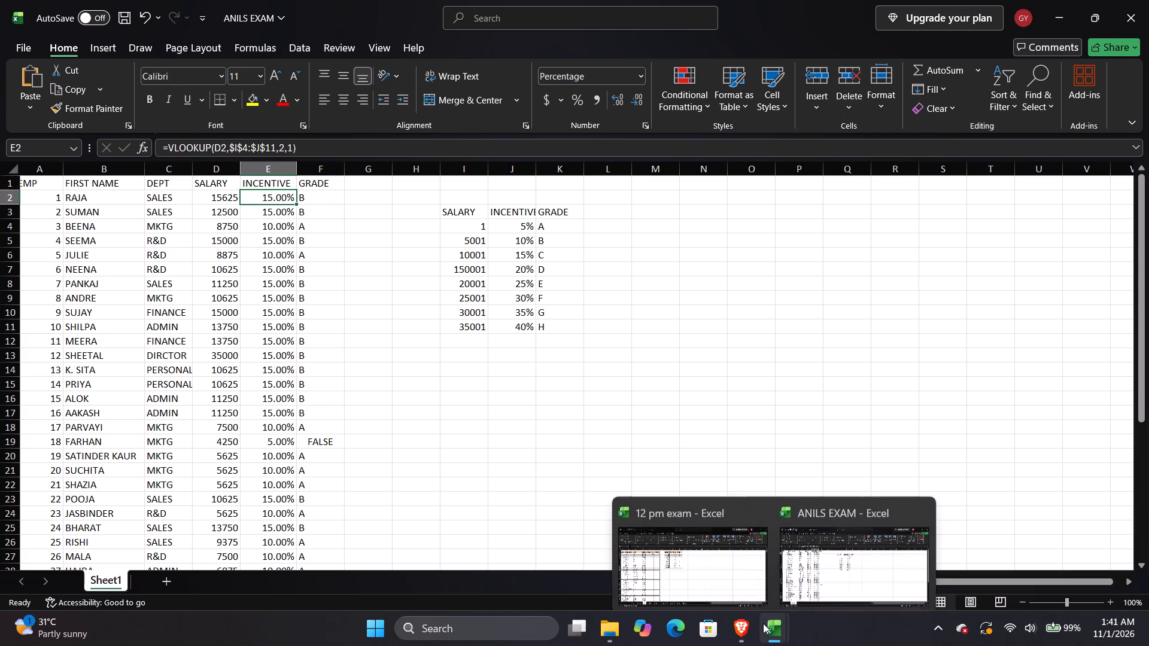
In the 12 pm exam workbook, make the table range in E8's VLOOKUP formula absolute as $H$8:$I$15.
click(721, 550)
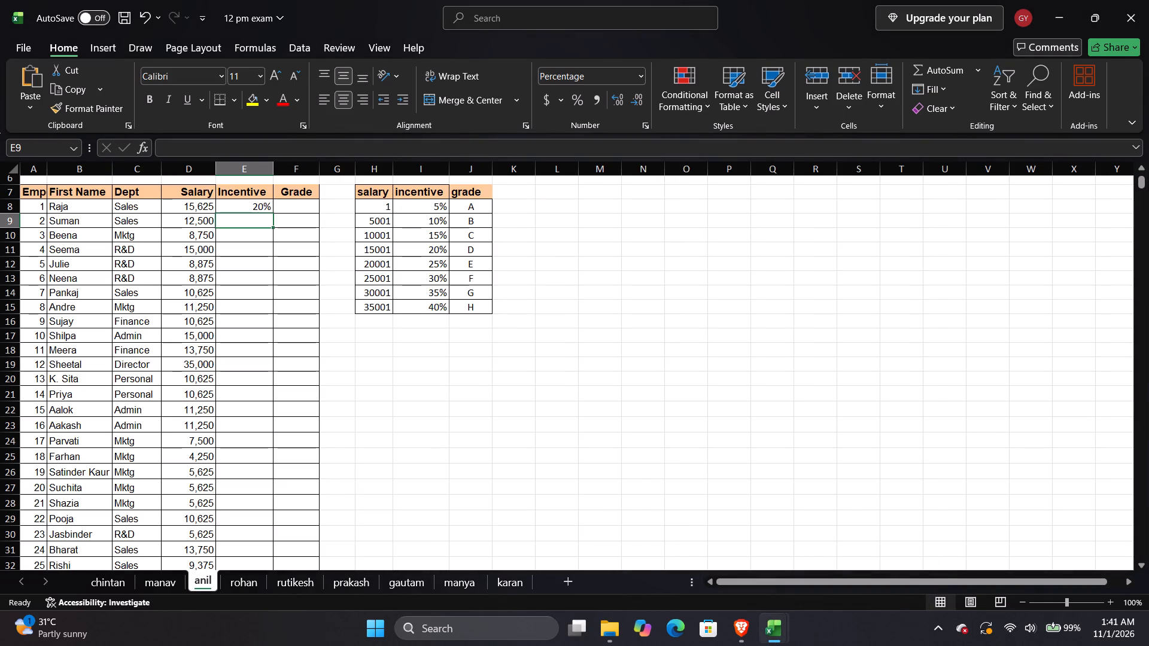
double_click(251, 202)
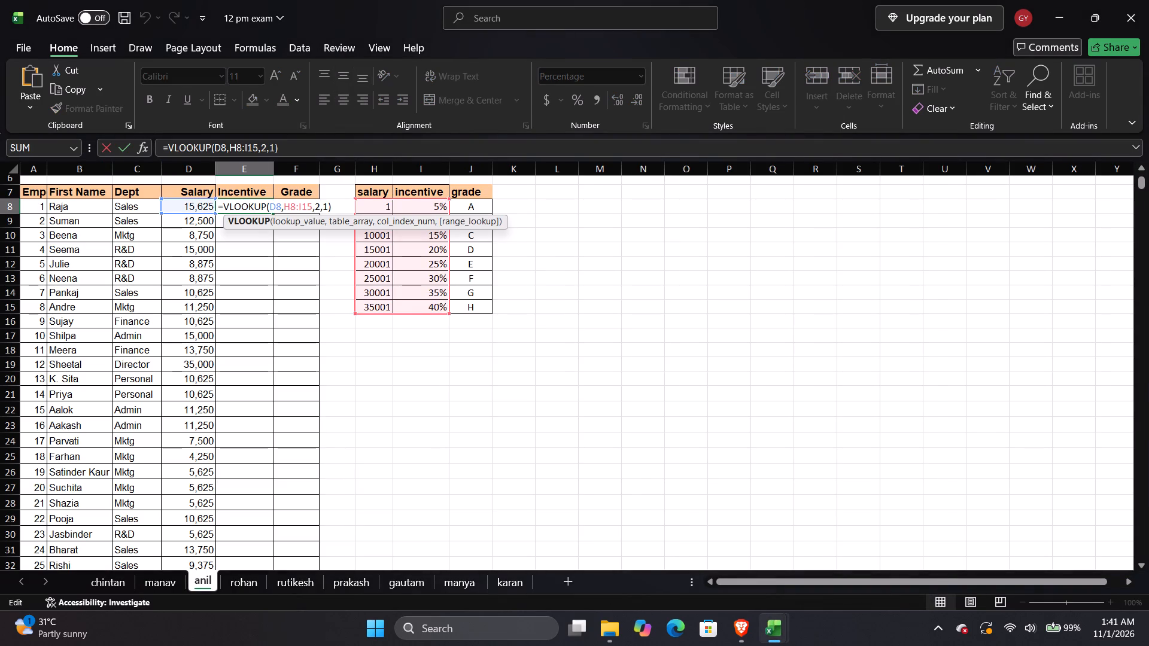
click(288, 208)
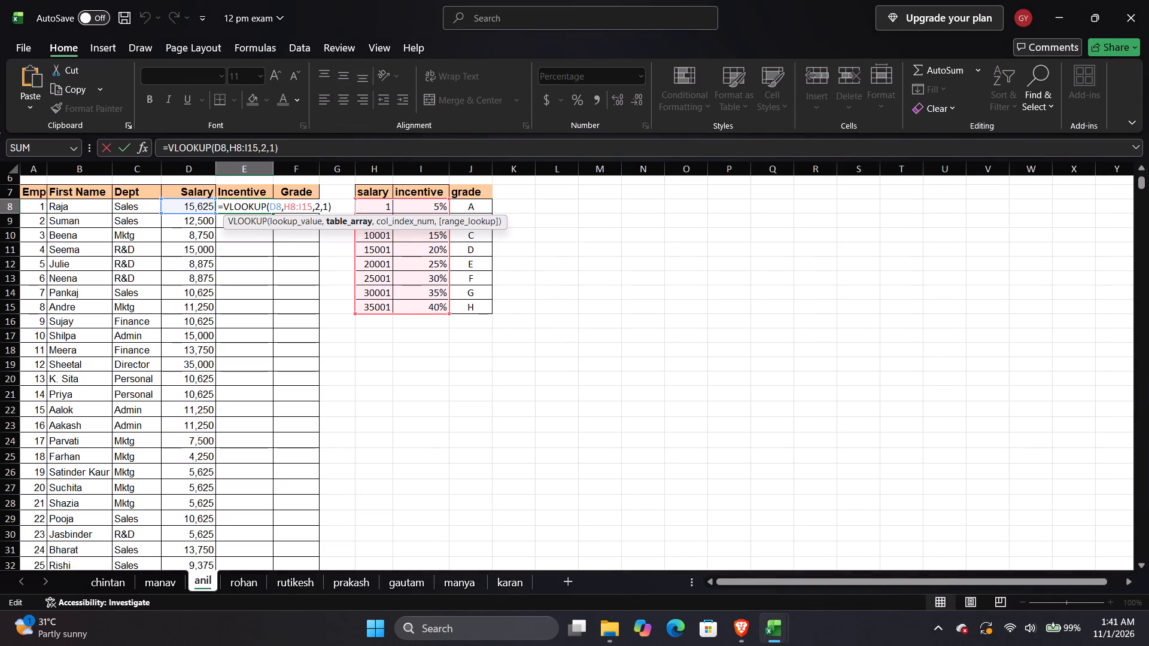
click(346, 221)
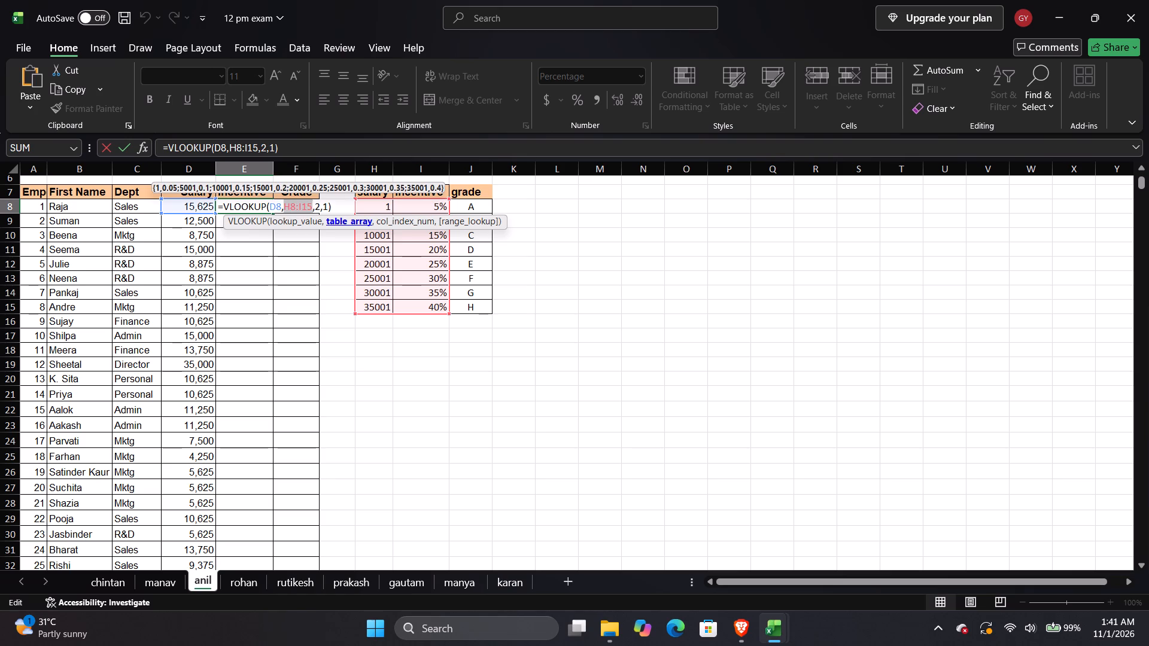
key(F4)
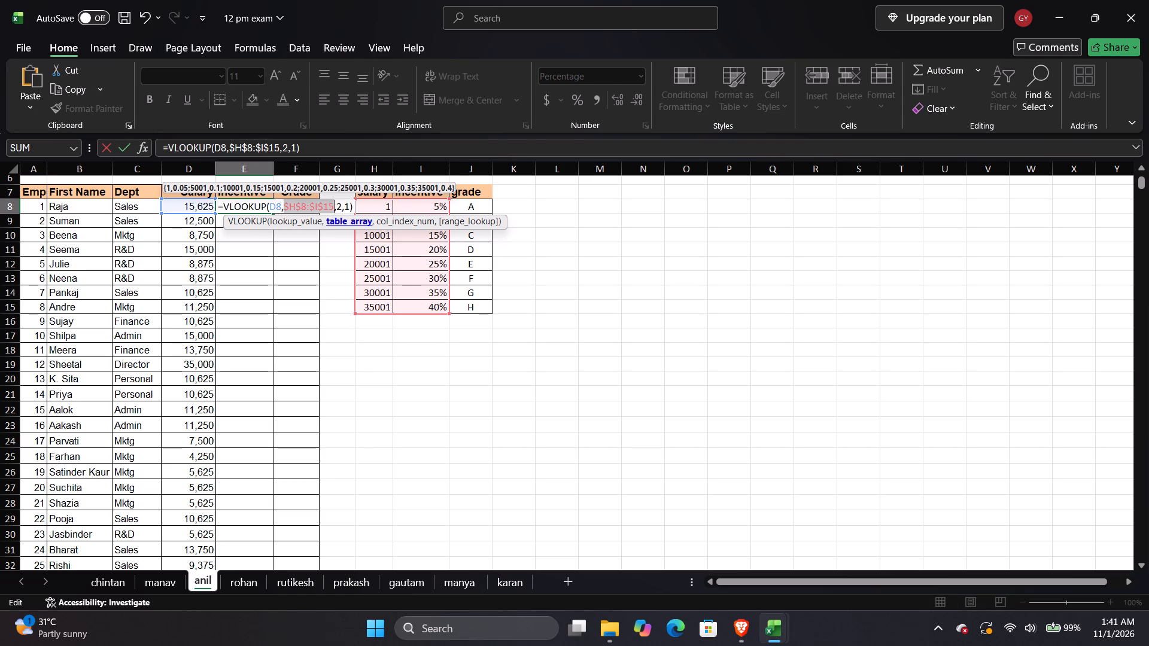
key(Return)
Fill the E8 incentive formula down the Incentive column for all employees.
drag(253, 203, 276, 217)
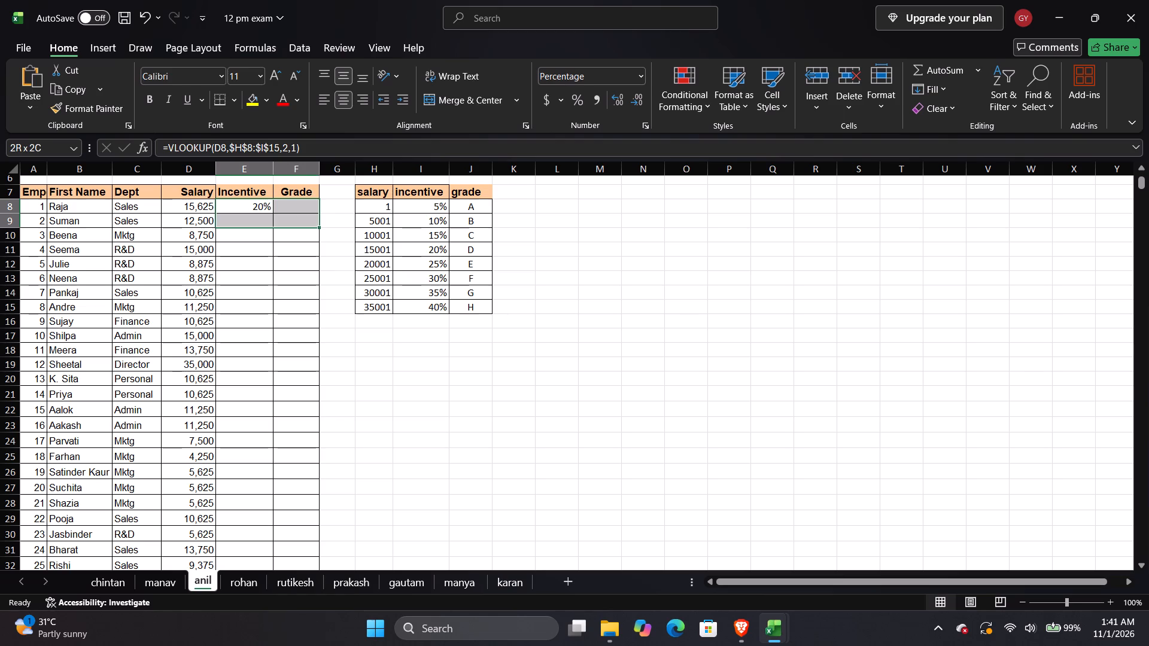
drag(276, 217, 263, 208)
click(263, 208)
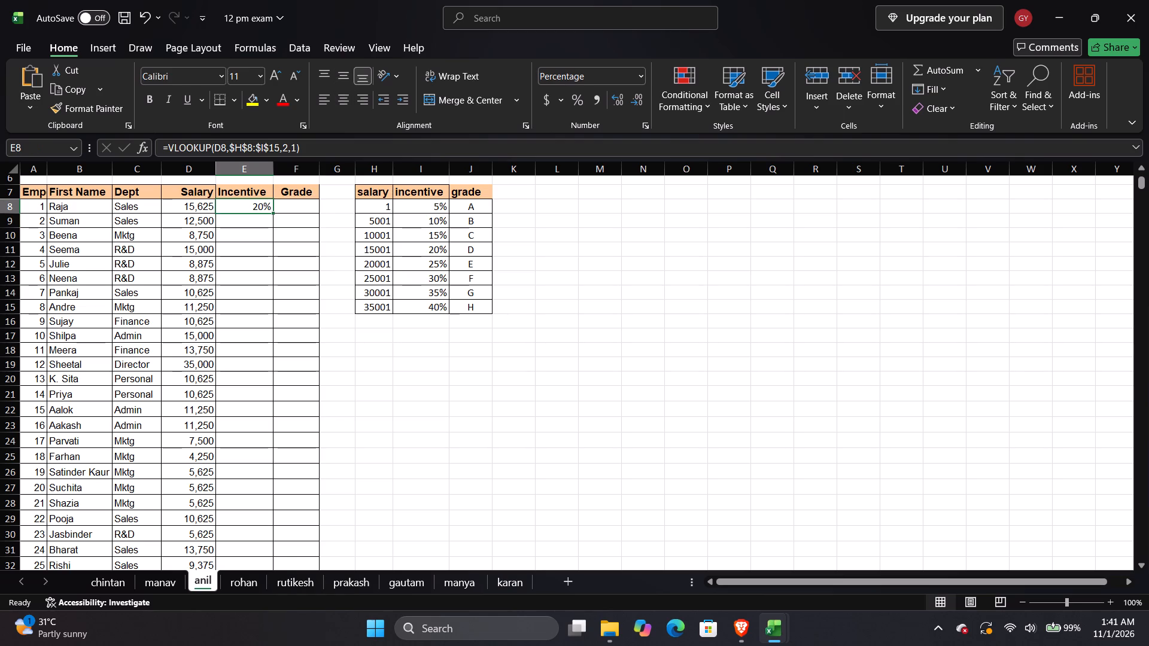
double_click(273, 212)
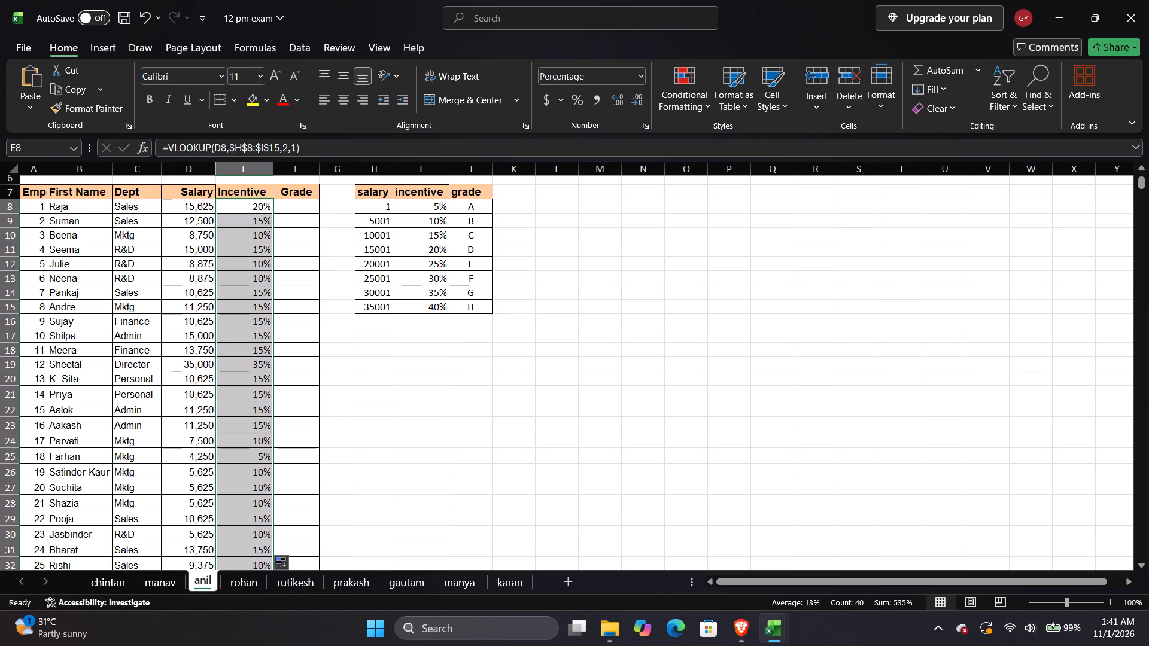
Left-align the first employee's Grade cell, F8.
click(323, 356)
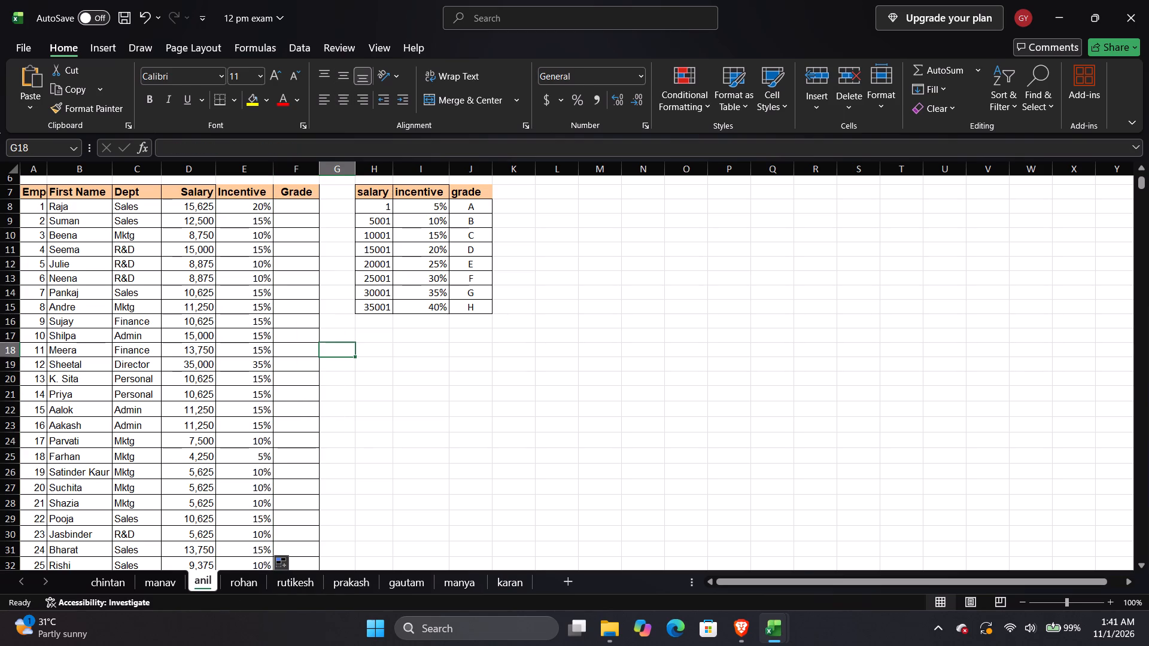
click(290, 203)
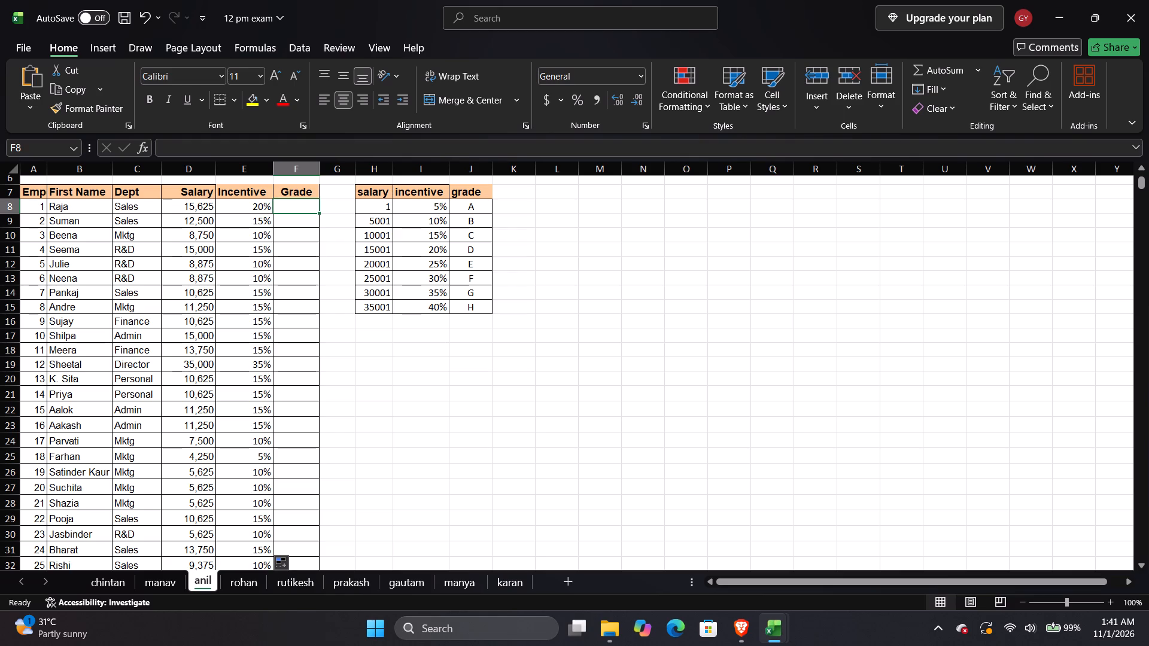
key(equal)
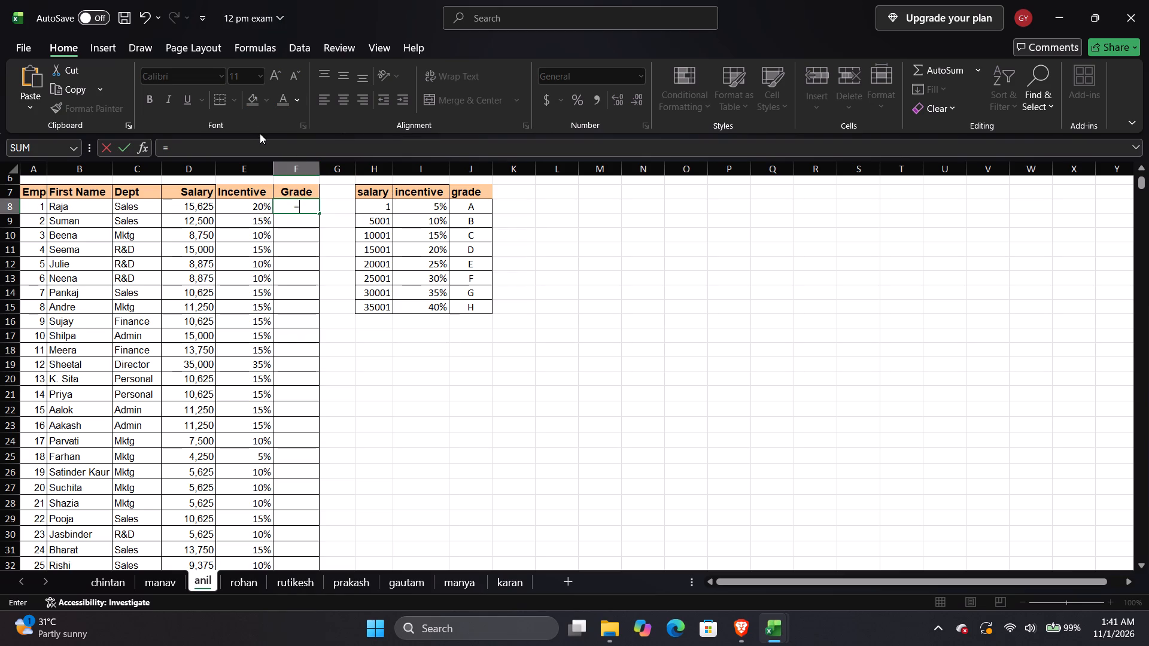
key(BackSpace)
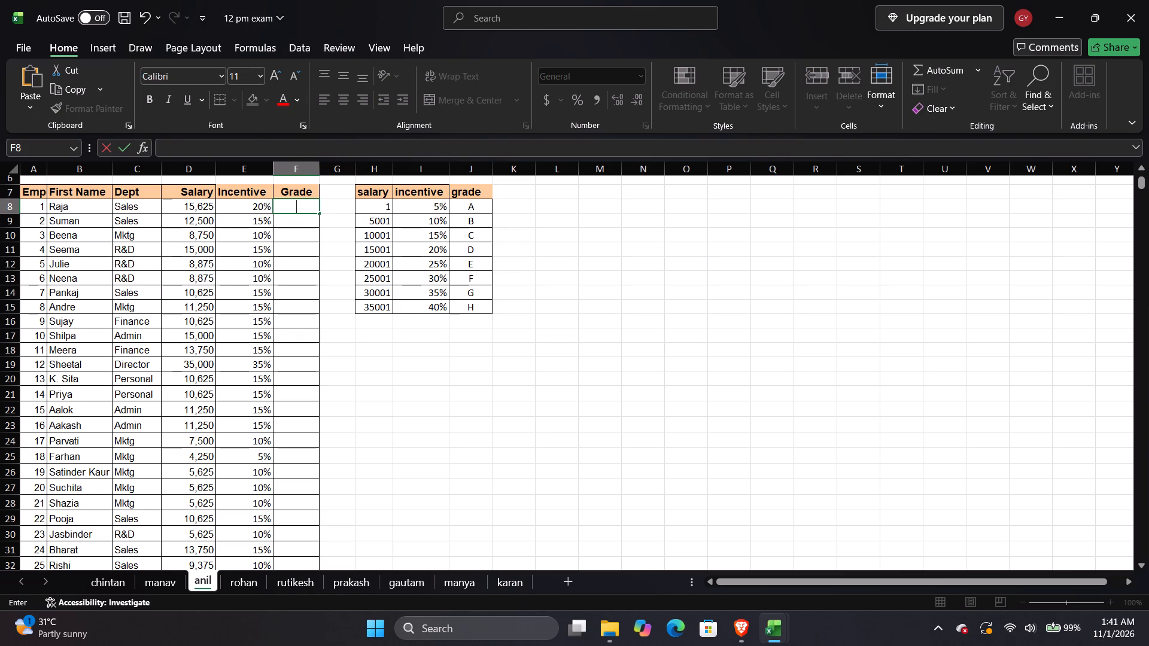
click(344, 212)
click(288, 208)
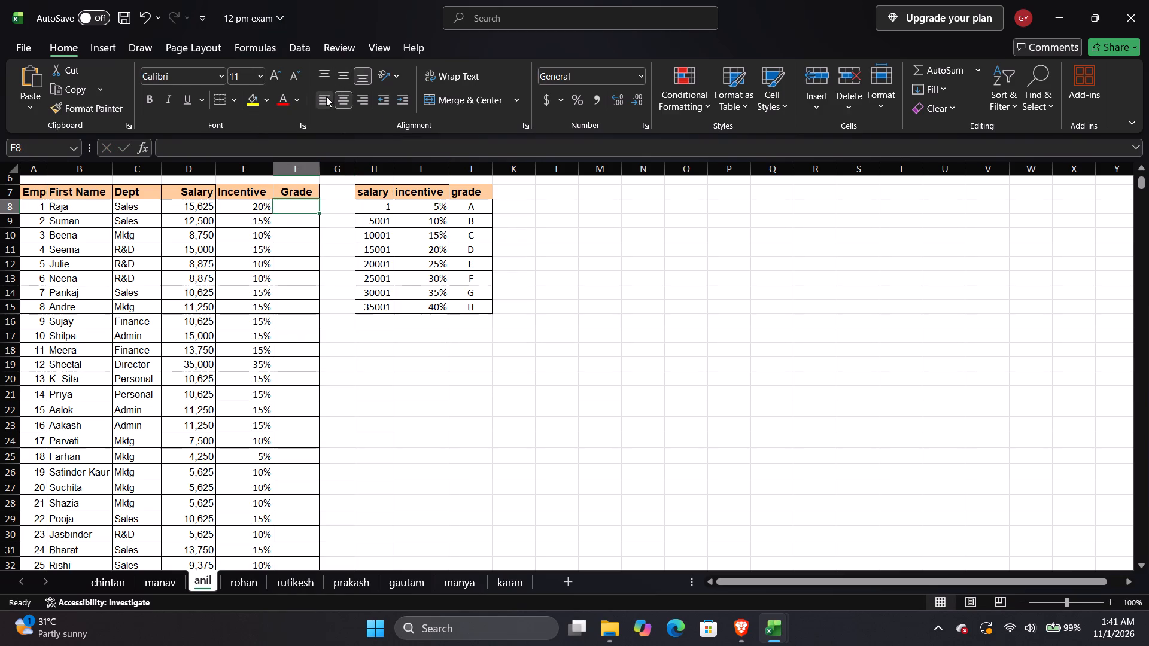
click(324, 97)
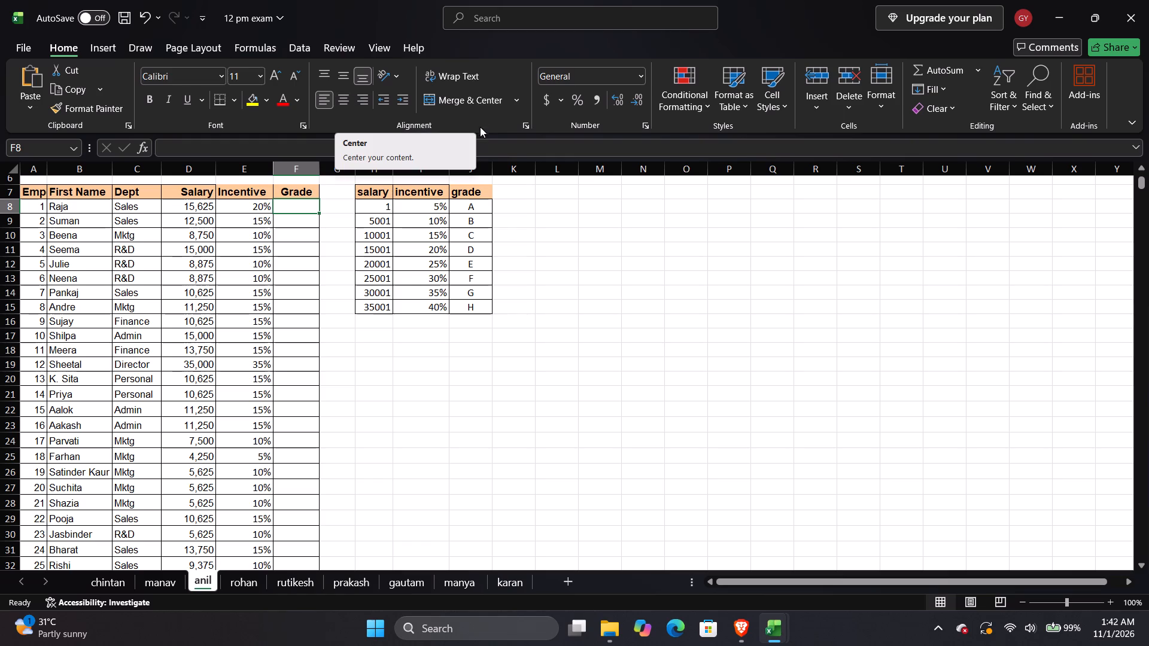
Move the salary slab, incentive and grade table from H7:J15 down to H16:J24.
drag(388, 191, 464, 303)
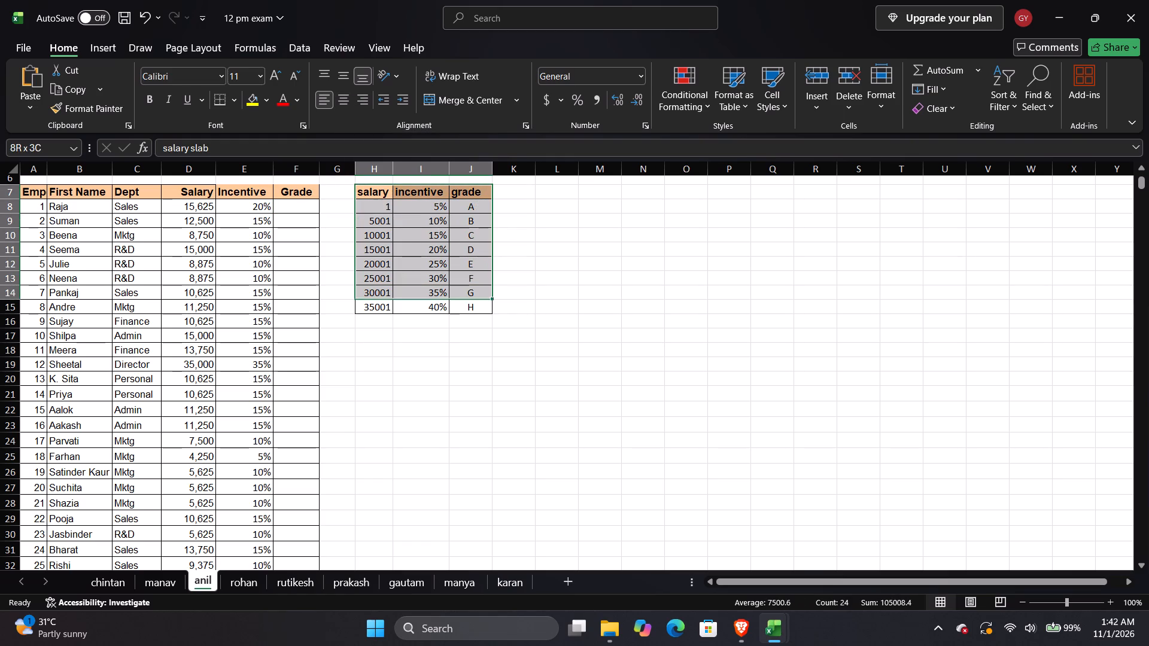
drag(464, 303, 465, 310)
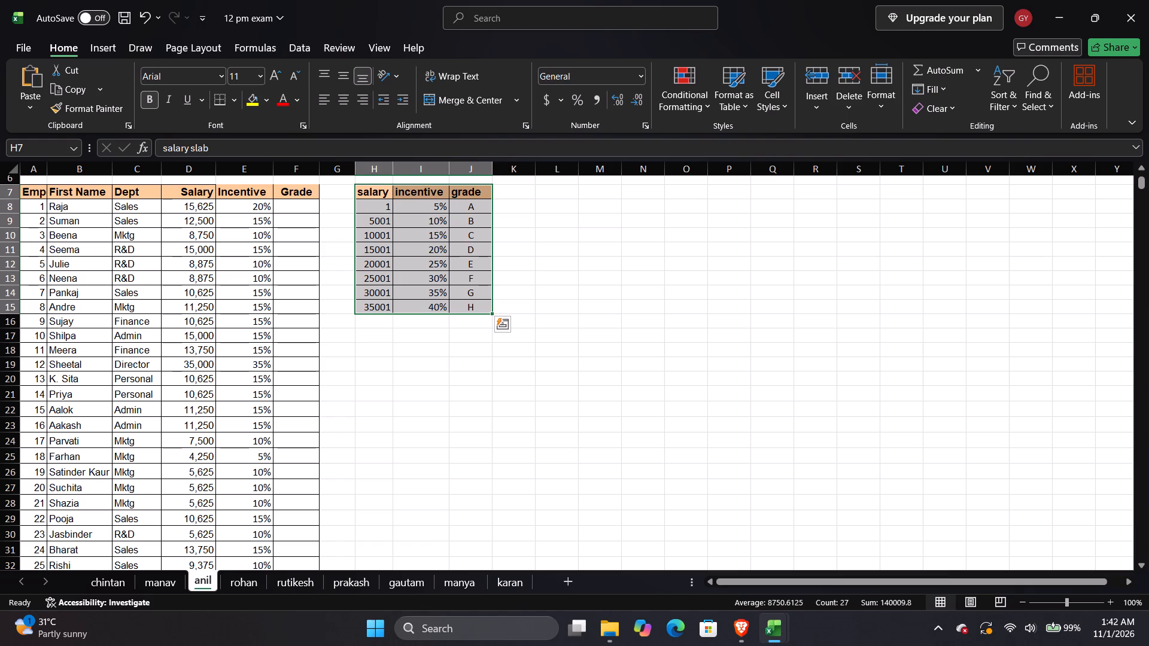
drag(493, 256, 490, 386)
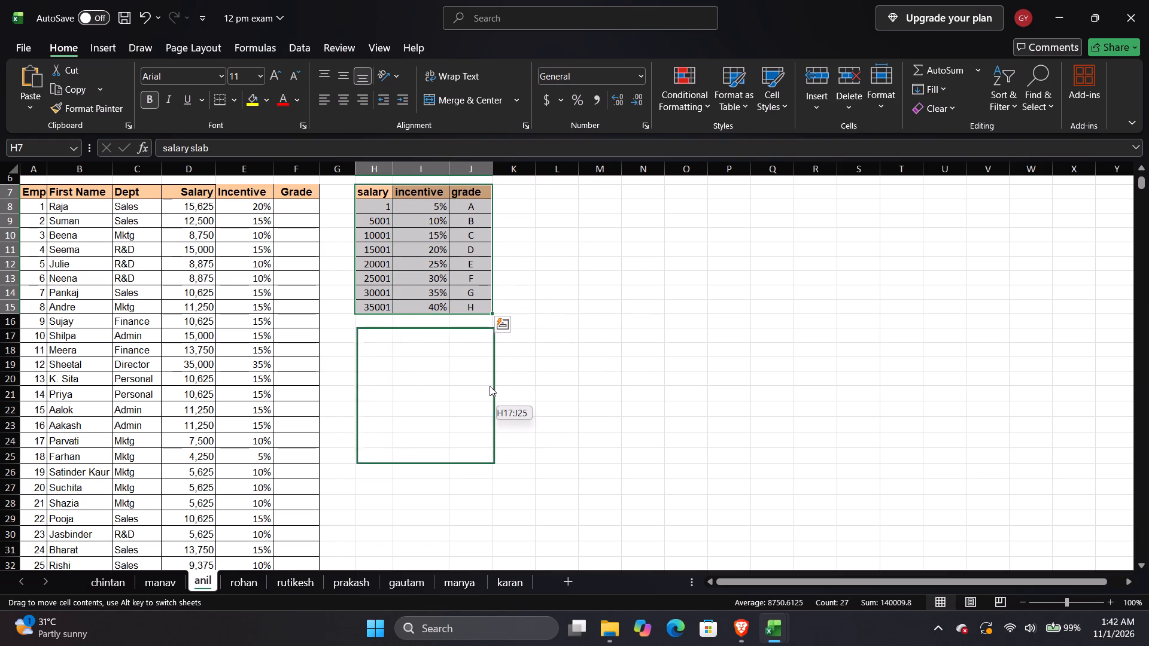
drag(490, 386, 482, 385)
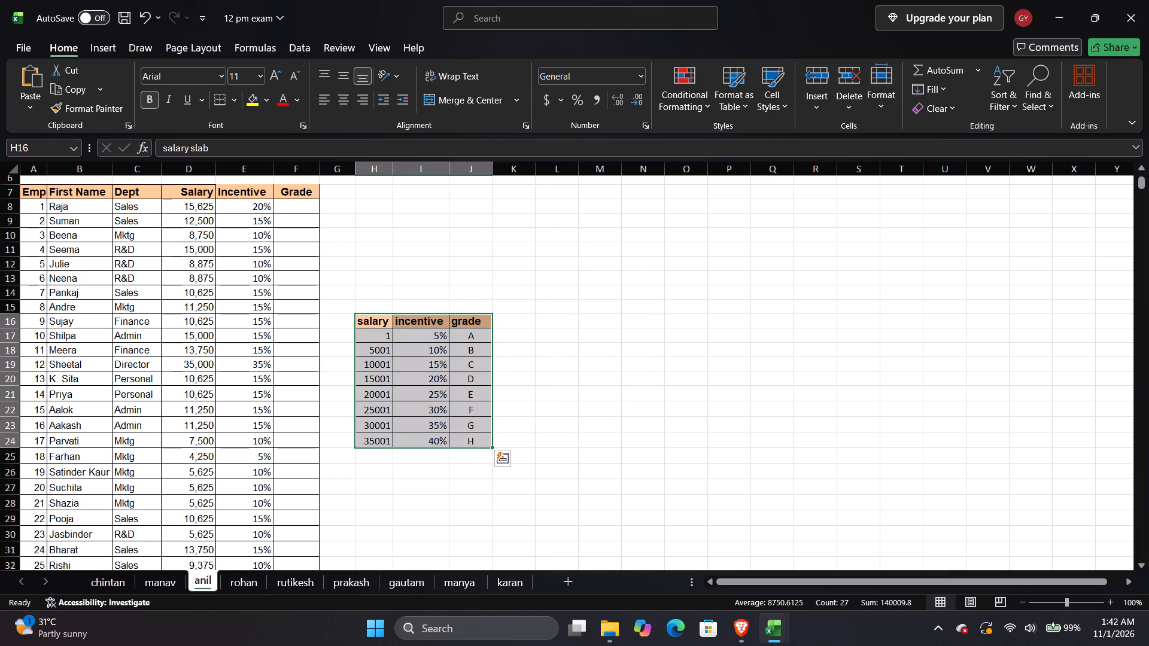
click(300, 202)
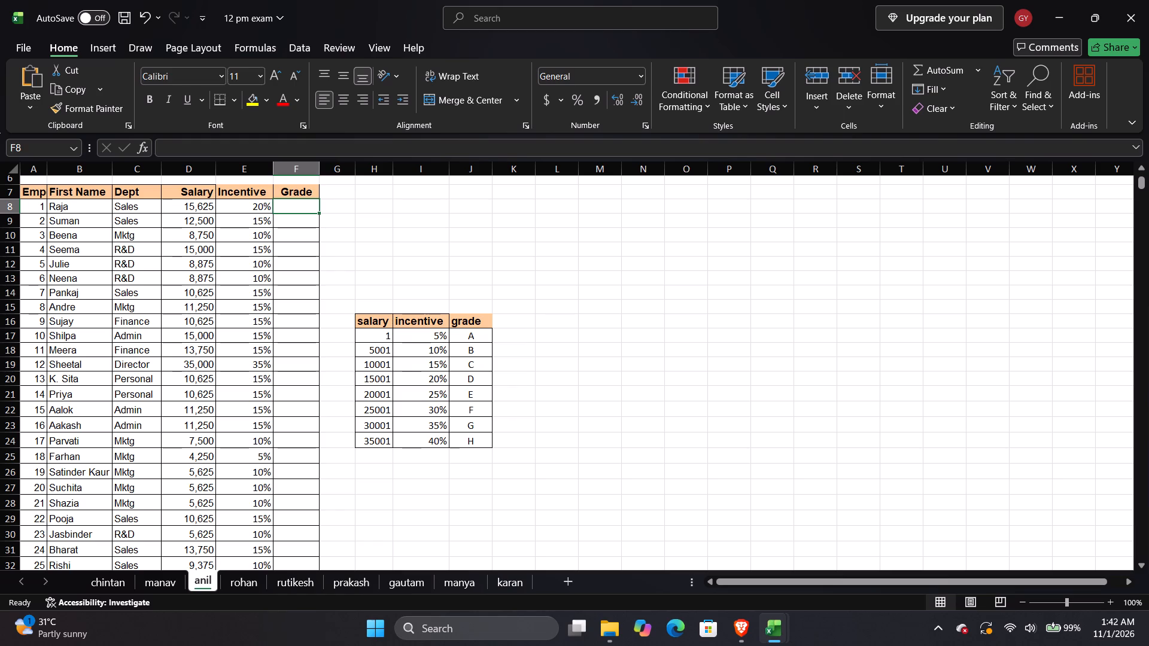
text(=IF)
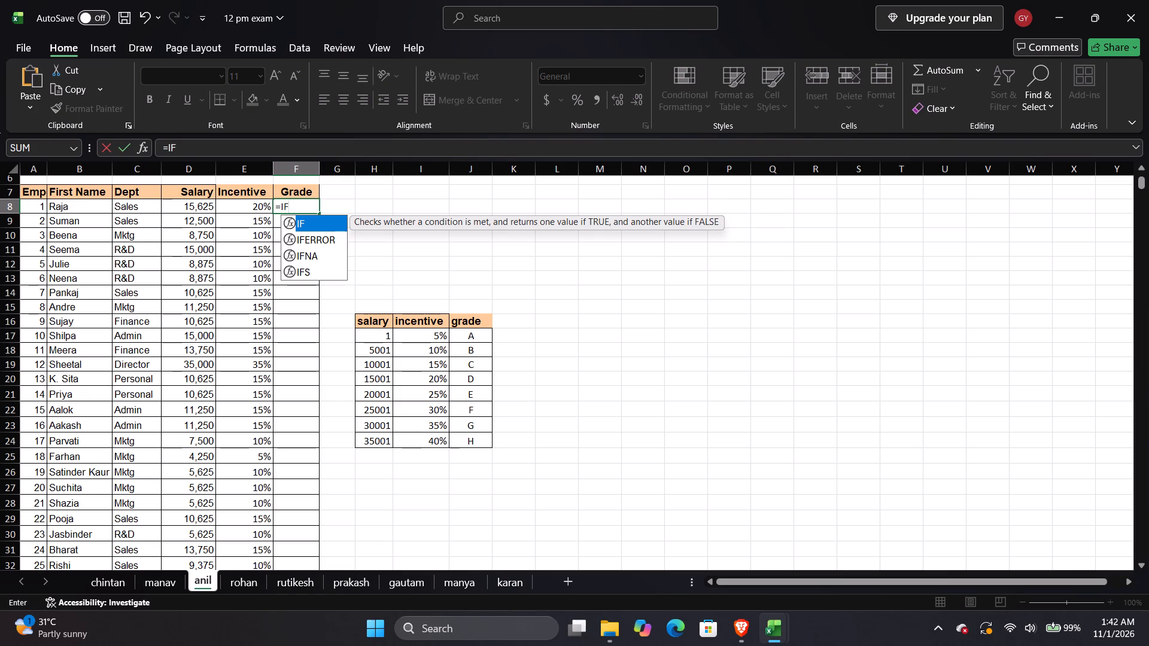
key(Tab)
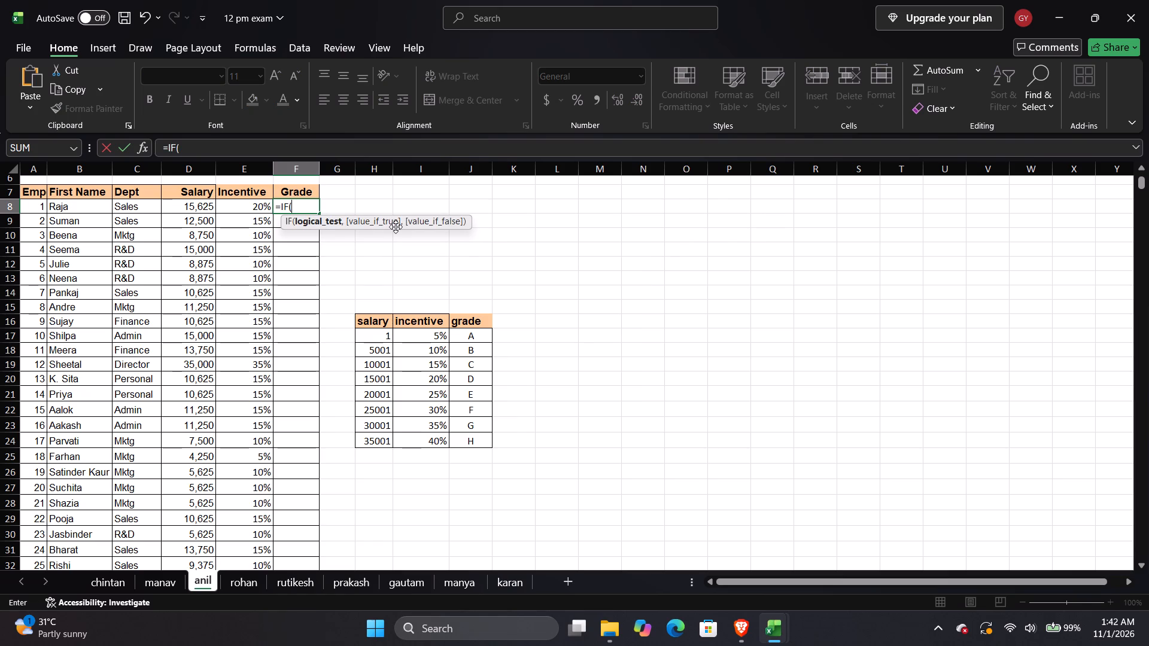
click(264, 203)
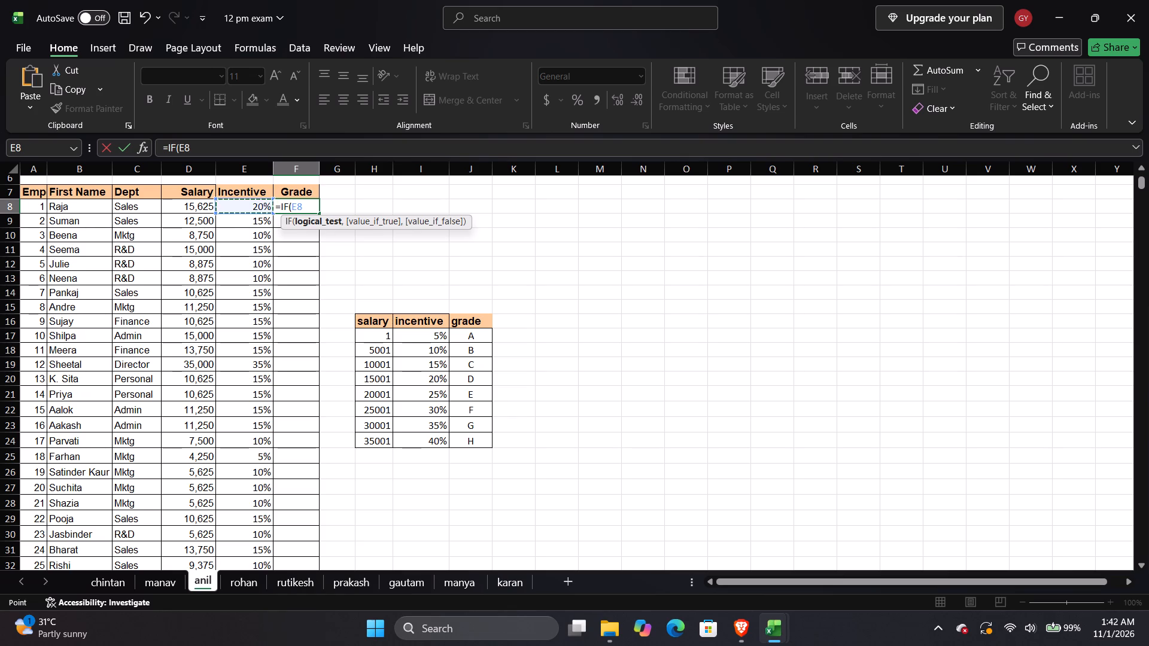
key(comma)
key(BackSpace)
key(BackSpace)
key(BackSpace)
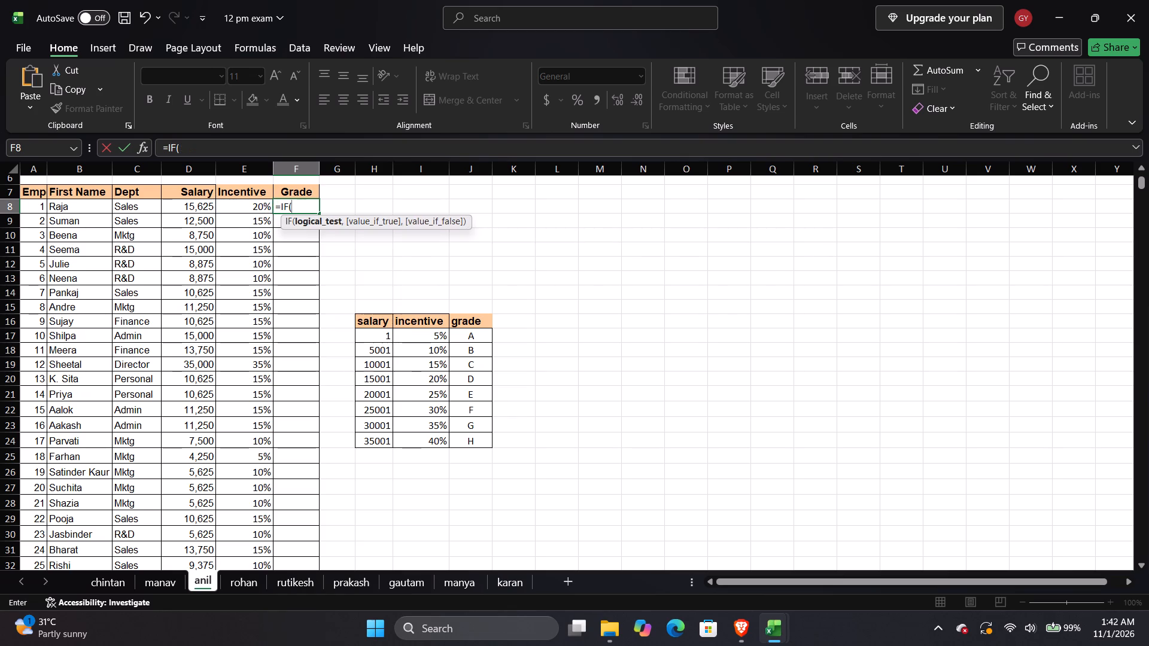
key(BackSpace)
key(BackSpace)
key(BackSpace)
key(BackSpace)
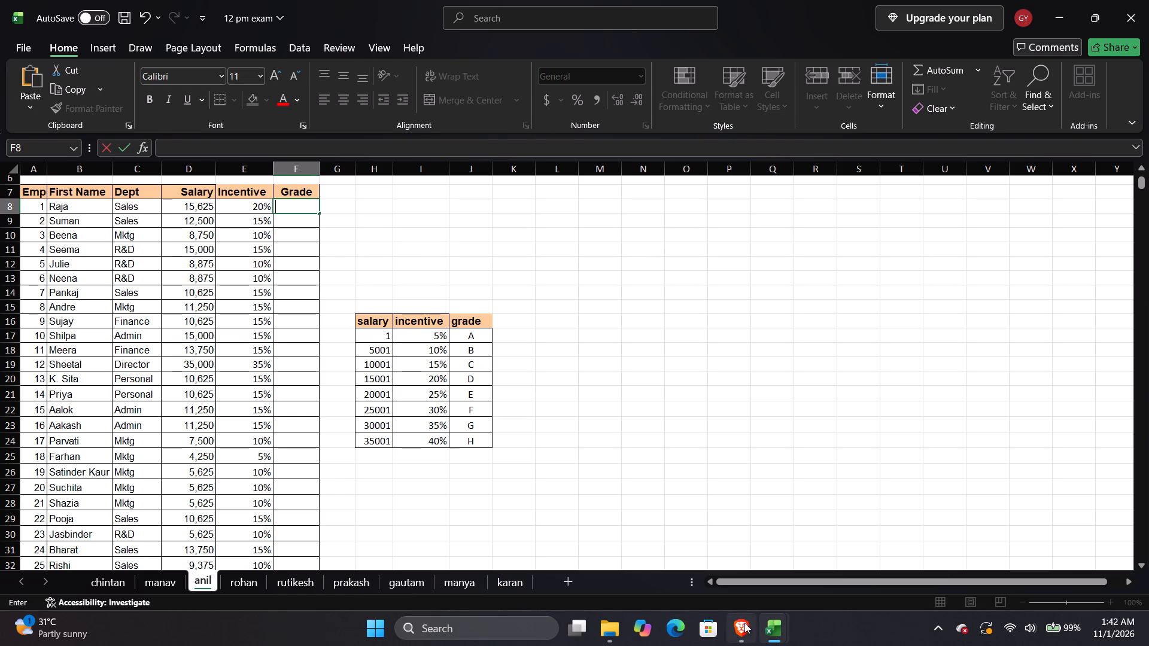
Examine the nested IF grade formula in F2 of the ANILS EXAM workbook and return to the 12 pm exam workbook.
click(801, 592)
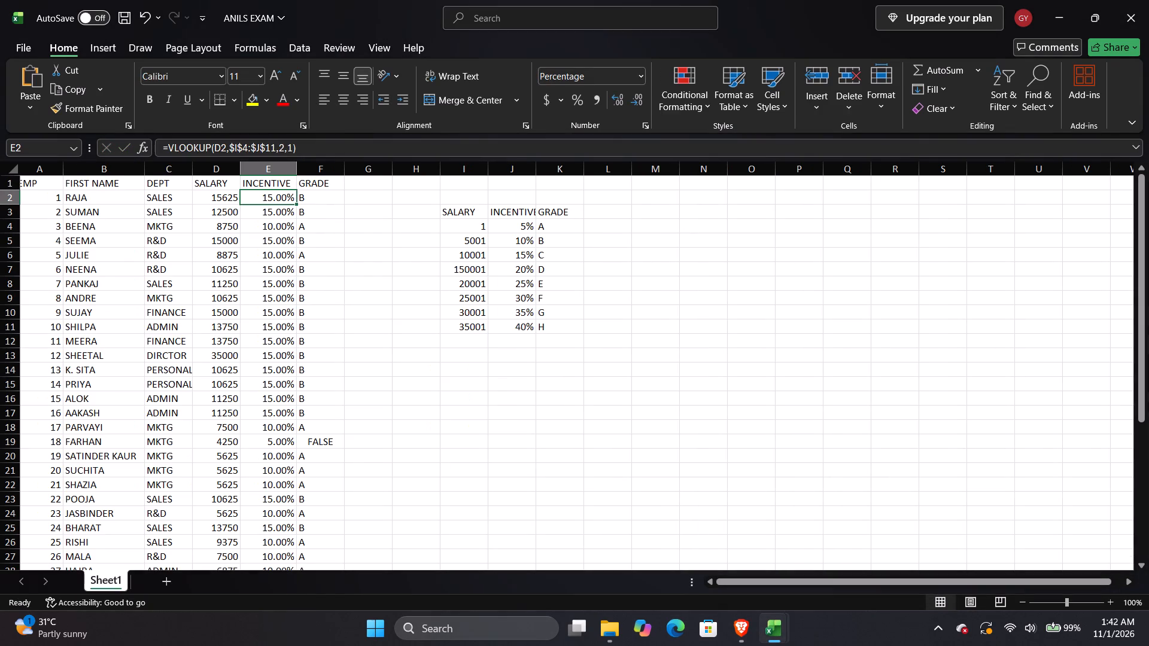
click(327, 196)
double_click(318, 196)
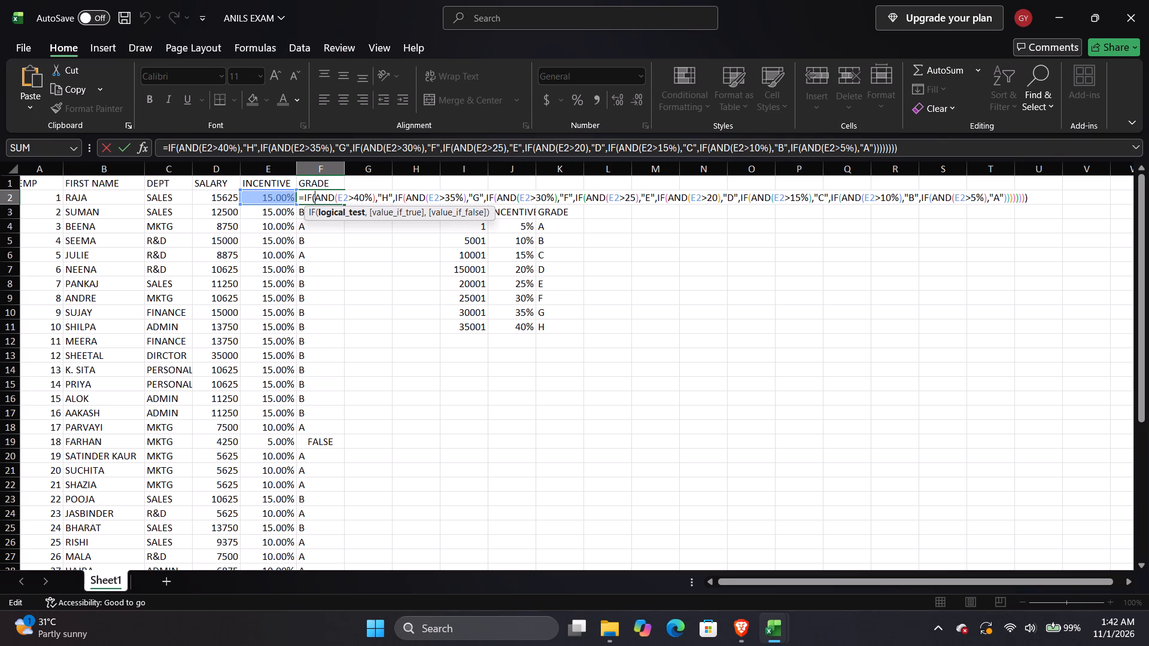
scroll(363, 196, up, 2)
ctrl+scroll(363, 196, up, 3)
key(Escape)
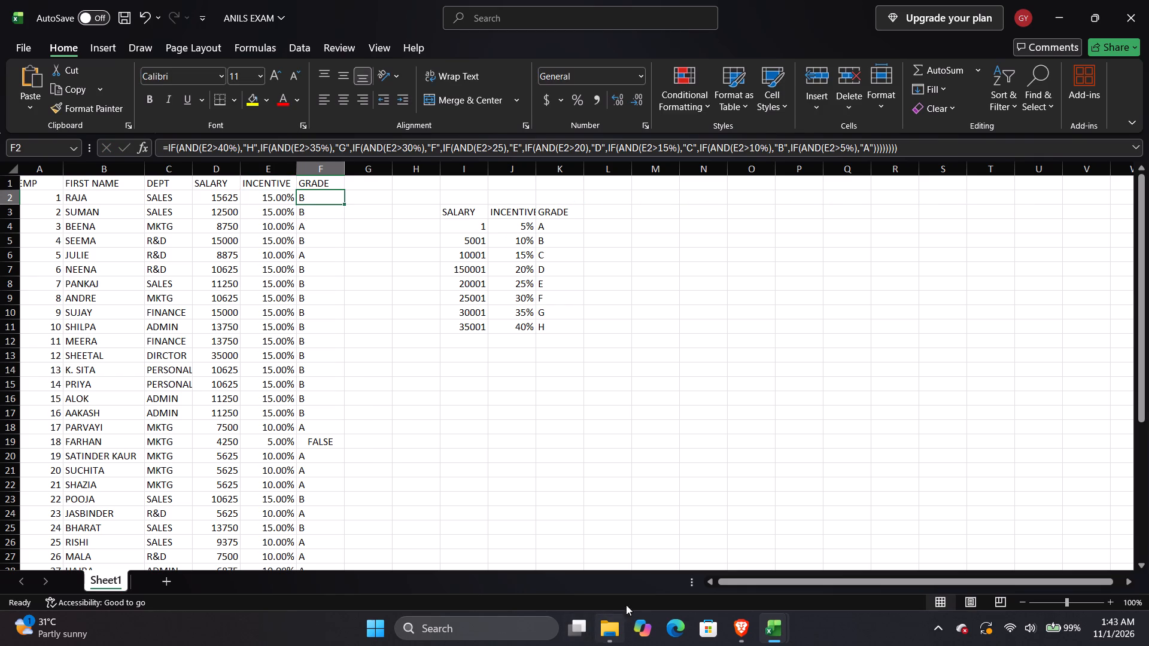
click(732, 587)
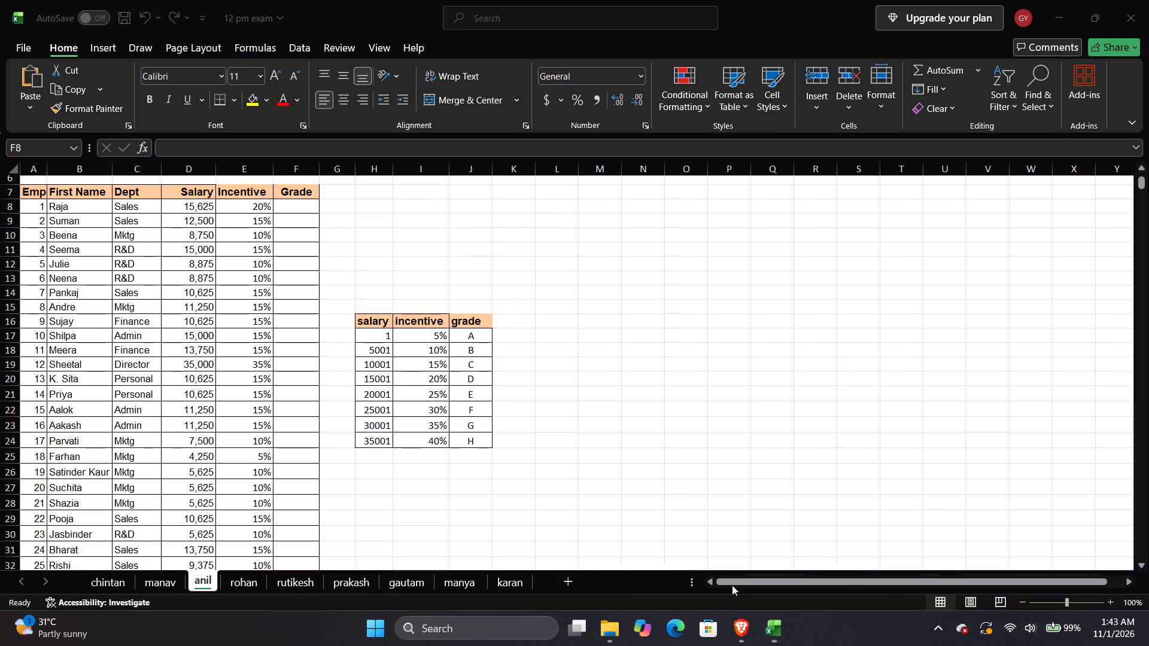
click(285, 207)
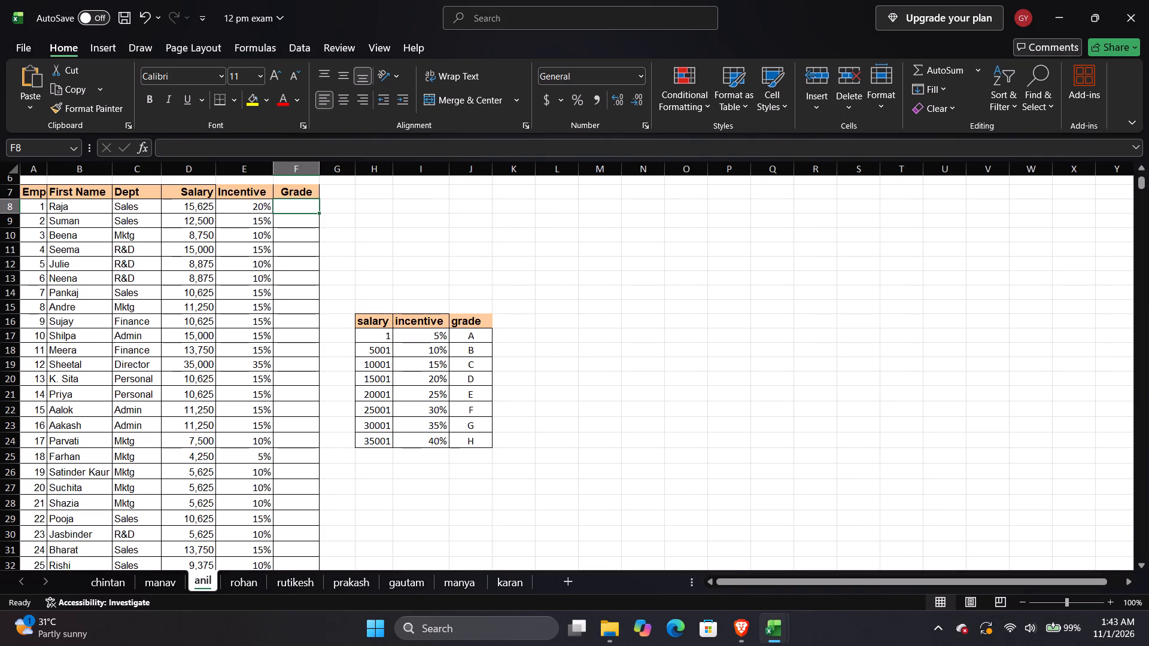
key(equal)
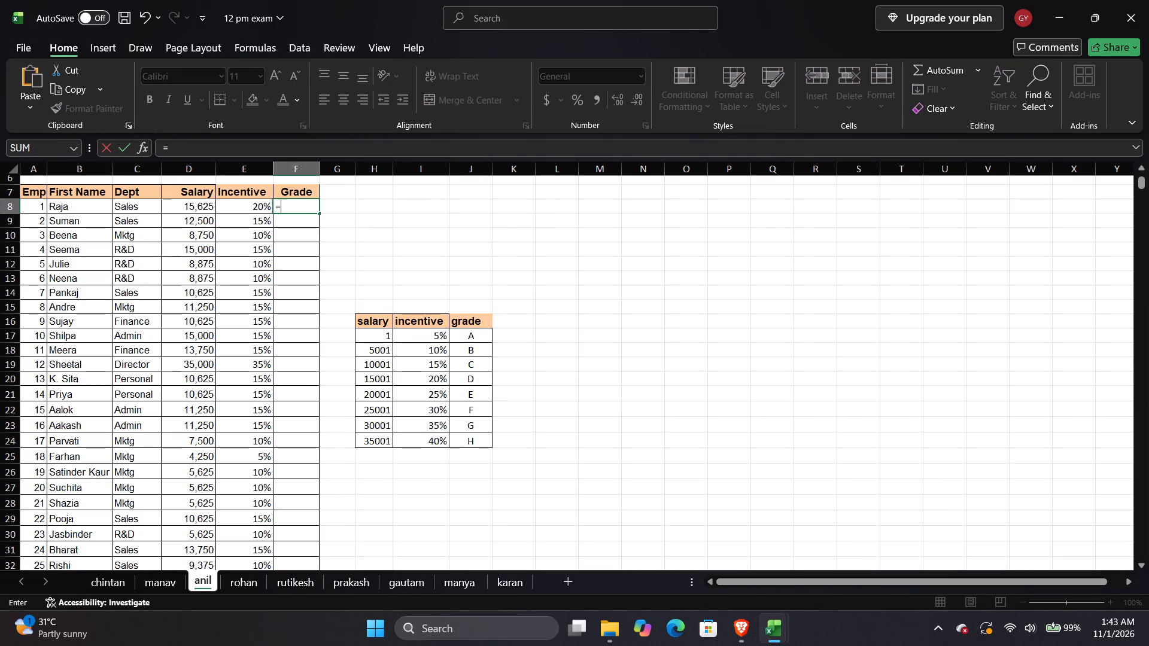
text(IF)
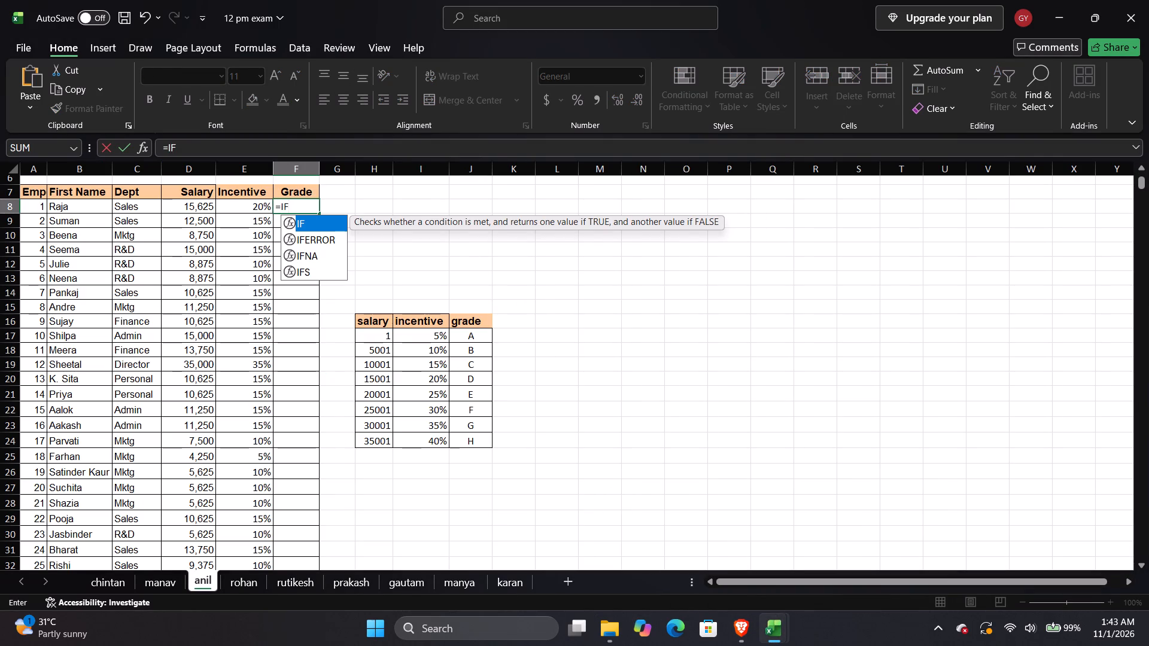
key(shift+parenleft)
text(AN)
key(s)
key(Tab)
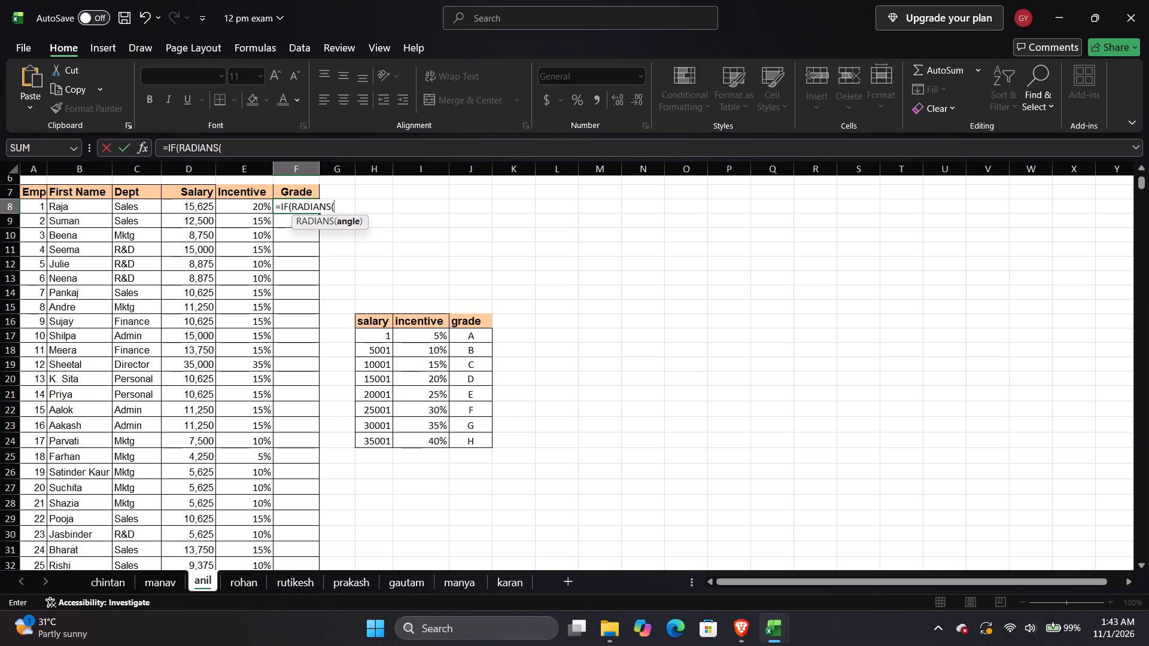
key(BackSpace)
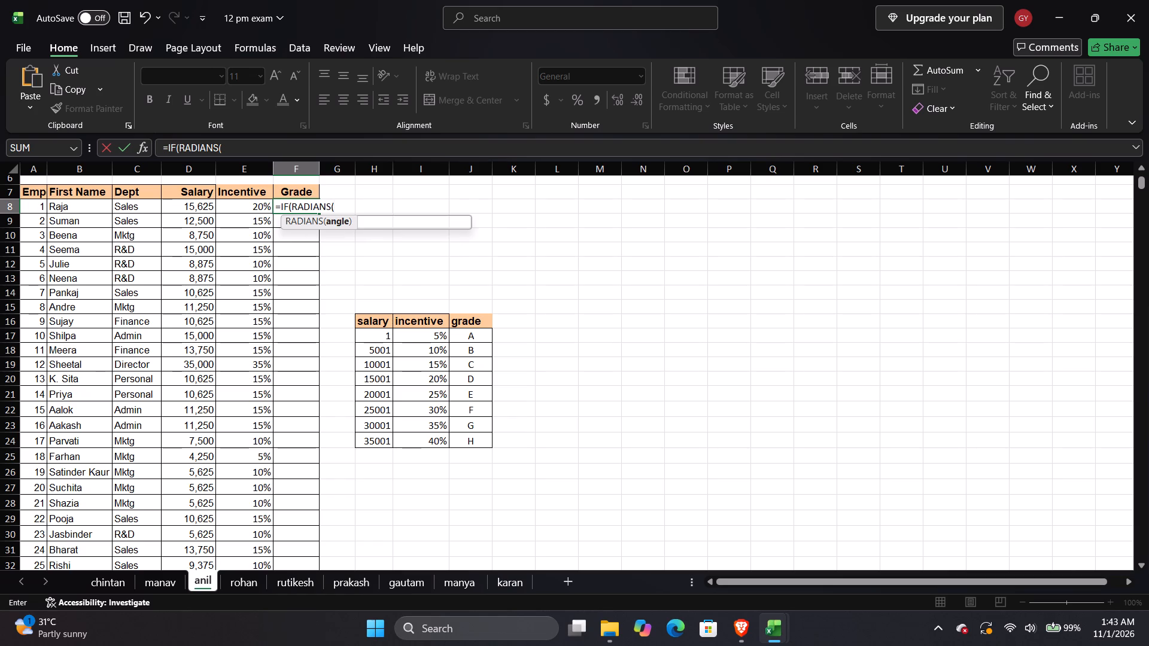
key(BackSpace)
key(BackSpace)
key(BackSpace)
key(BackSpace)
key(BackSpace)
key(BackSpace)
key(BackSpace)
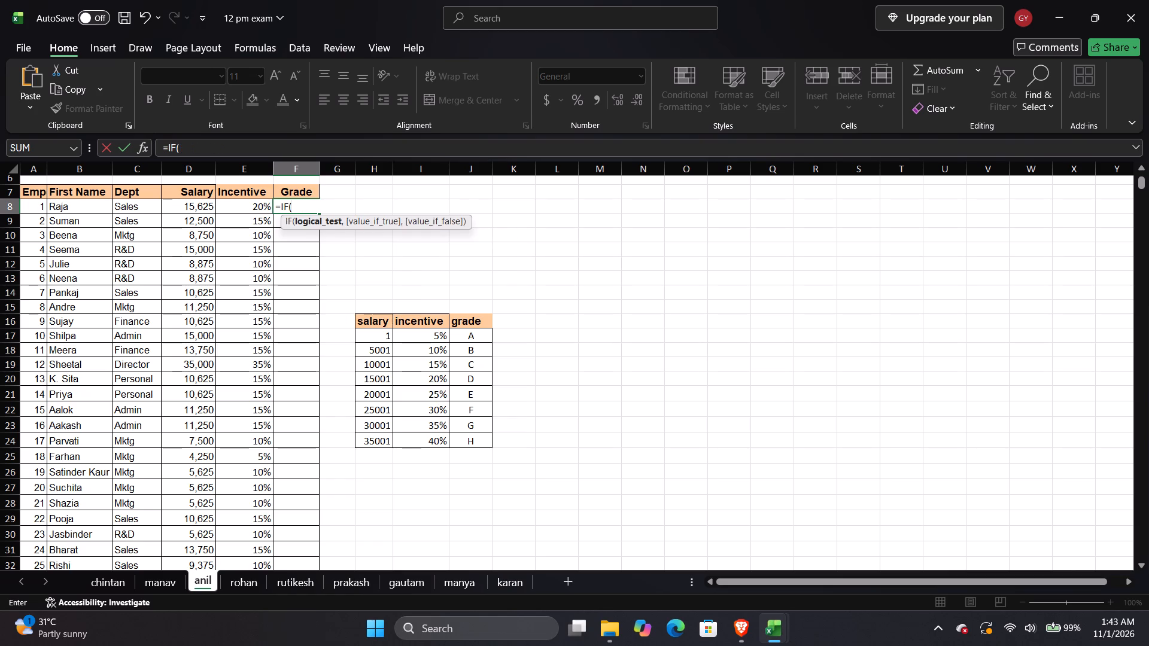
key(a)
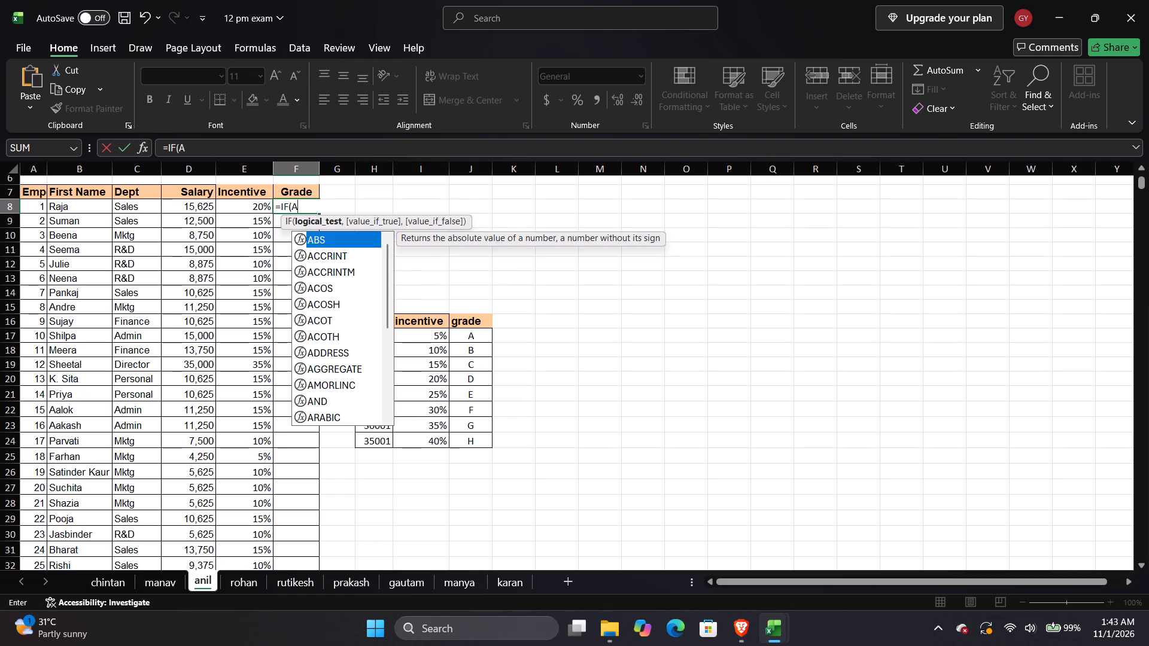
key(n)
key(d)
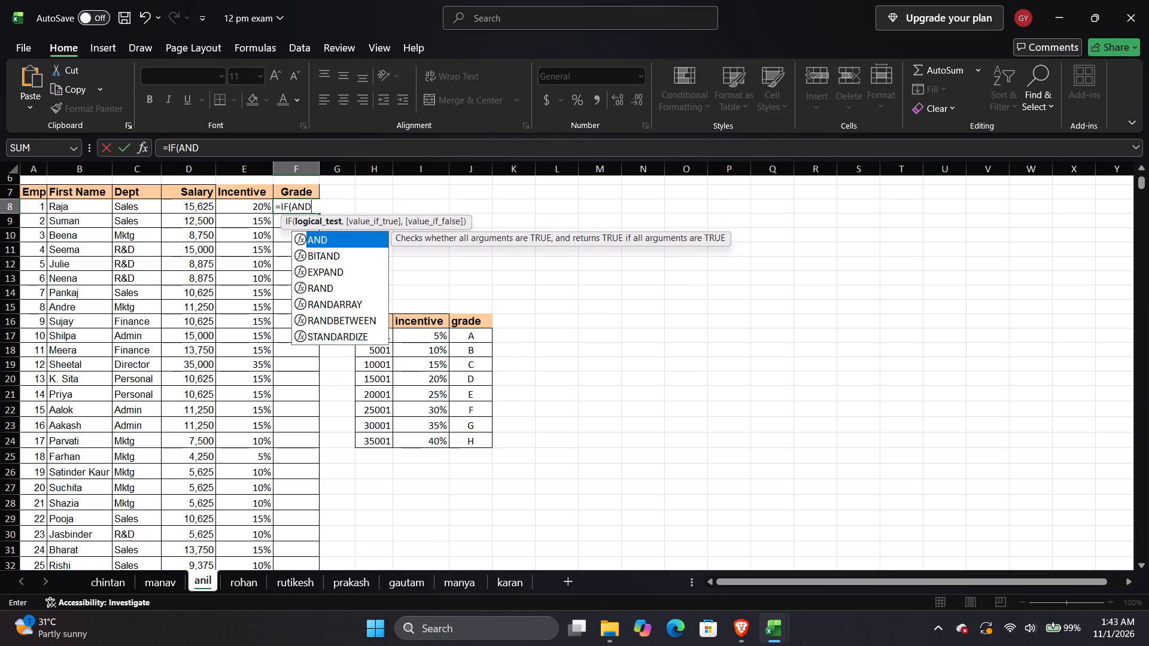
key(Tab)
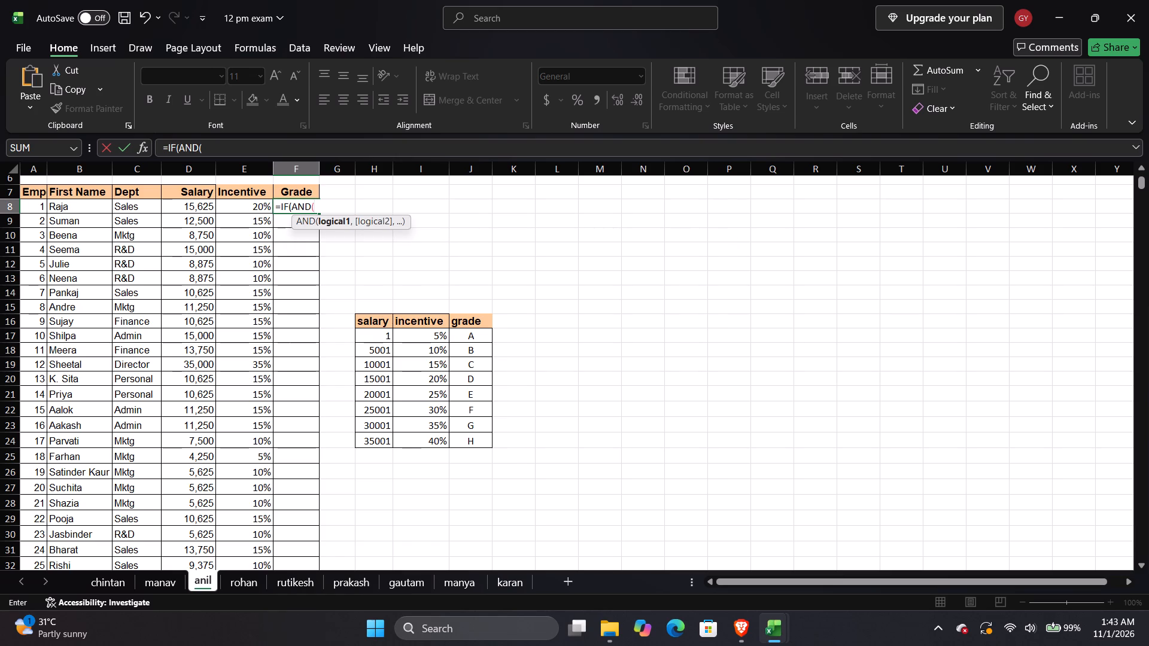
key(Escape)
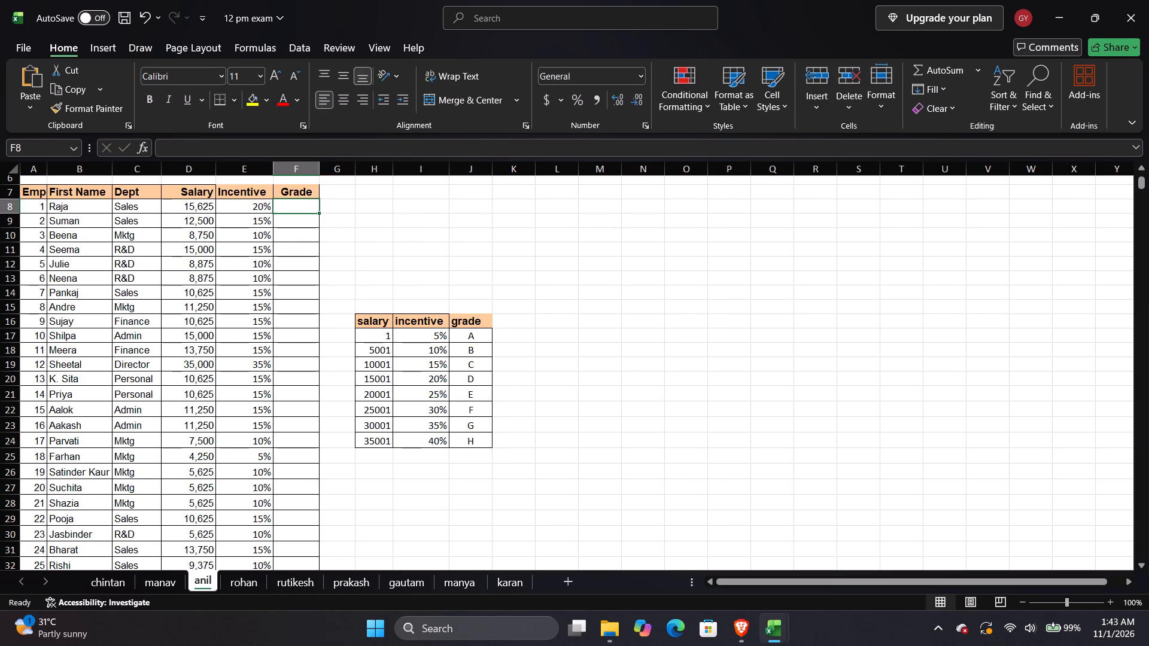
Start the first employee's grade formula in F8 with =IF(AND(E8<=5%),"A", as its first branch.
ctrl+scroll(317, 275, up, 2)
scroll(317, 275, up, 3)
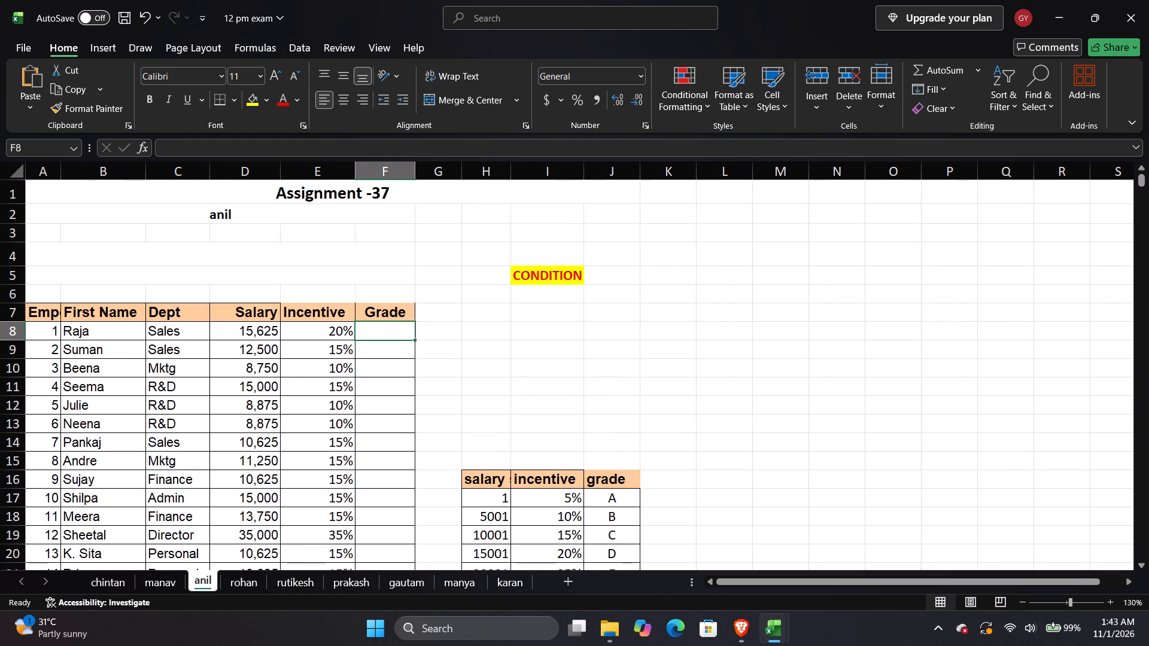
key(equal)
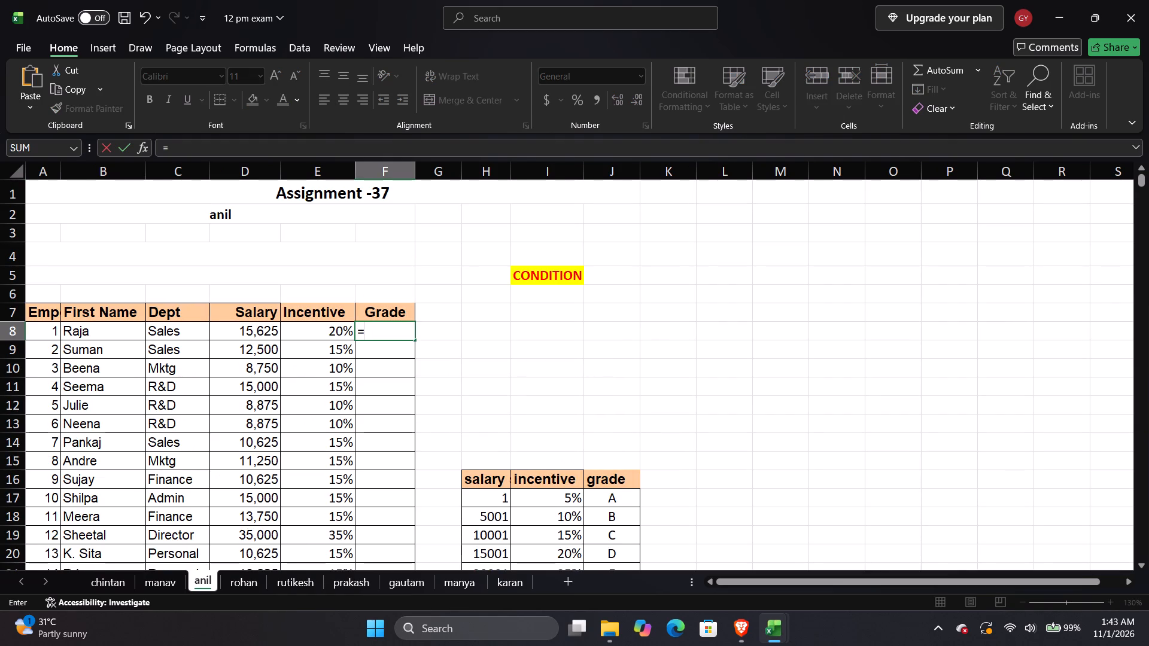
text(IF)
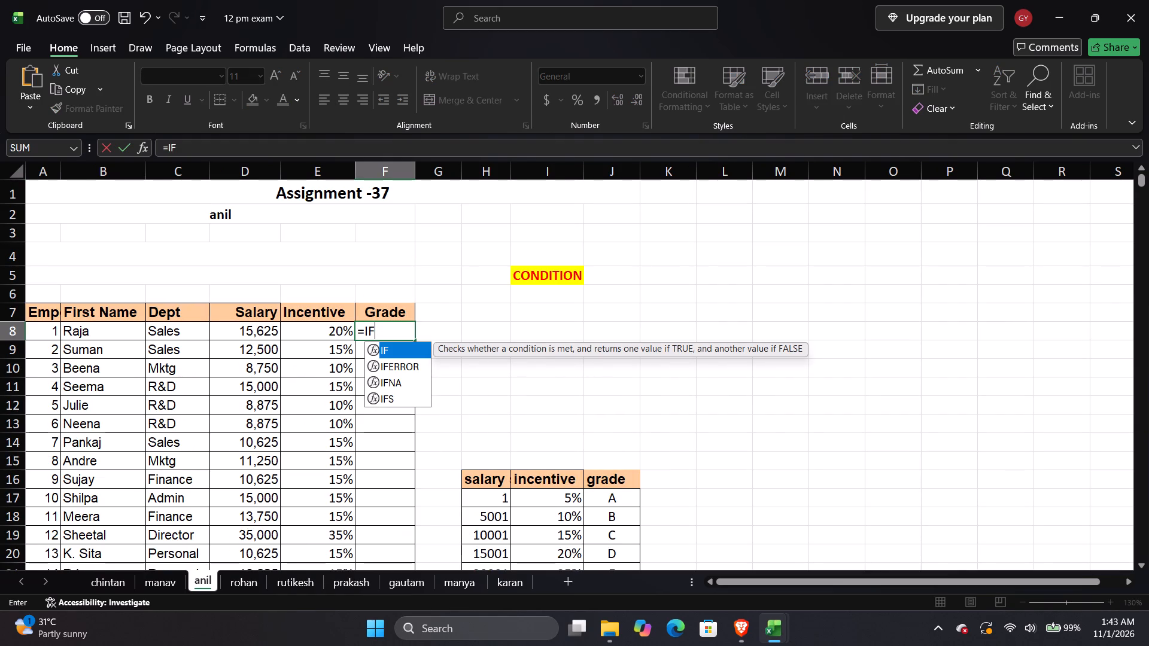
key(Tab)
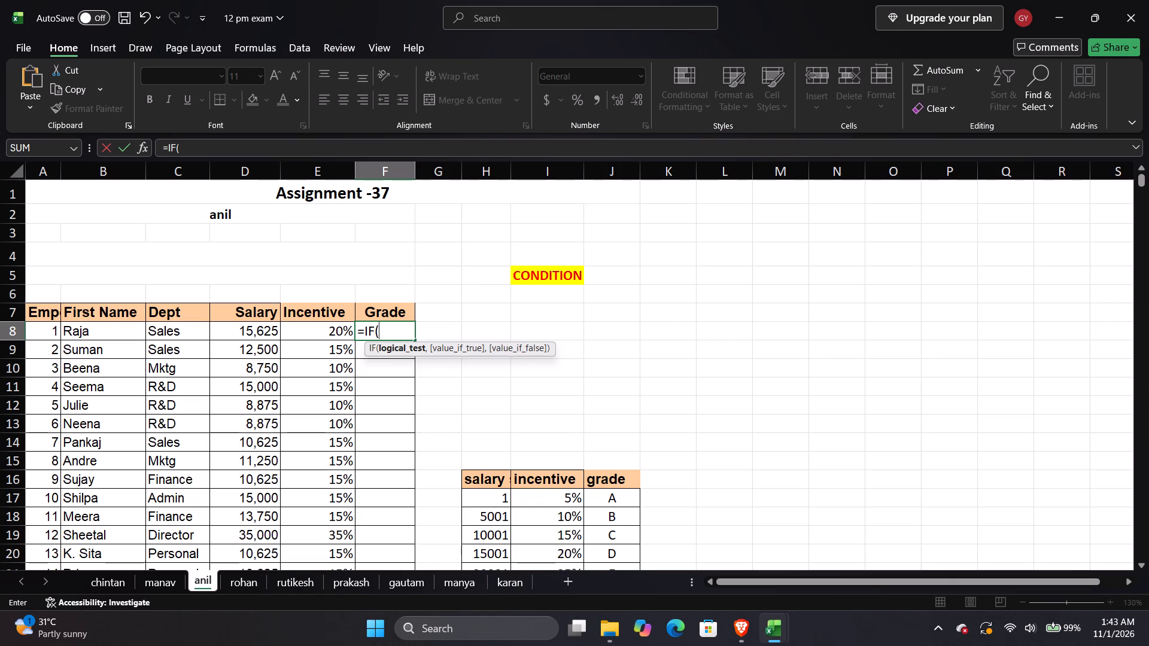
text(AND)
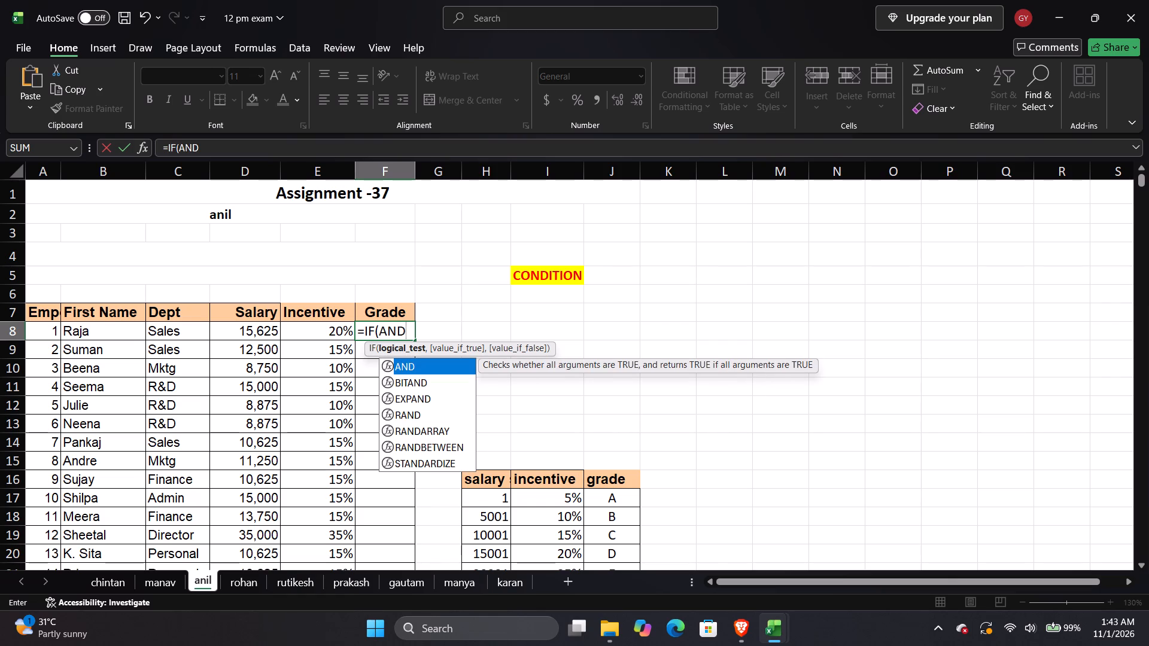
key(Tab)
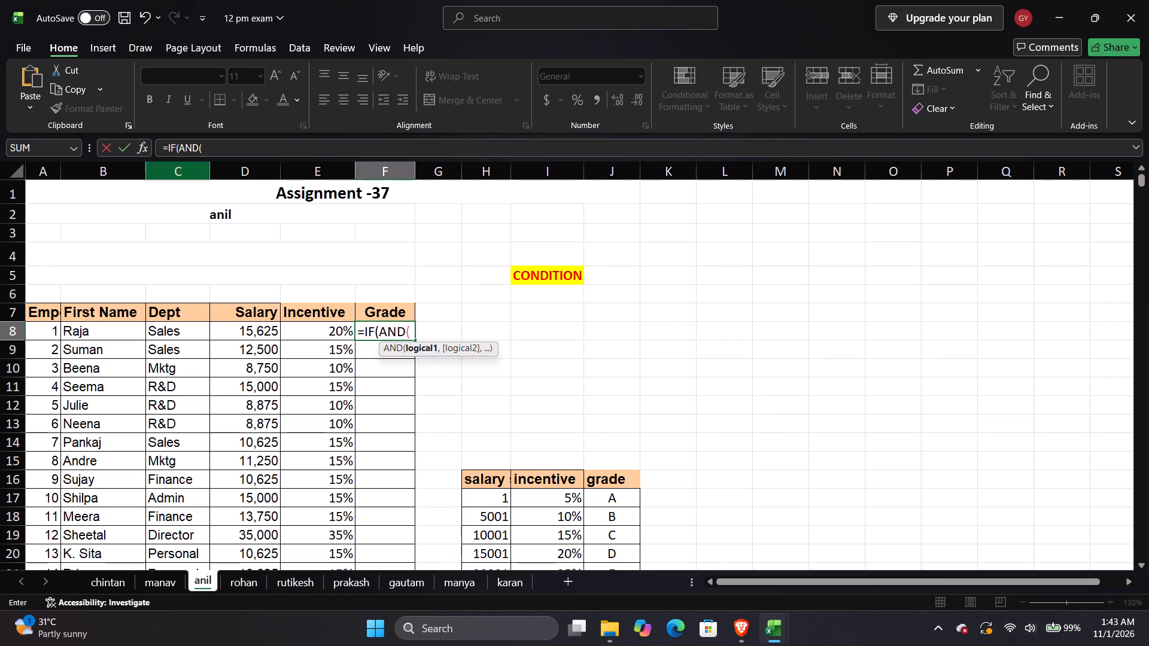
click(302, 329)
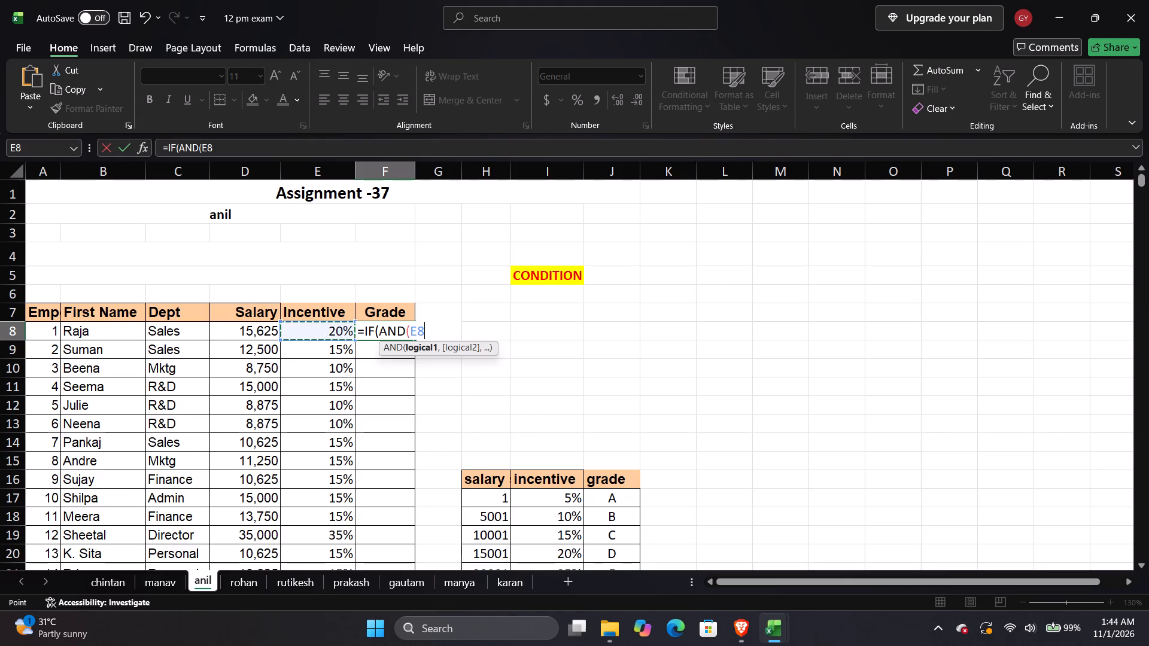
key(shift+greater)
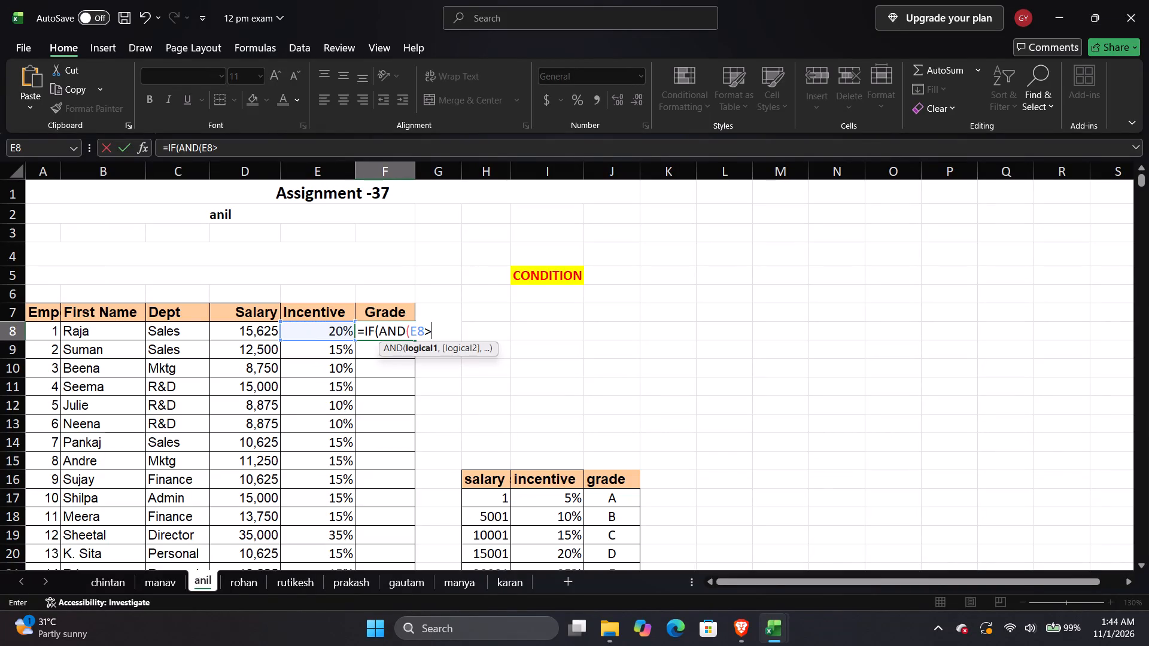
key(BackSpace)
key(shift+less)
key(equal)
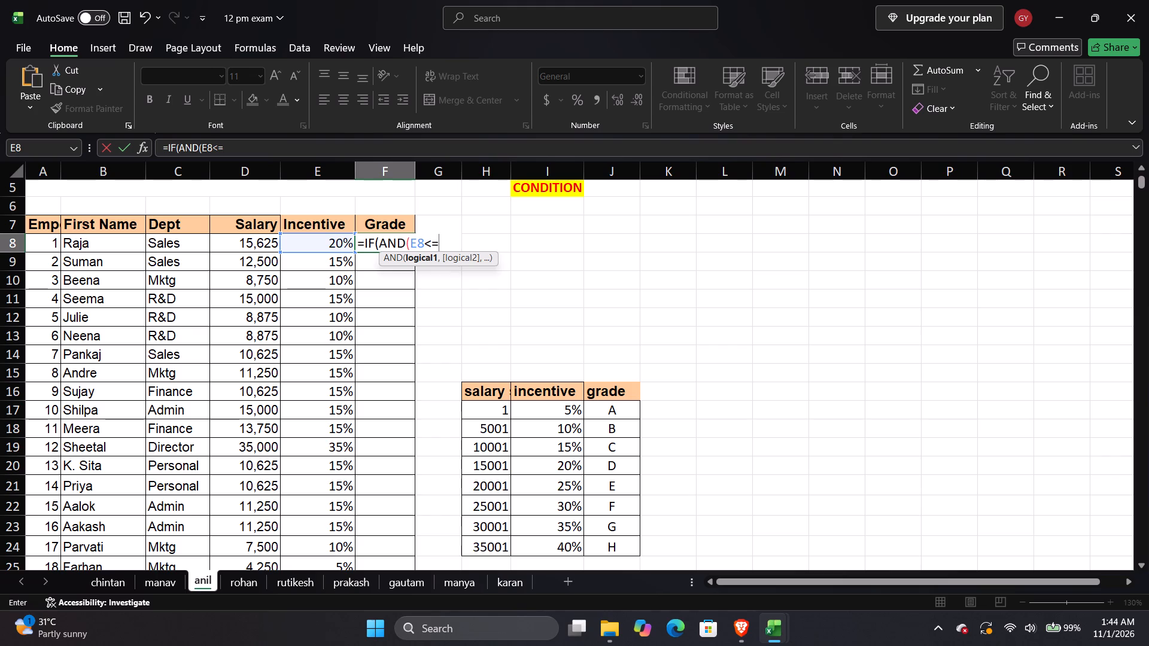
key(5)
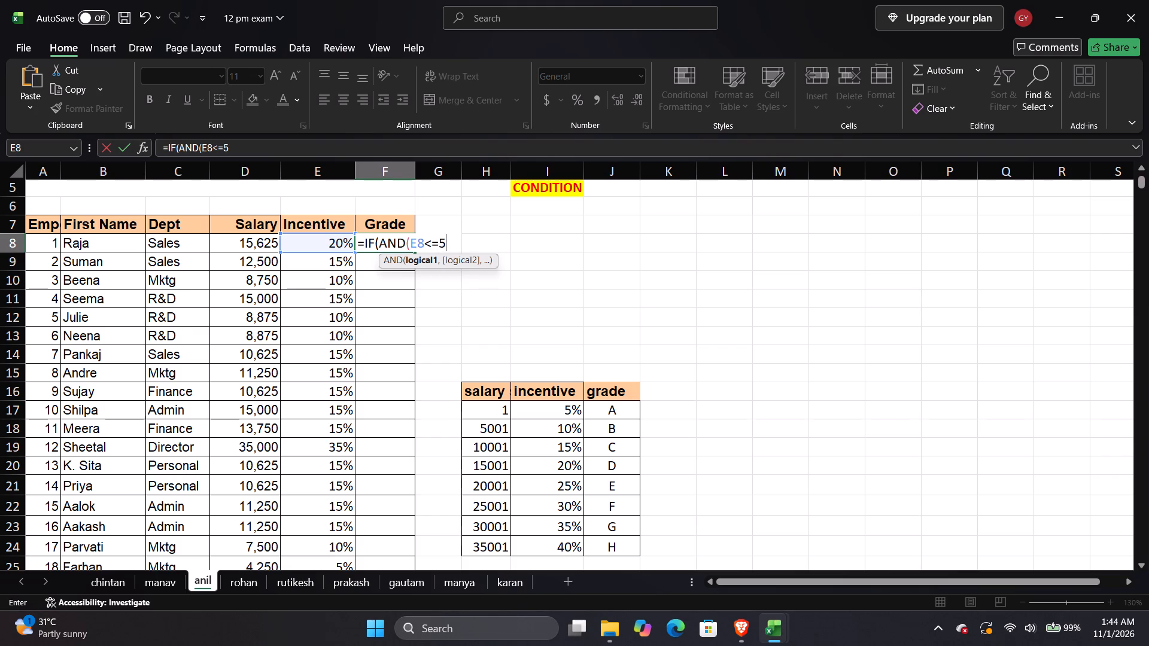
key(shift+percent)
key(shift+parenright)
key(comma)
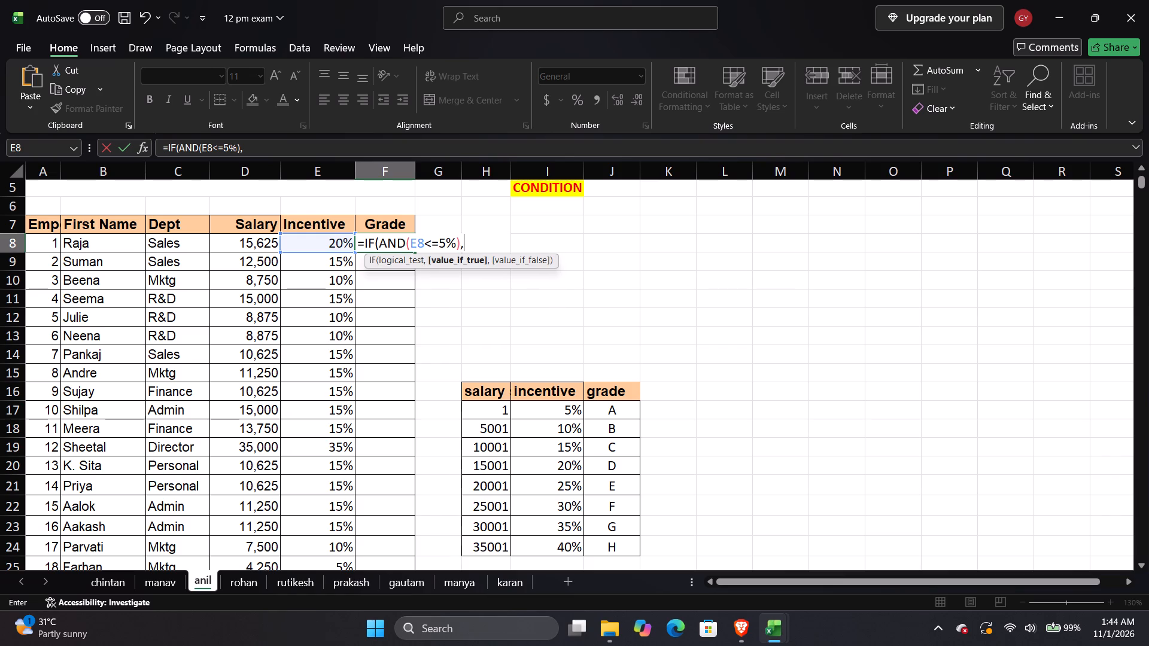
key(shift+quotedbl)
key(shift+apostrophe)
key(BackSpace)
key(a)
key(shift+quotedbl)
key(comma)
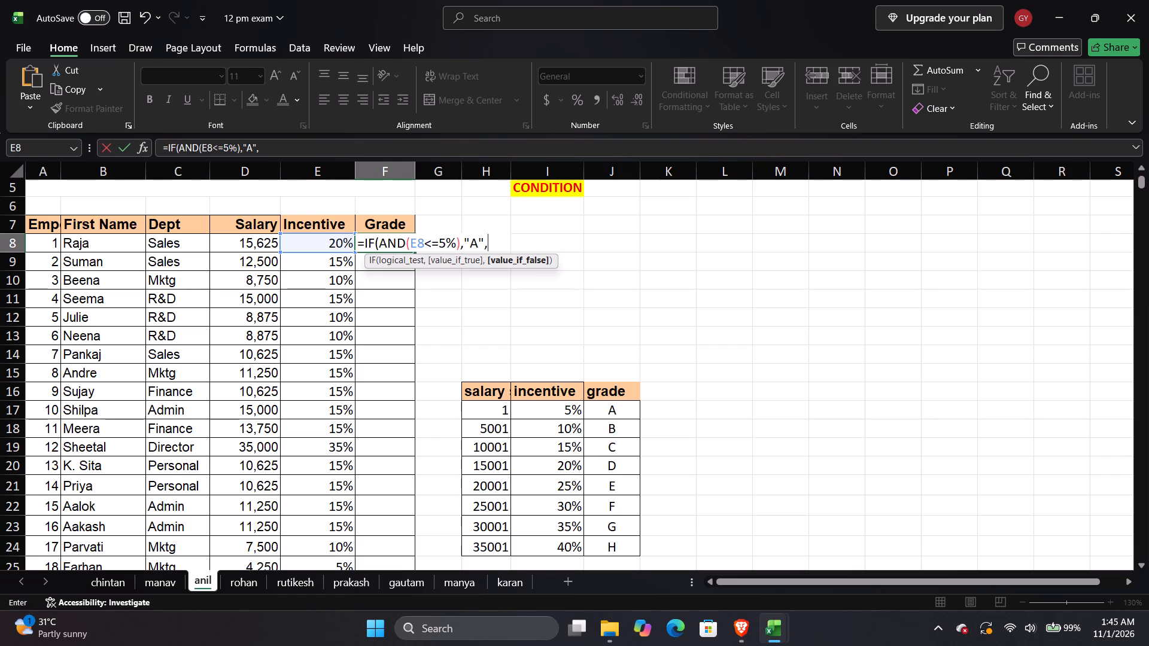
Add the second nested branch IF(AND(E8<=10%),"B", to the grade formula in F8.
key(i)
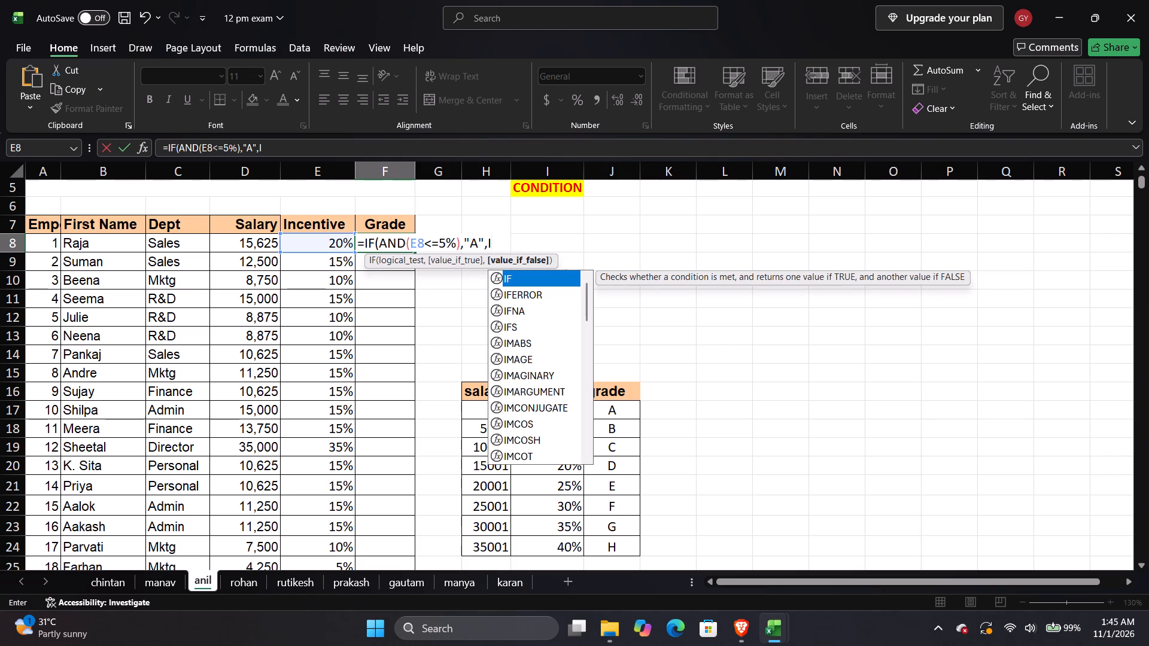
key(f)
key(Tab)
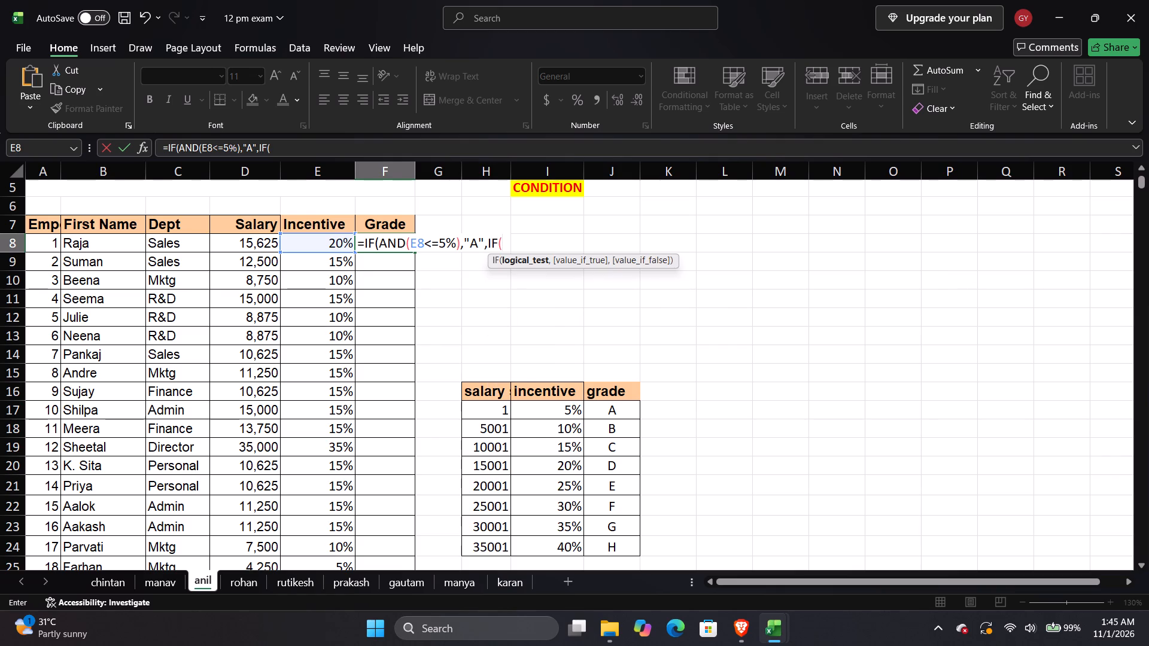
text(AND)
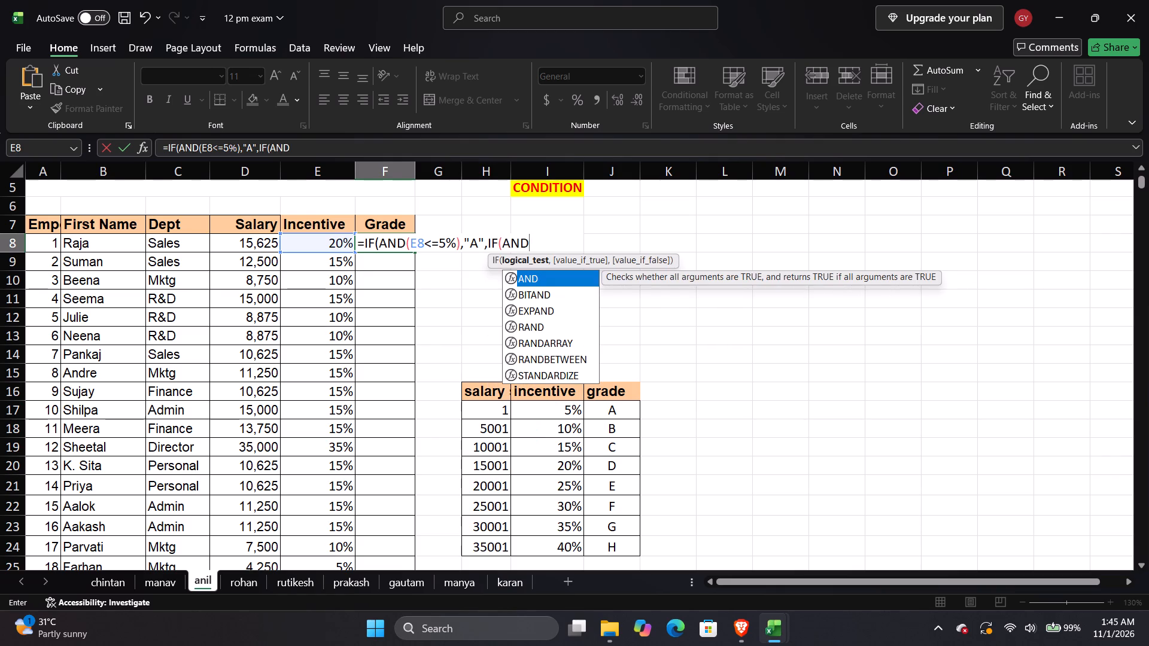
key(Tab)
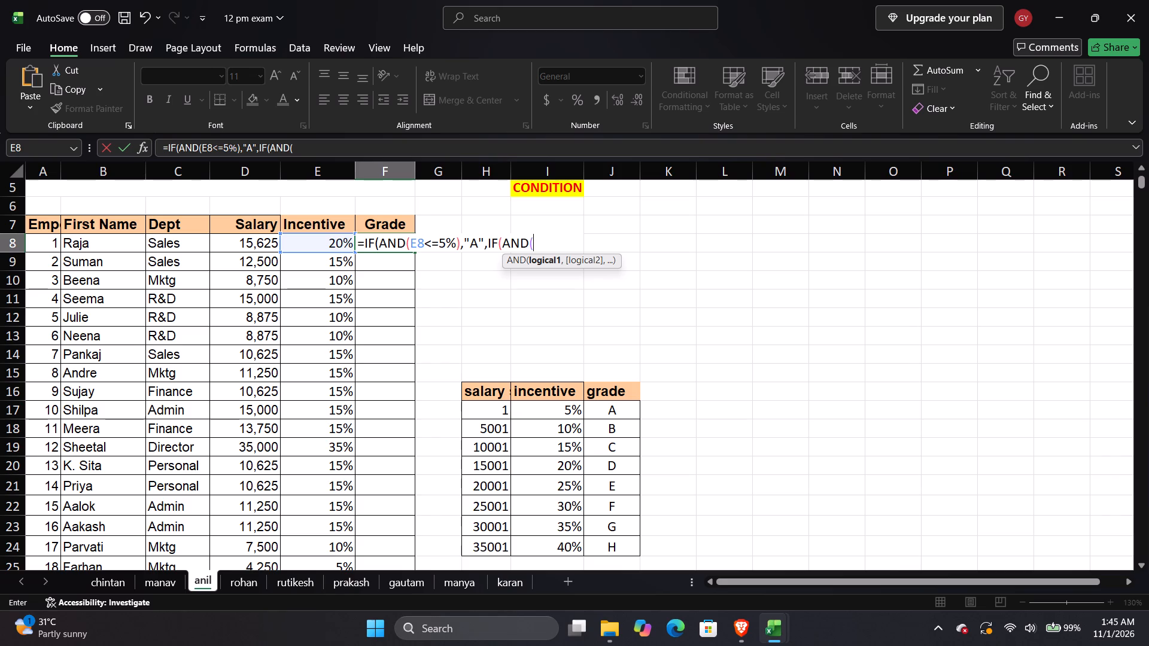
click(336, 244)
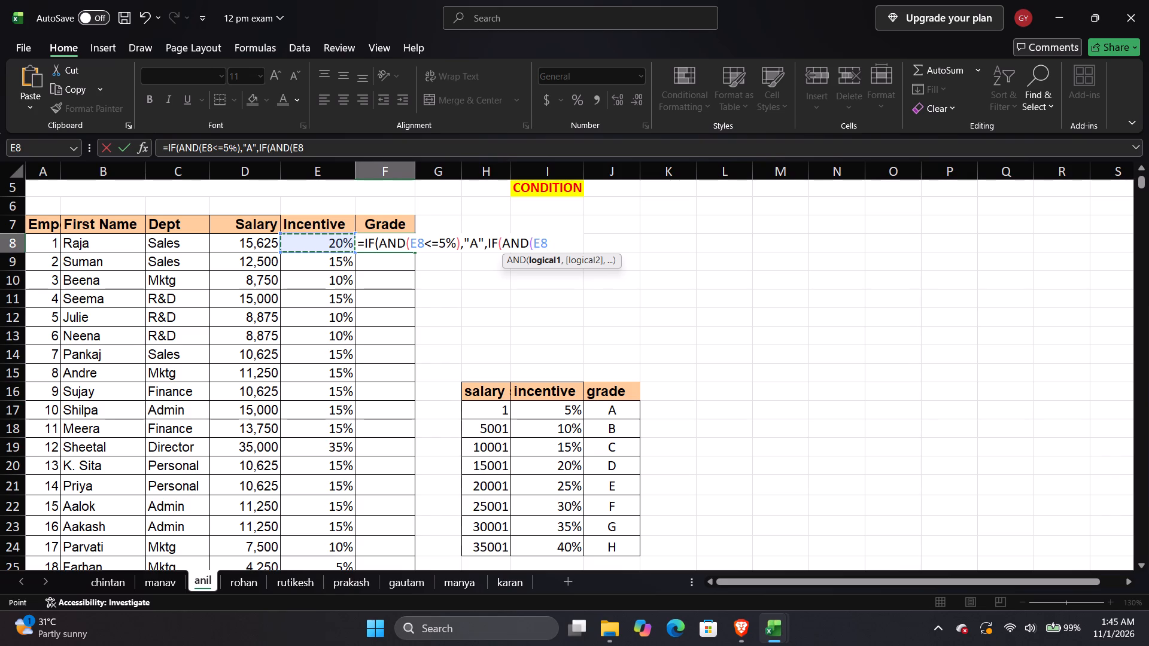
key(shift+less)
key(equal)
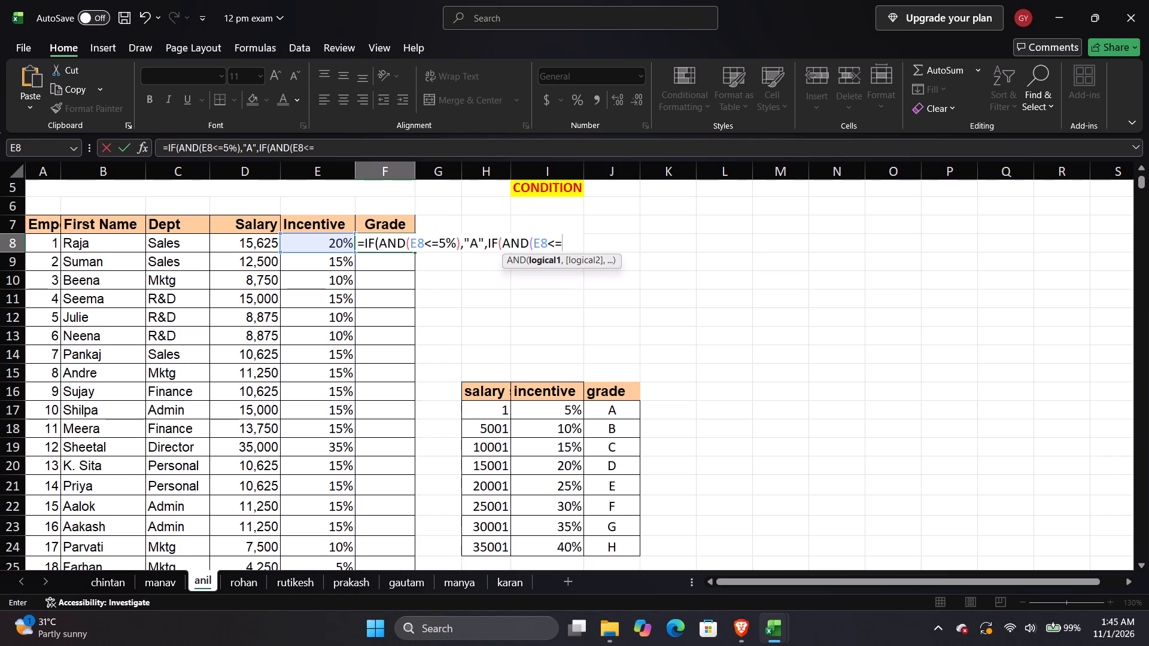
text(10)
key(shift+percent)
key(shift+parenright)
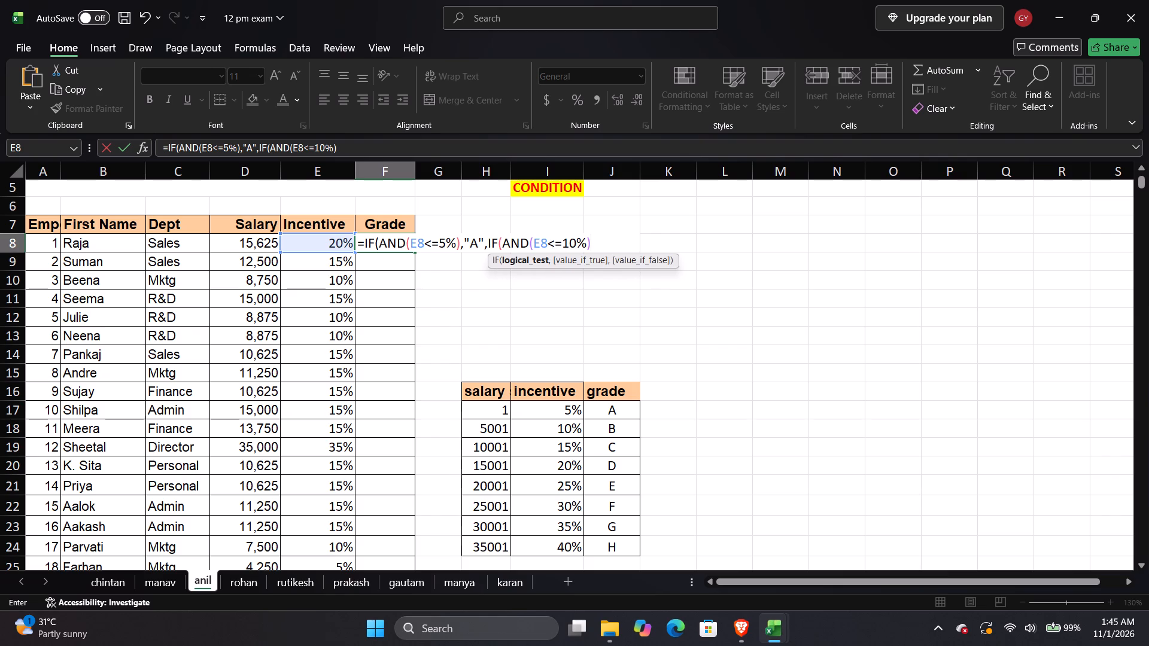
key(comma)
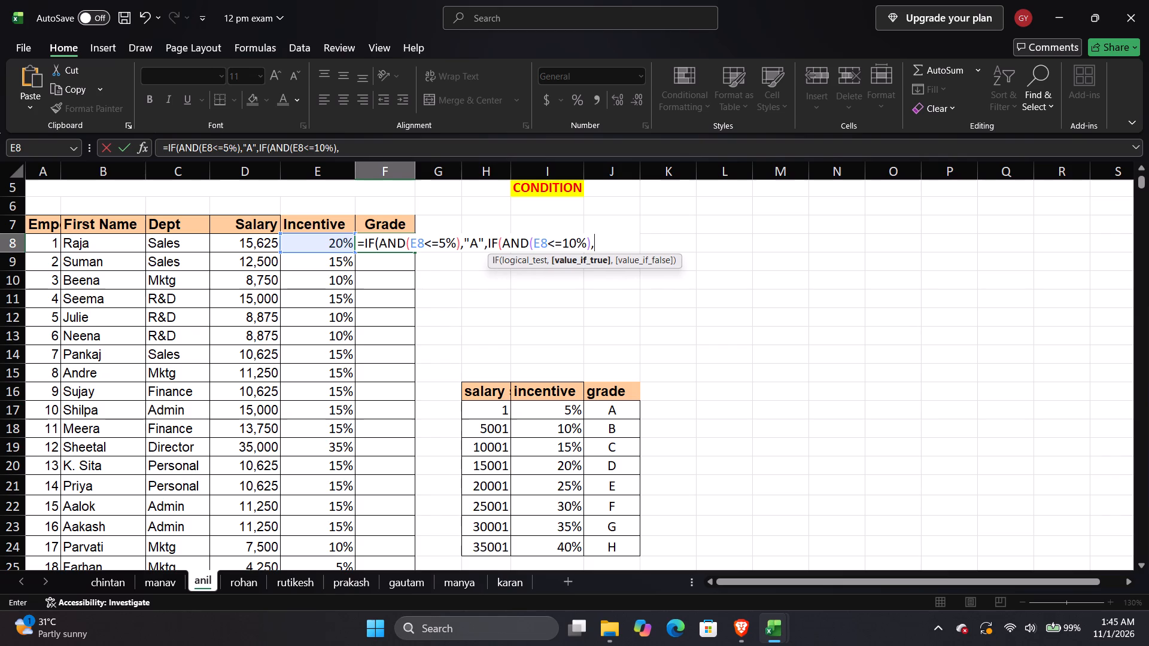
key(shift+quotedbl)
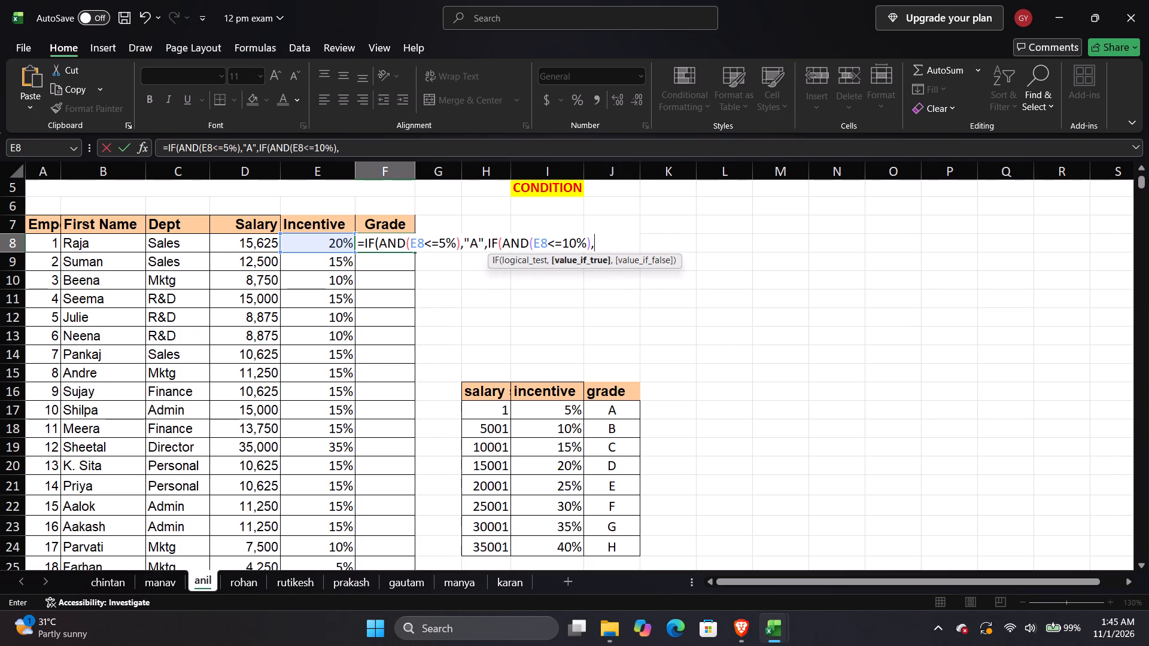
key(shift+apostrophe)
key(BackSpace)
text(B")
key(shift+apostrophe)
key(BackSpace)
key(comma)
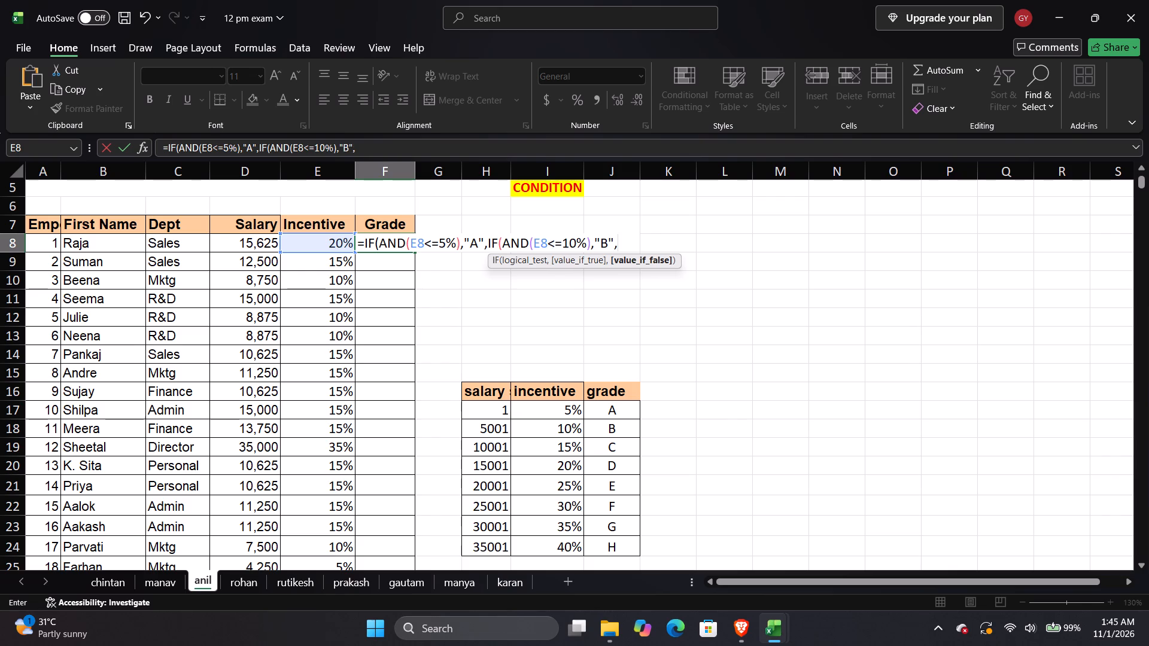
Add the third nested branch IF(AND(E8<=15%),"C", to the grade formula in F8.
key(i)
key(f)
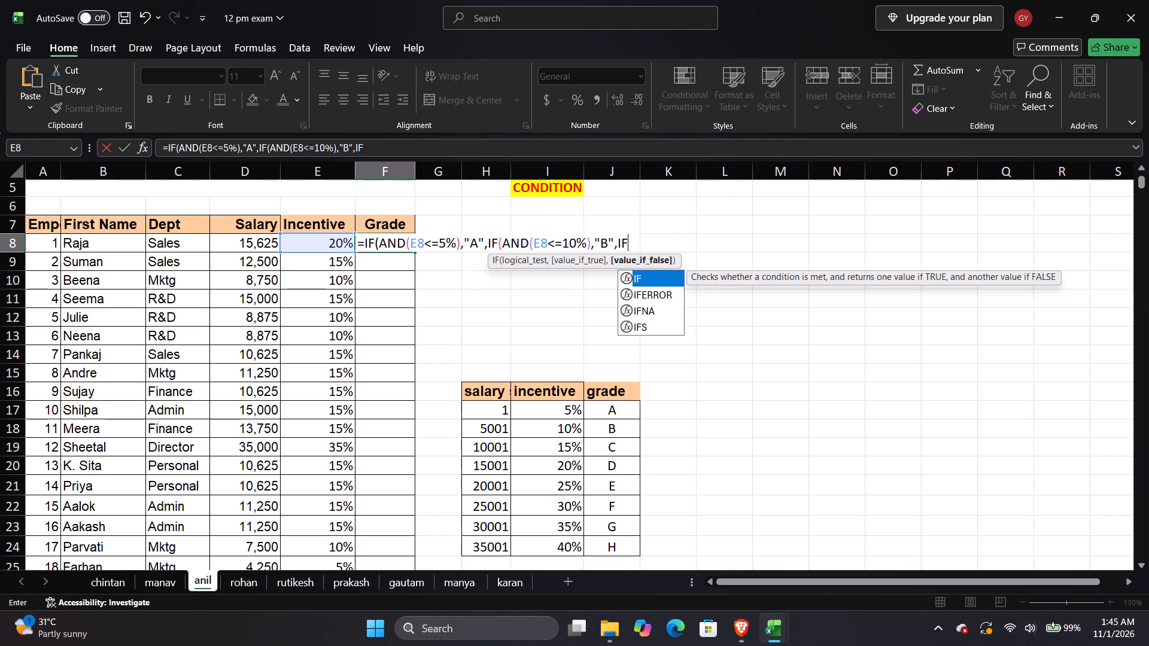
key(Tab)
text(AND)
key(Tab)
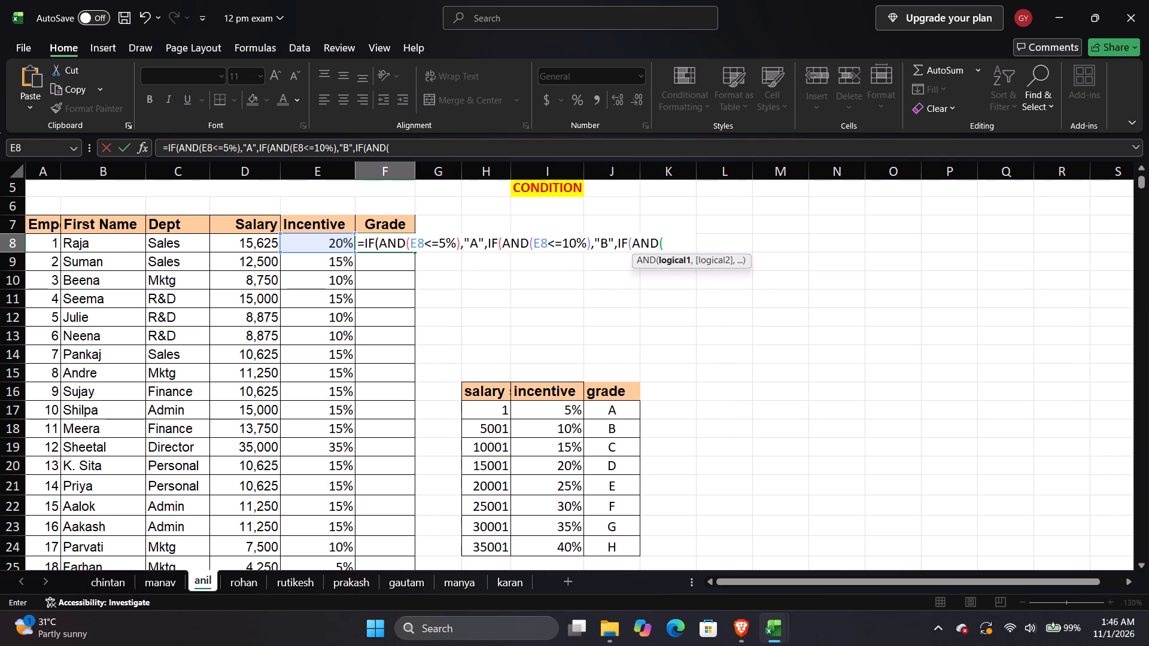
click(332, 244)
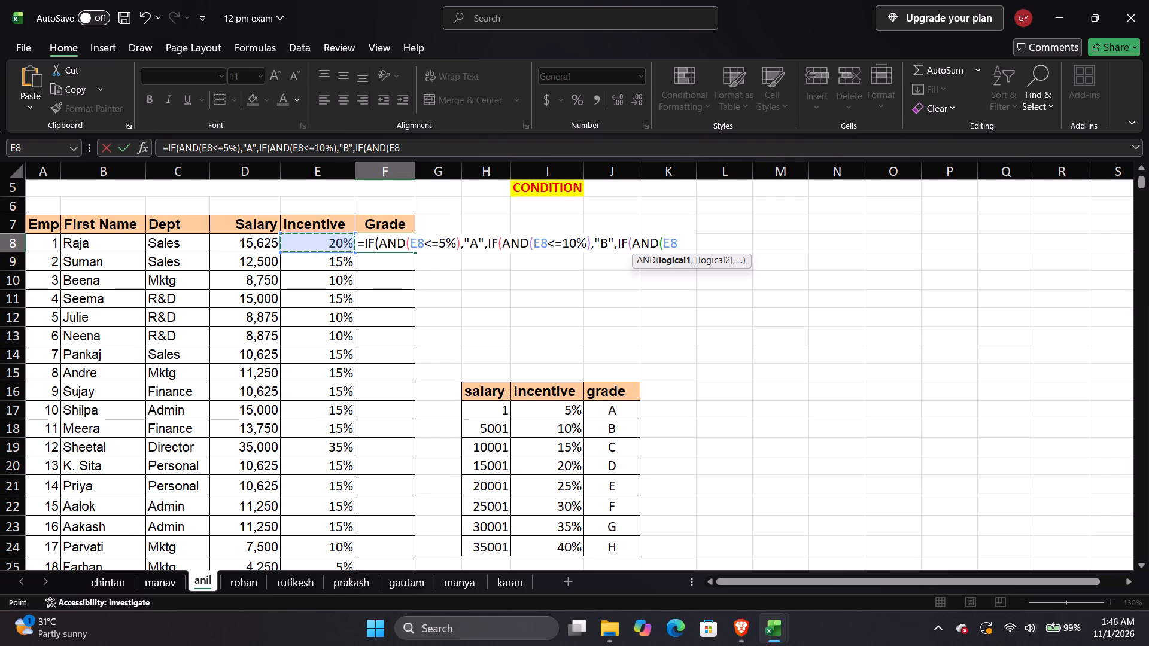
key(shift+less)
key(equal)
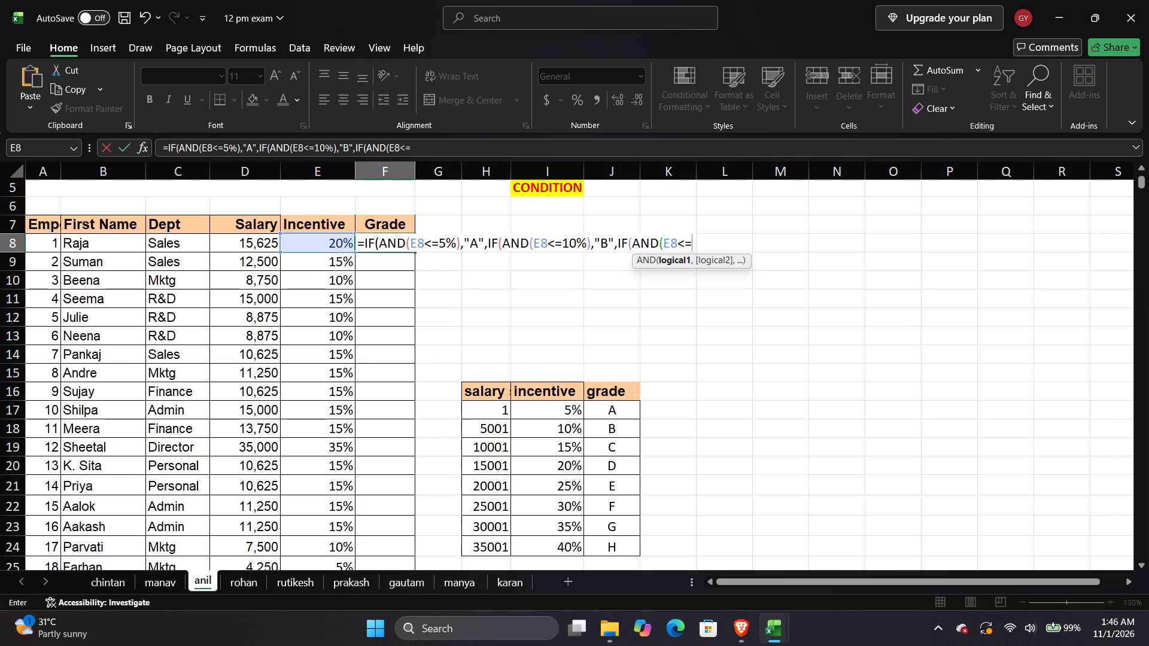
text(15)
key(shift+percent)
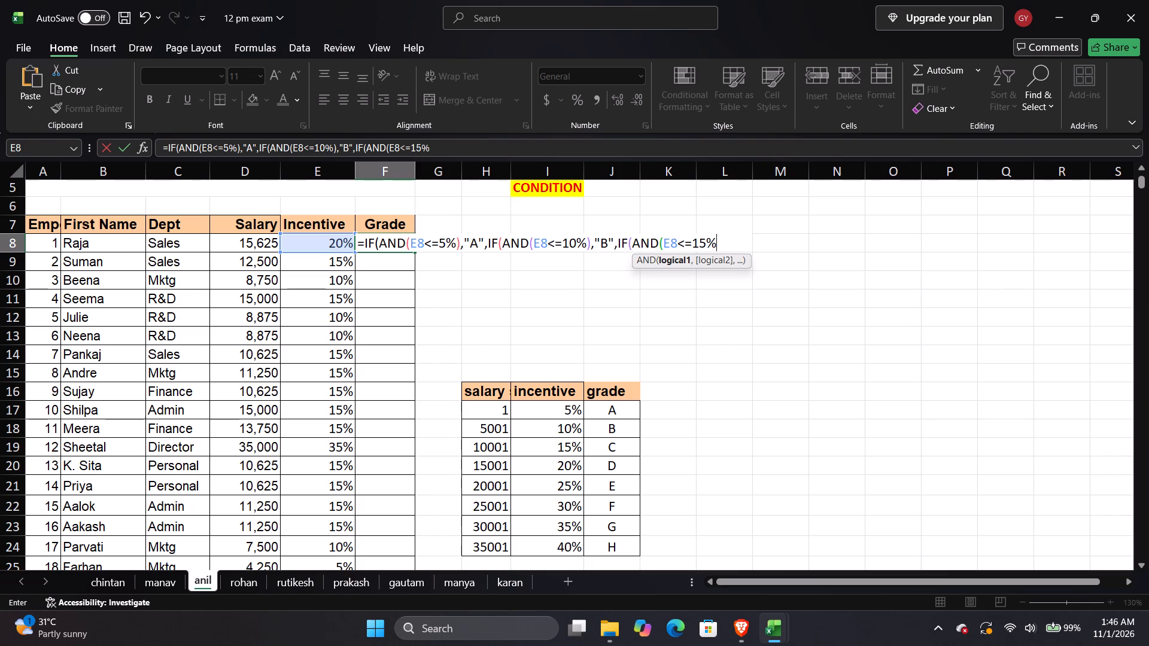
key(shift+parenright)
key(comma)
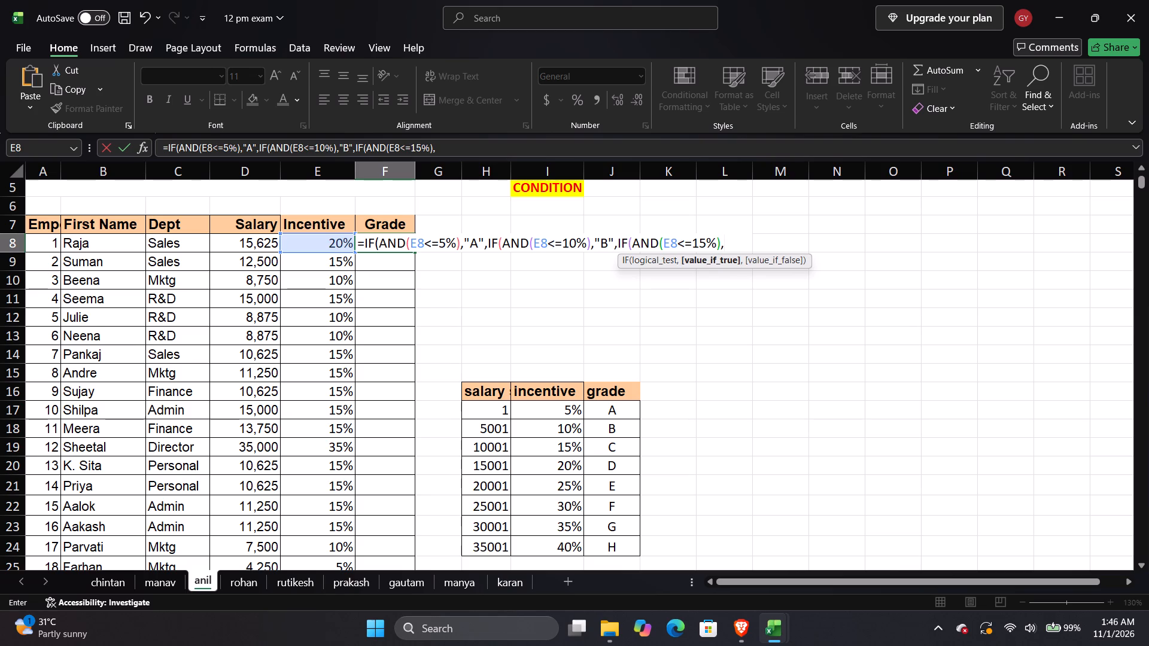
text("')
key(BackSpace)
key(c)
text("')
key(BackSpace)
key(comma)
Add the fourth nested branch IF(AND(E8<=20%),"D", to the grade formula in F8.
text(IF)
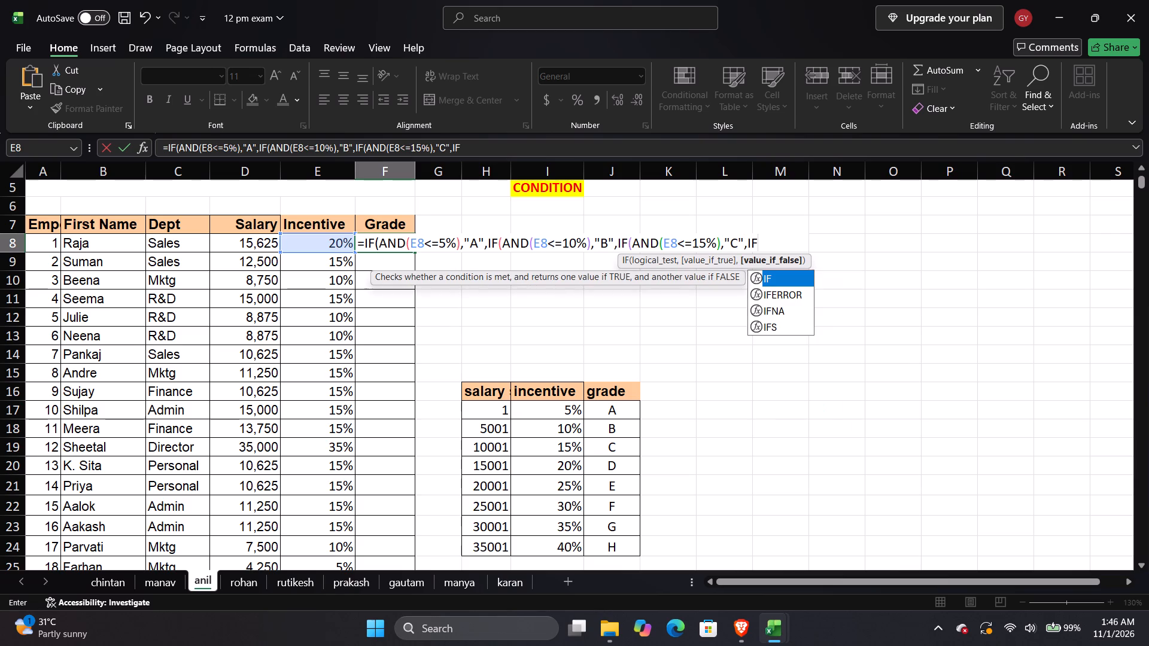
key(Tab)
key(a)
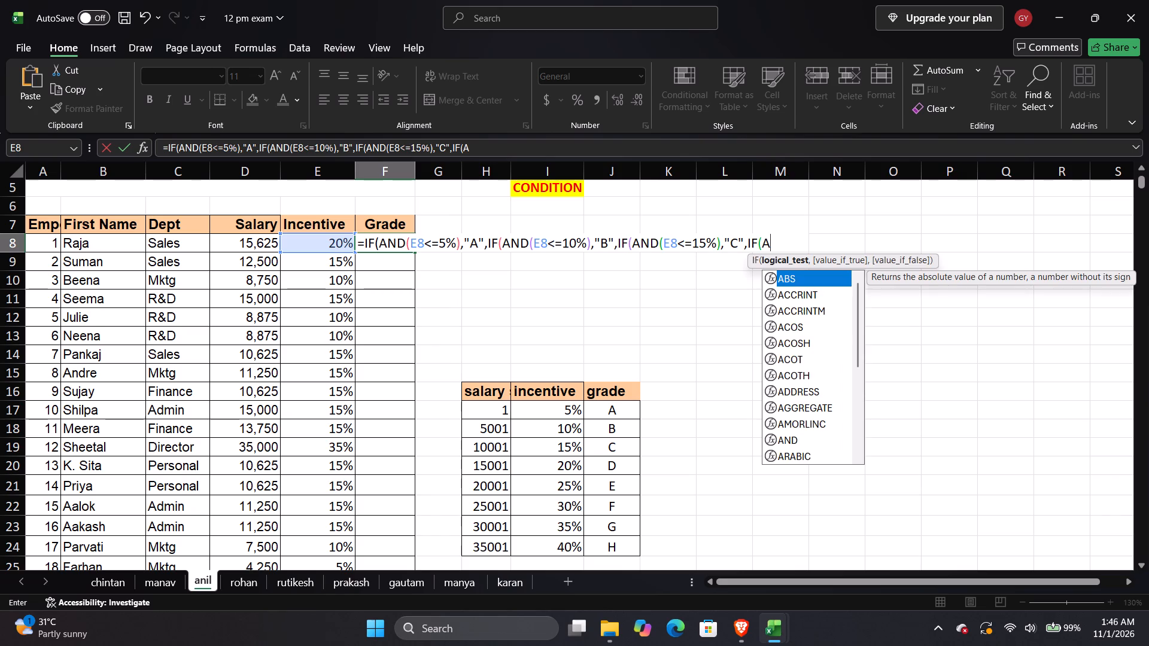
text(ND)
key(Tab)
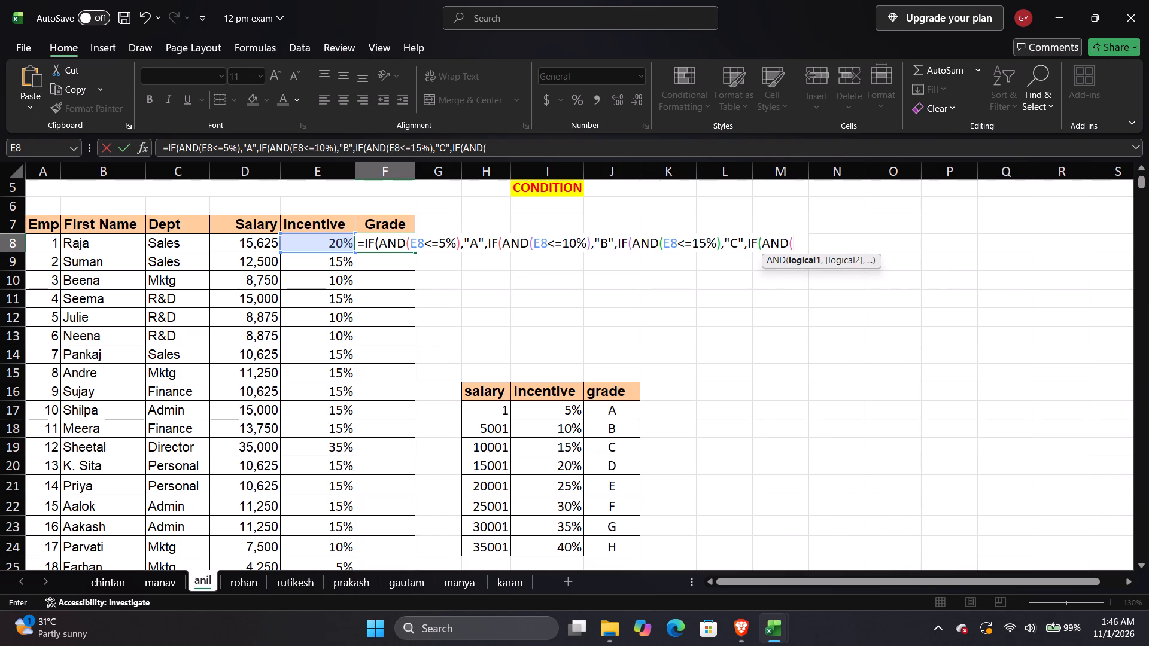
click(308, 242)
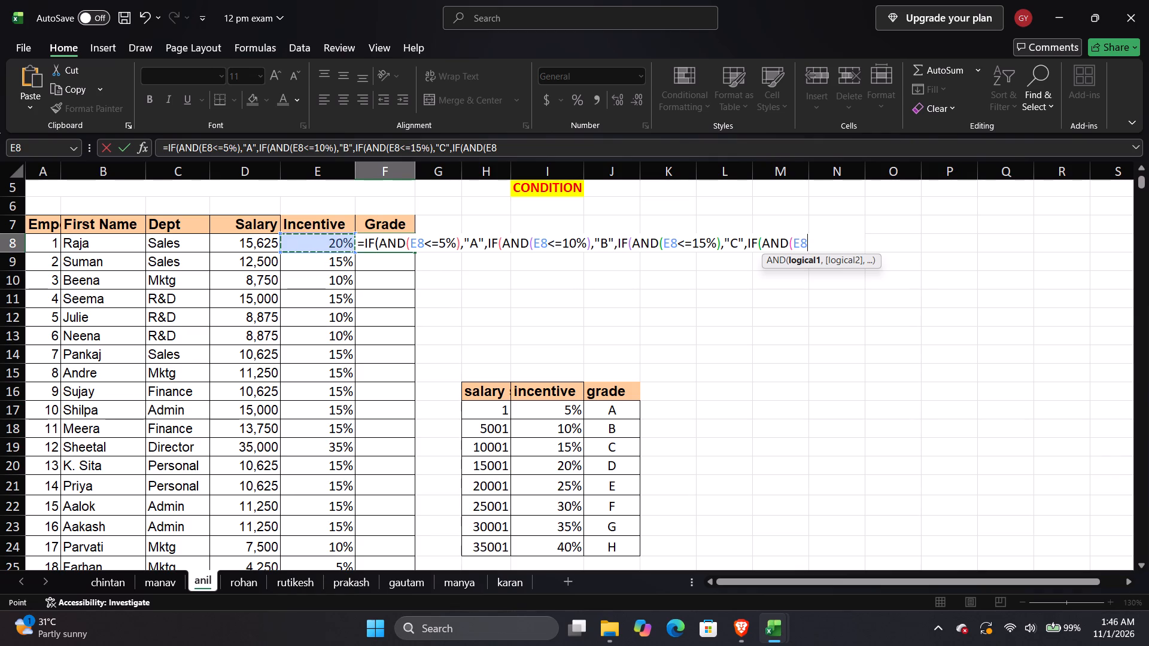
key(shift+less)
key(equal)
text(20)
key(shift+percent)
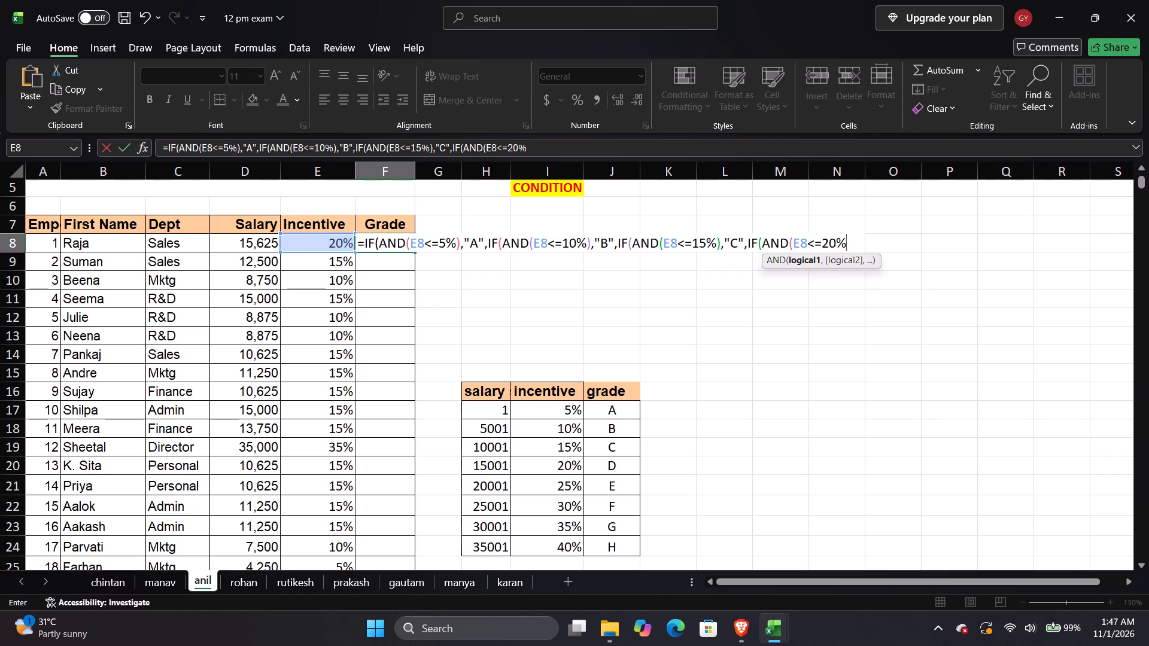
key(shift+parenright)
key(comma)
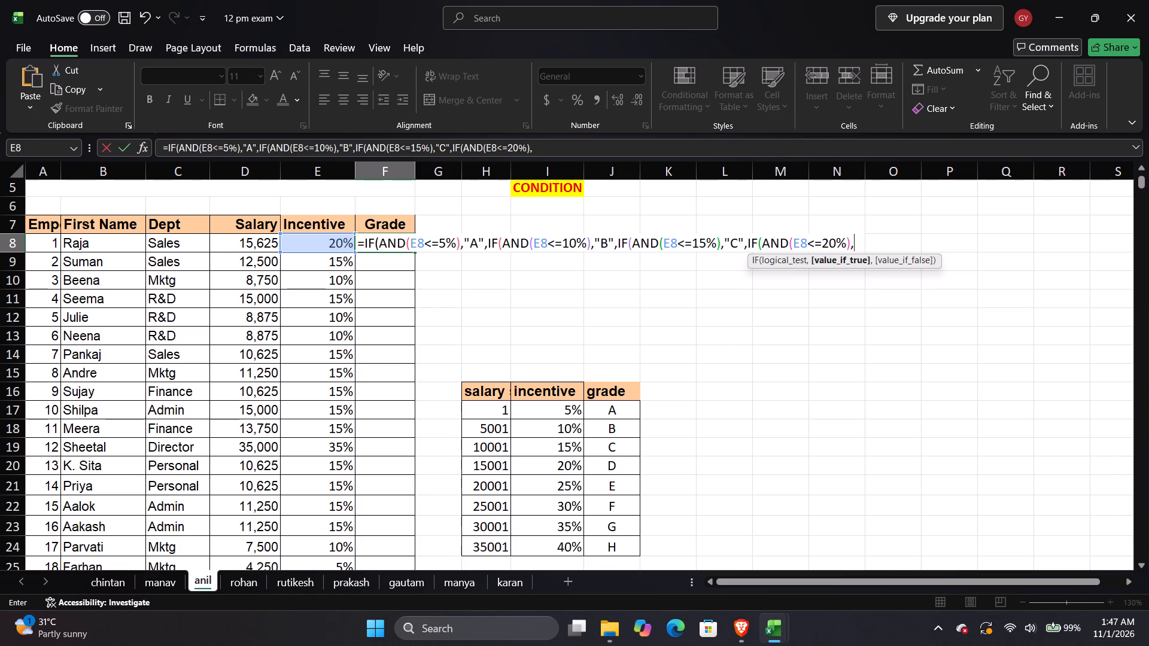
text("')
key(BackSpace)
text(D"')
key(BackSpace)
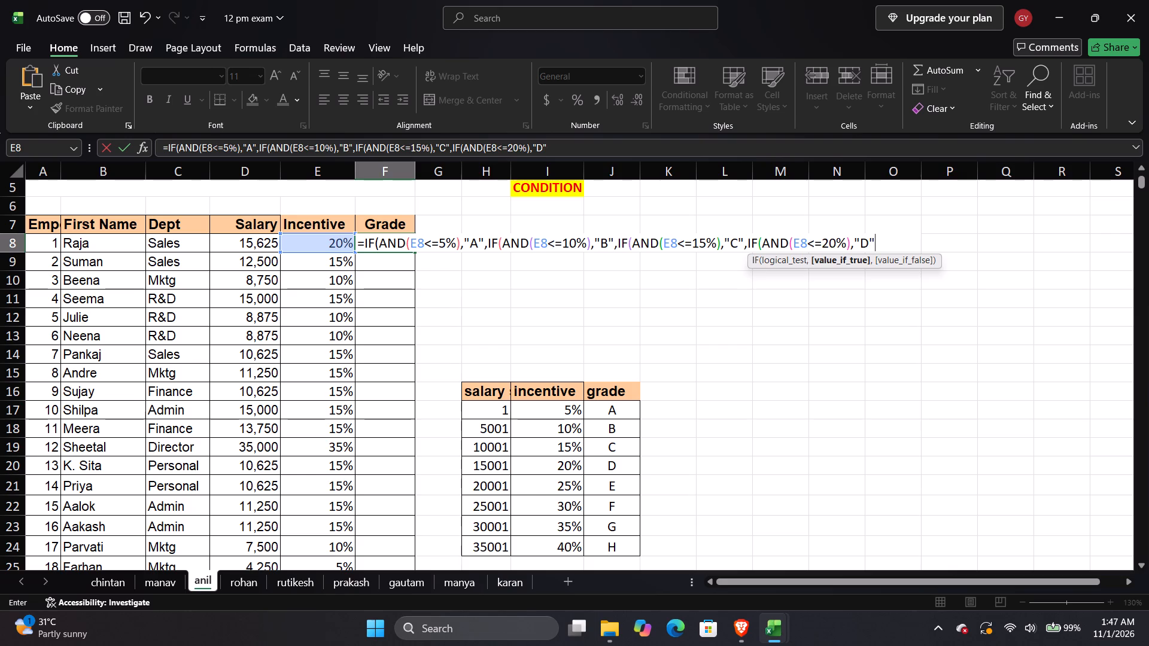
key(comma)
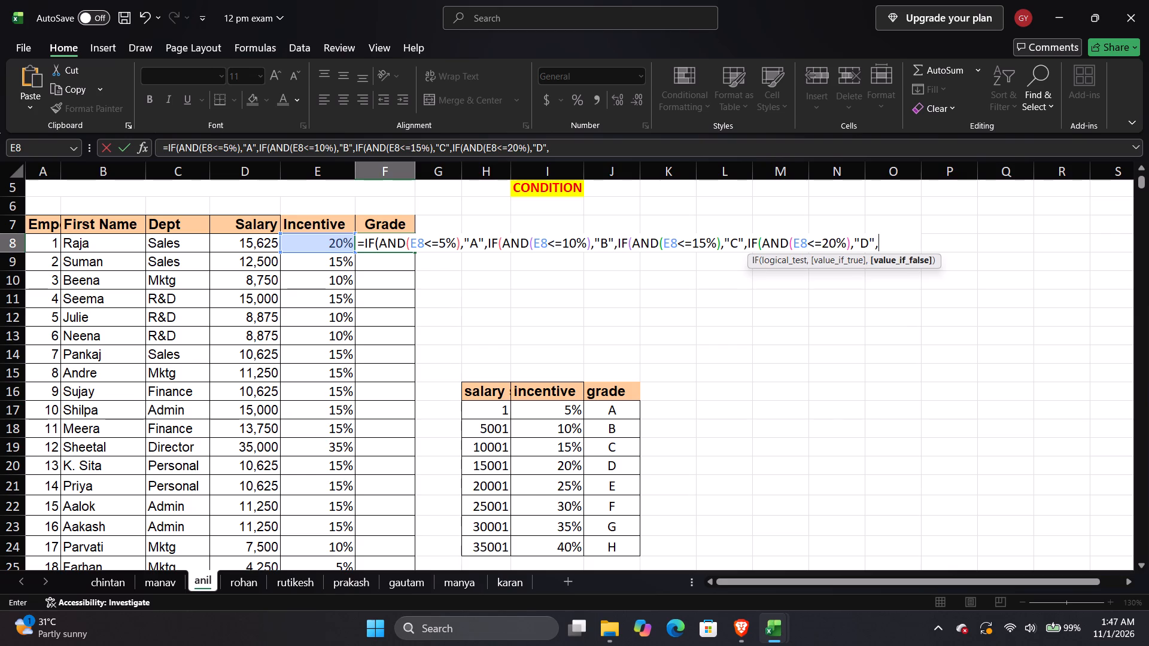
Add the fifth nested branch IF(AND(E8<=25%),"E" to the grade formula in F8.
text(IF)
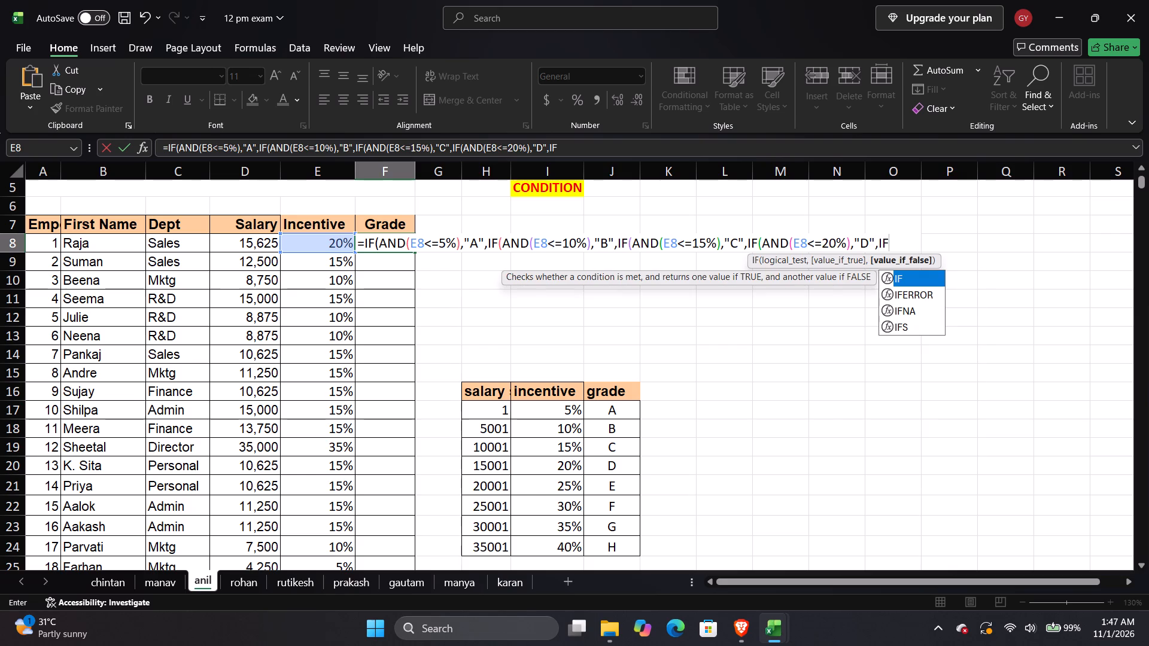
key(Tab)
text(AND)
key(Tab)
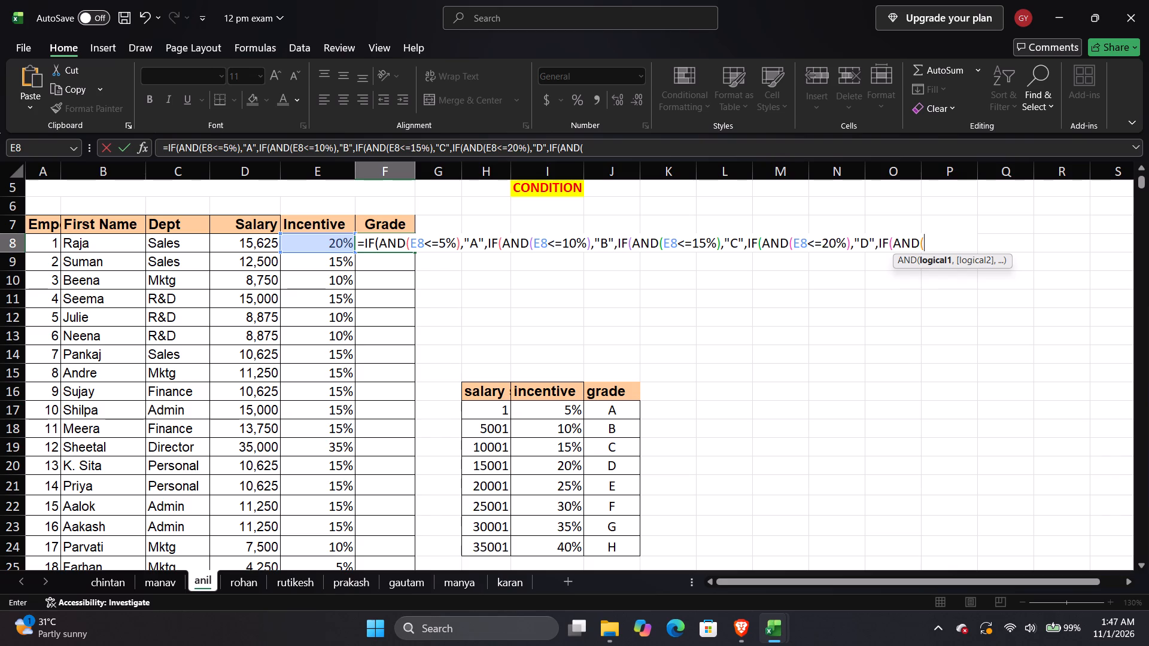
click(303, 235)
click(316, 245)
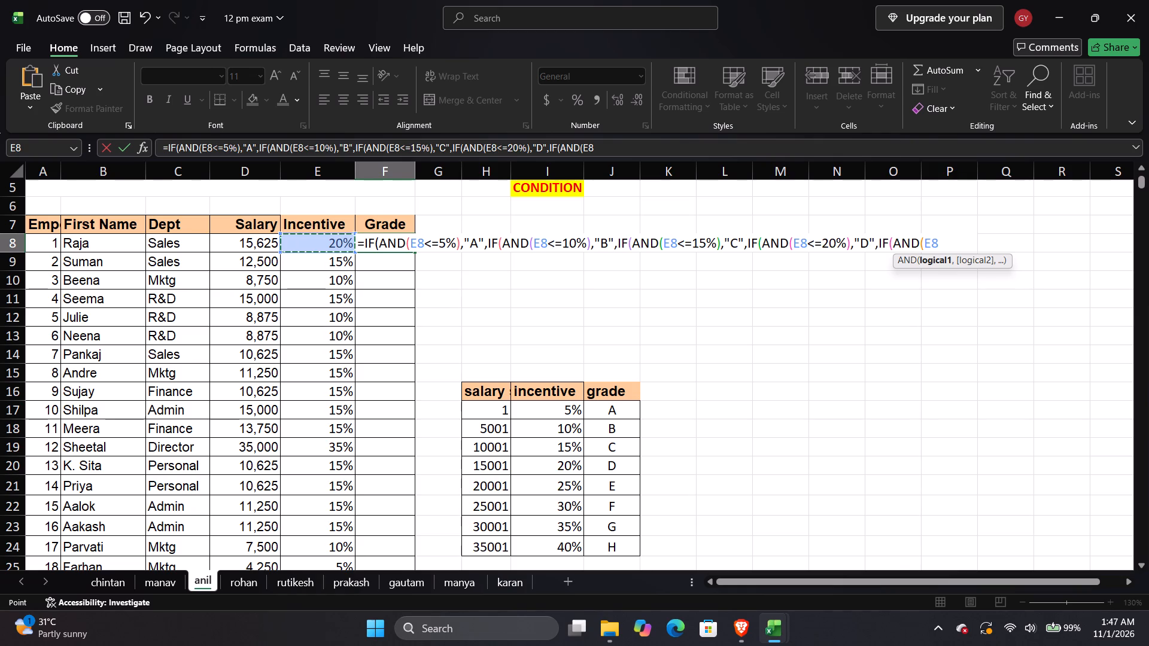
text(<=)
text(25)
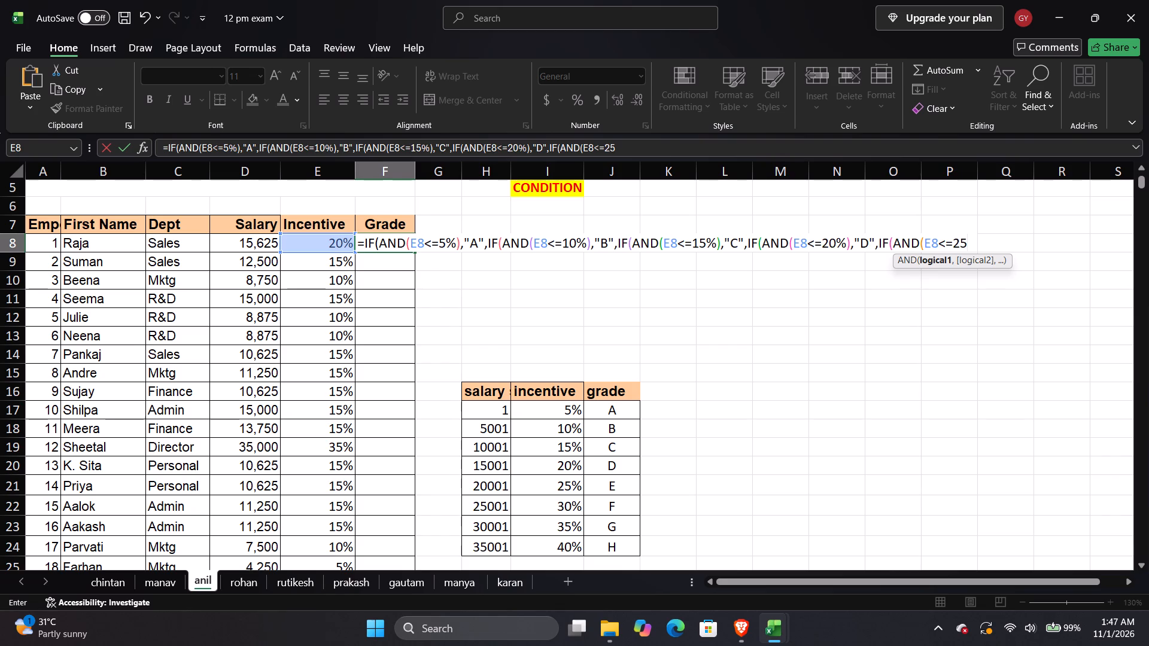
key(shift+percent)
key(shift+parenright)
key(comma)
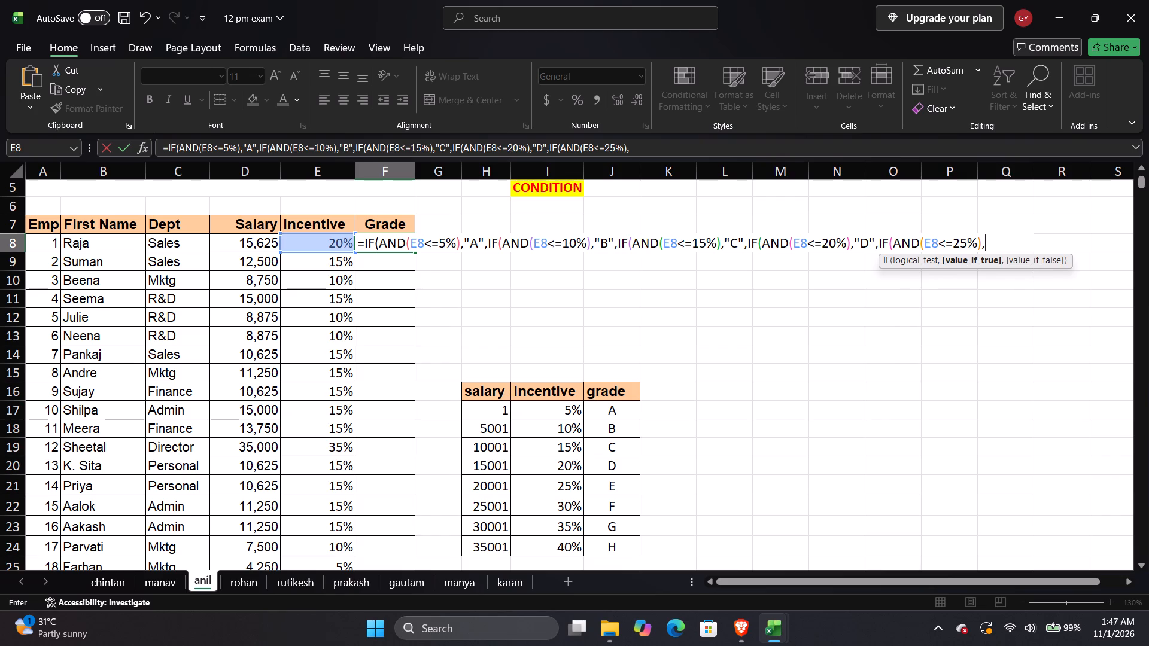
text("')
key(BackSpace)
key(e)
text("')
key(BackSpace)
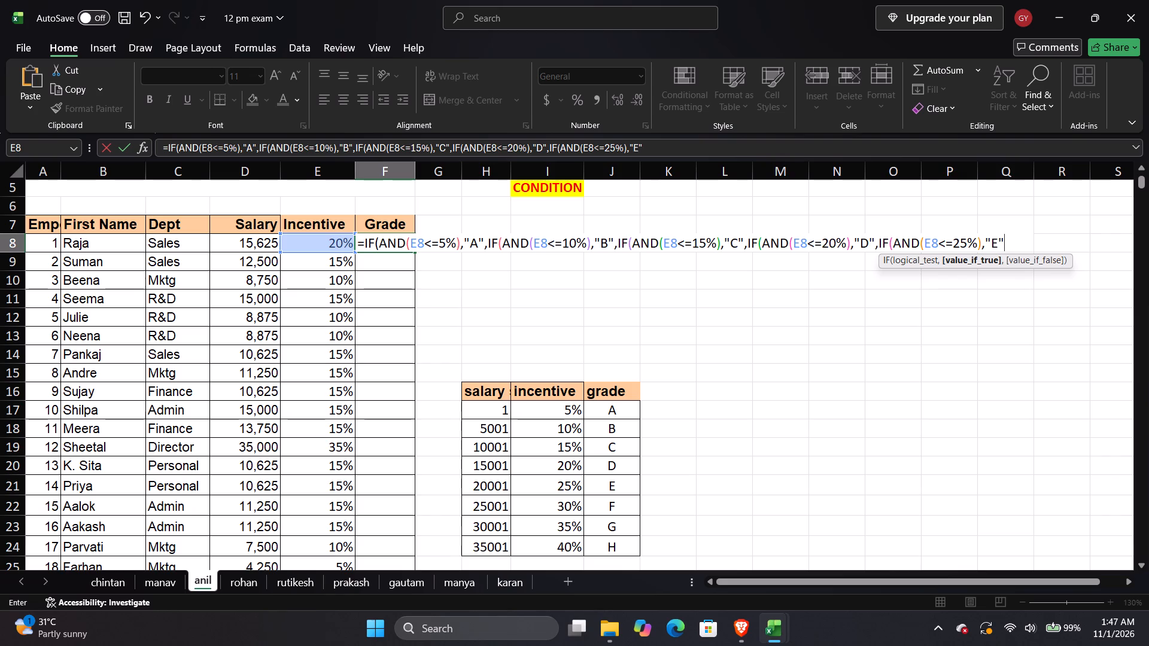
key(shift+parenright)
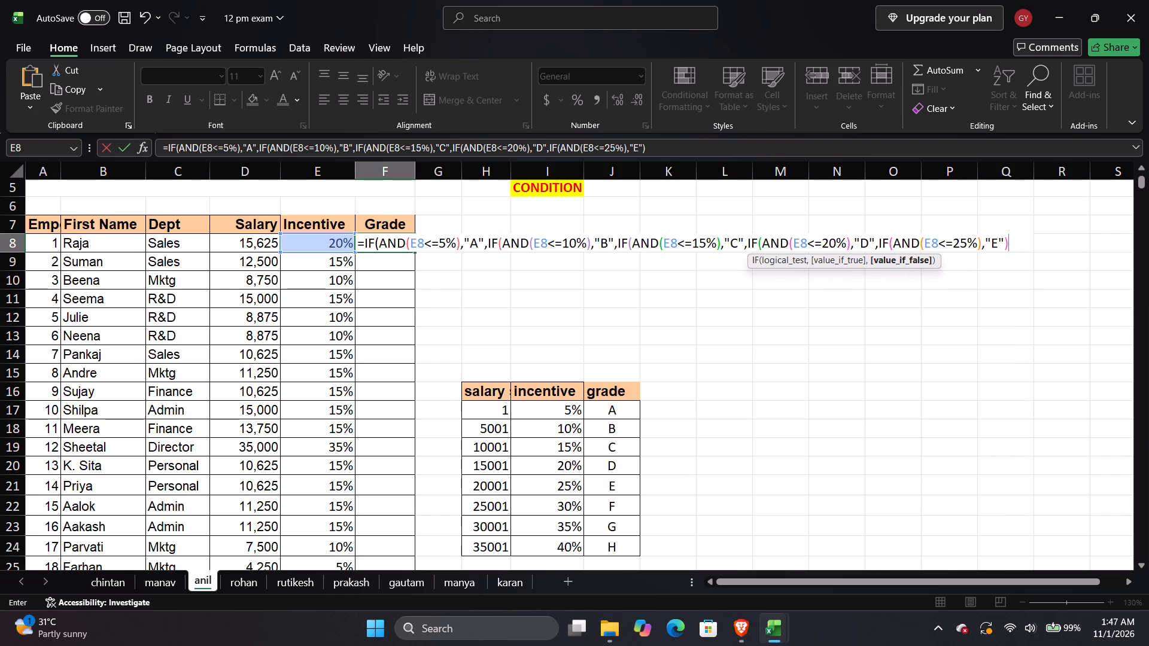
key(BackSpace)
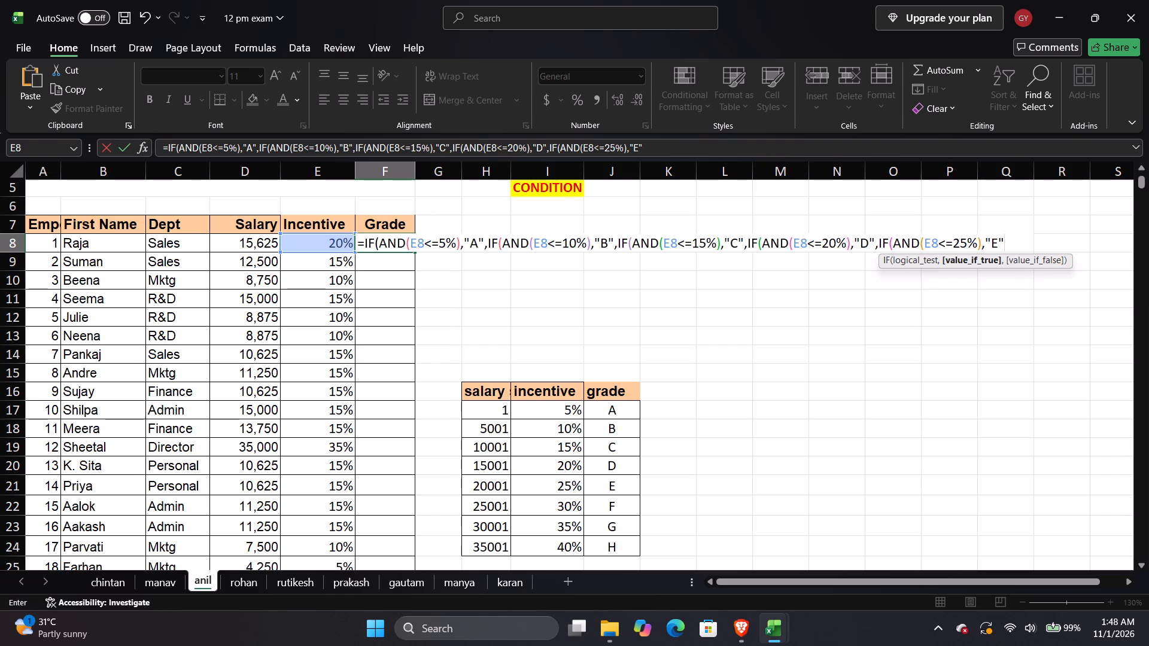
Add the sixth nested branch IF(AND(E8<=30%),"F", to the grade formula in F8.
key(comma)
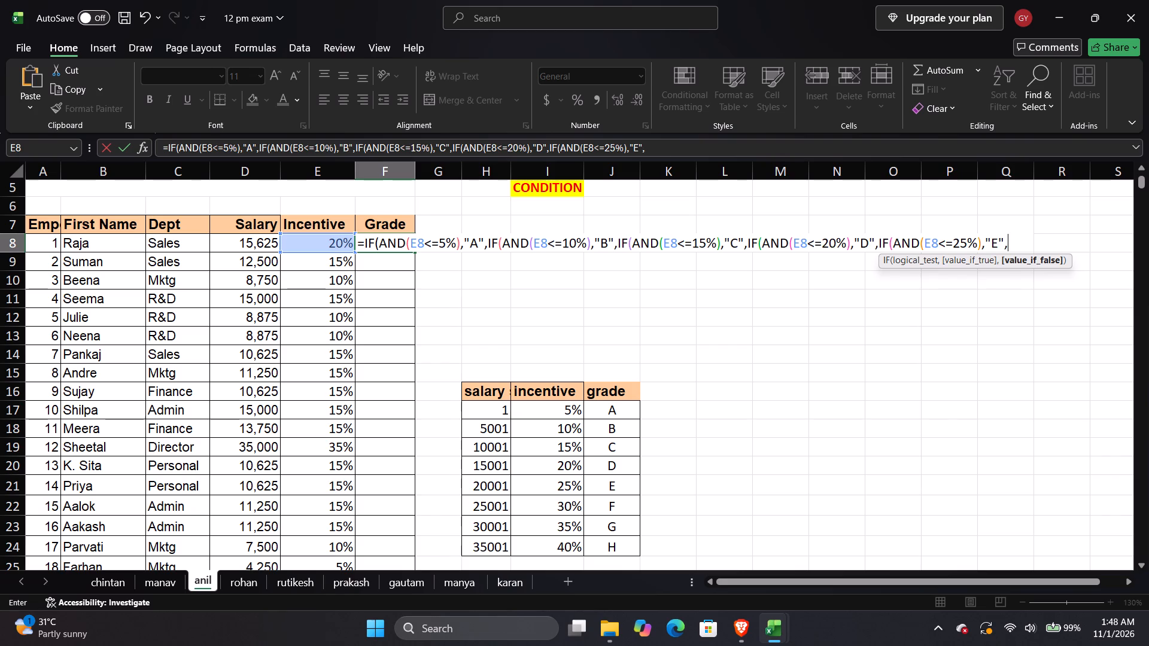
text(IF)
key(Tab)
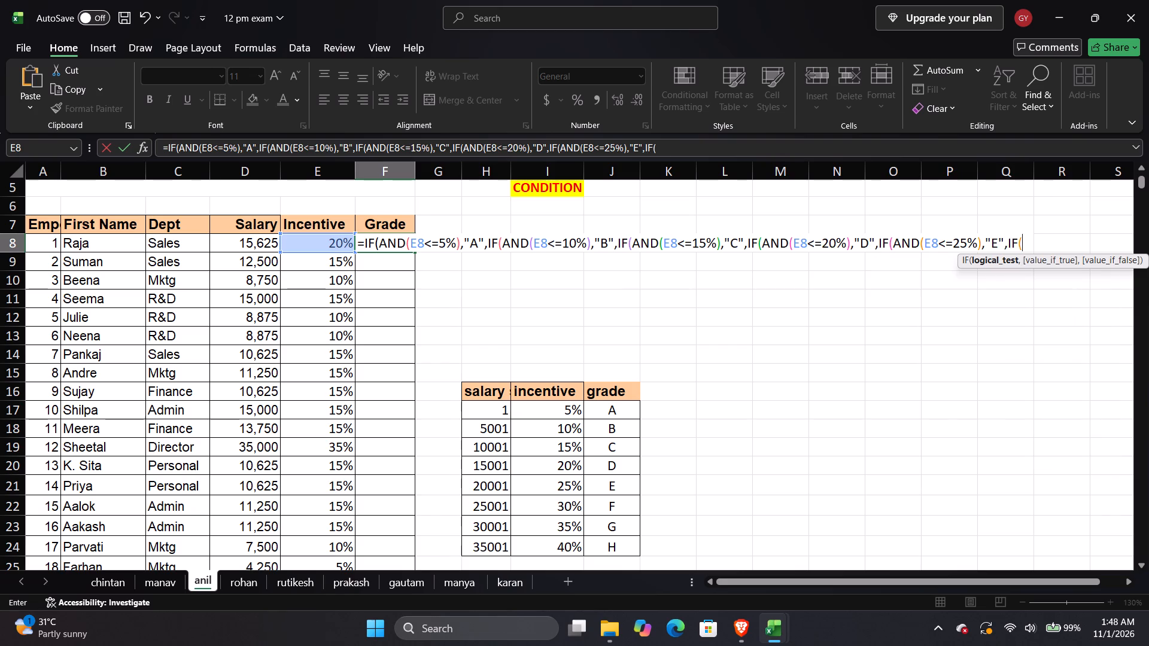
key(a)
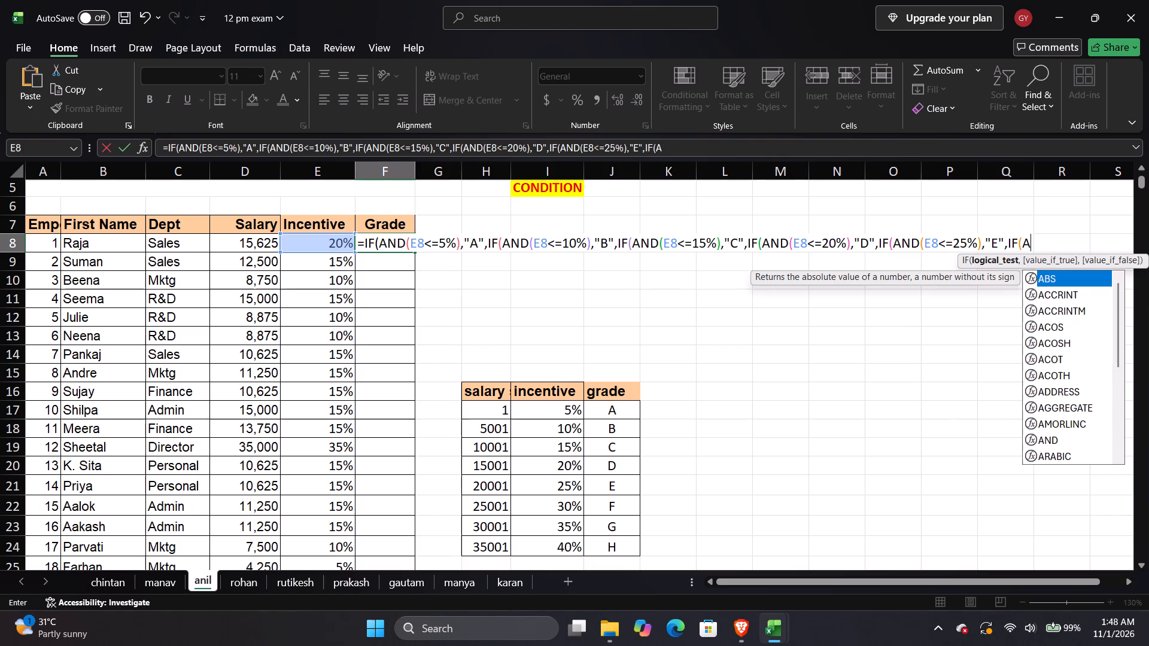
text(ND)
key(Tab)
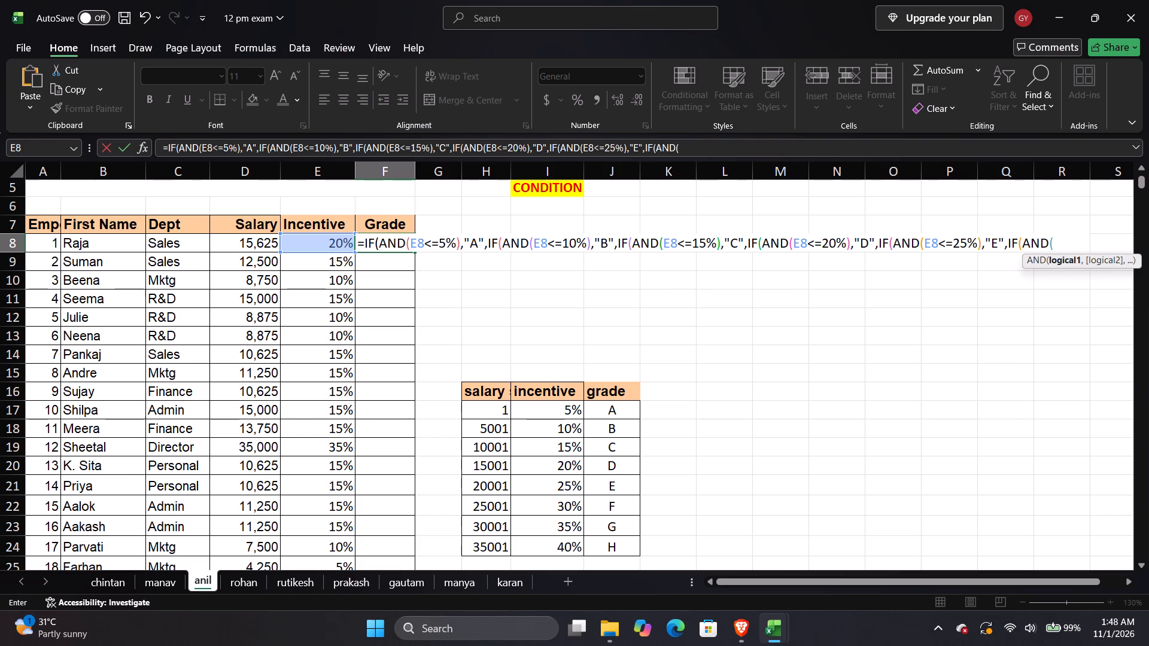
click(340, 240)
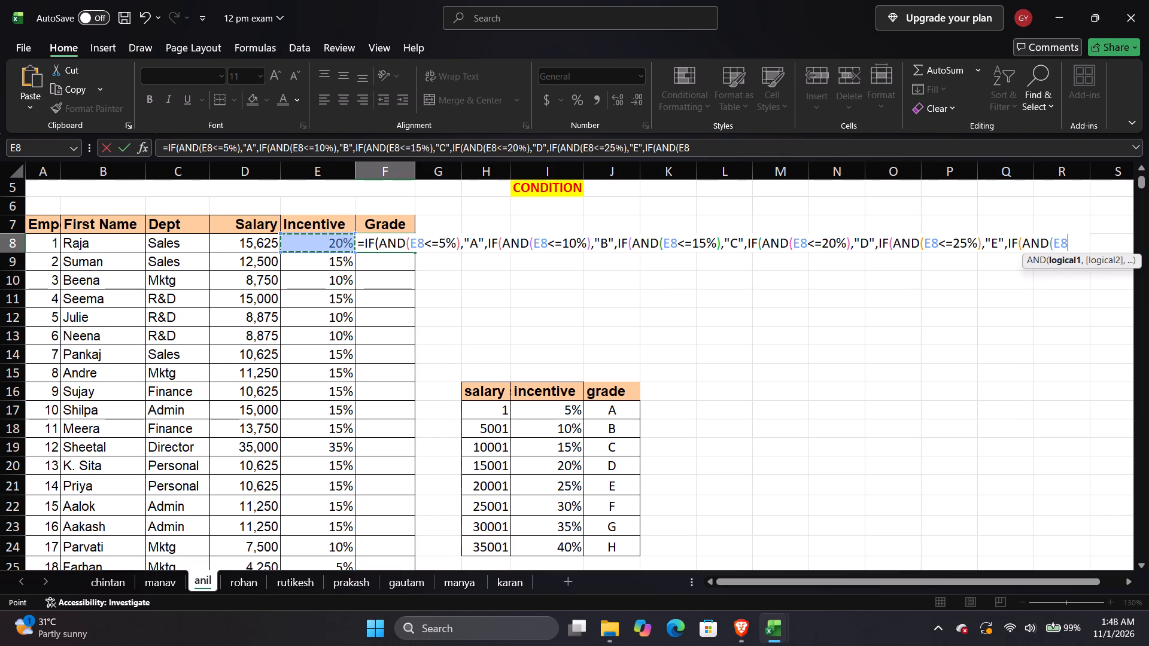
key(shift+less)
key(equal)
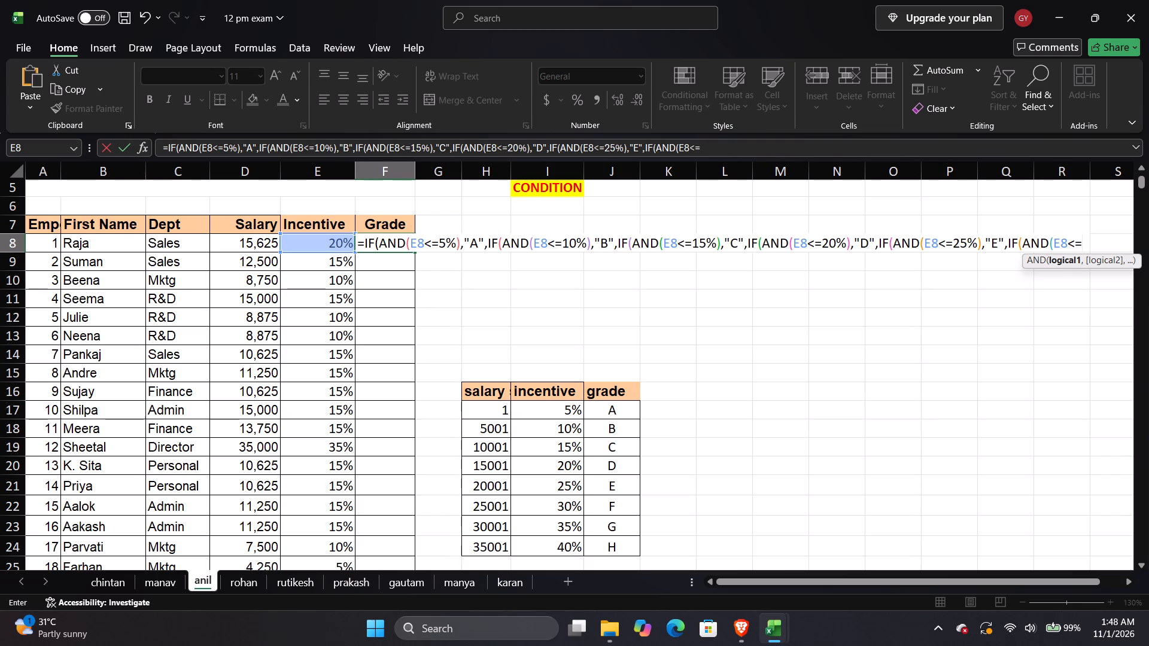
text(30)
key(shift+percent)
key(shift+parenright)
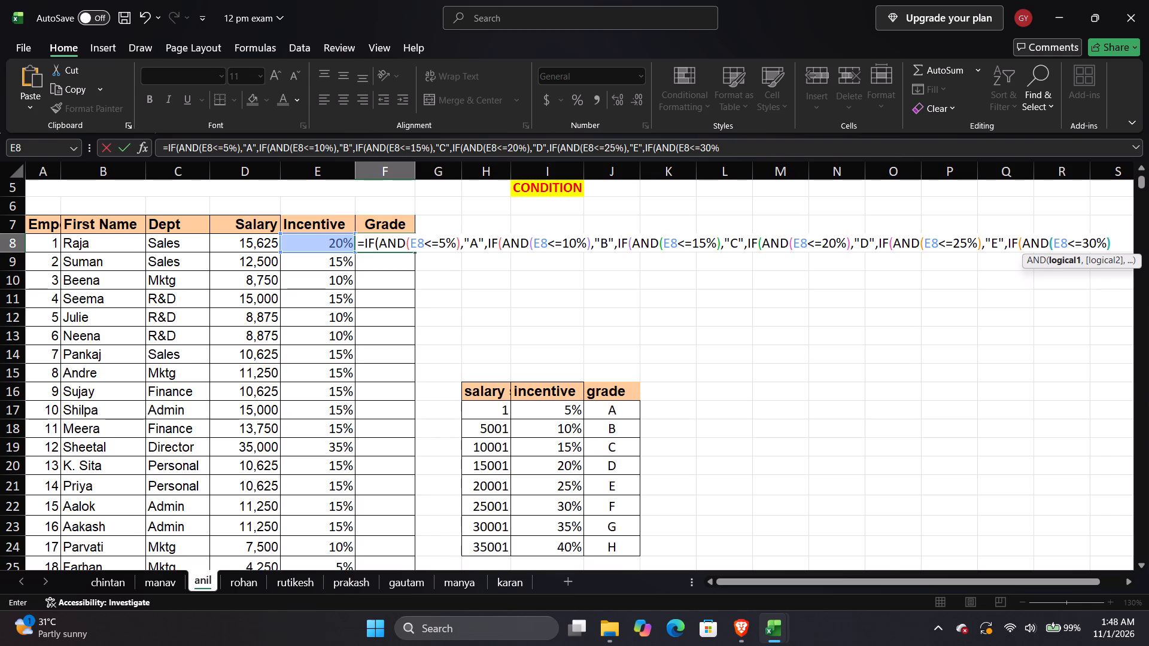
key(comma)
text("')
key(BackSpace)
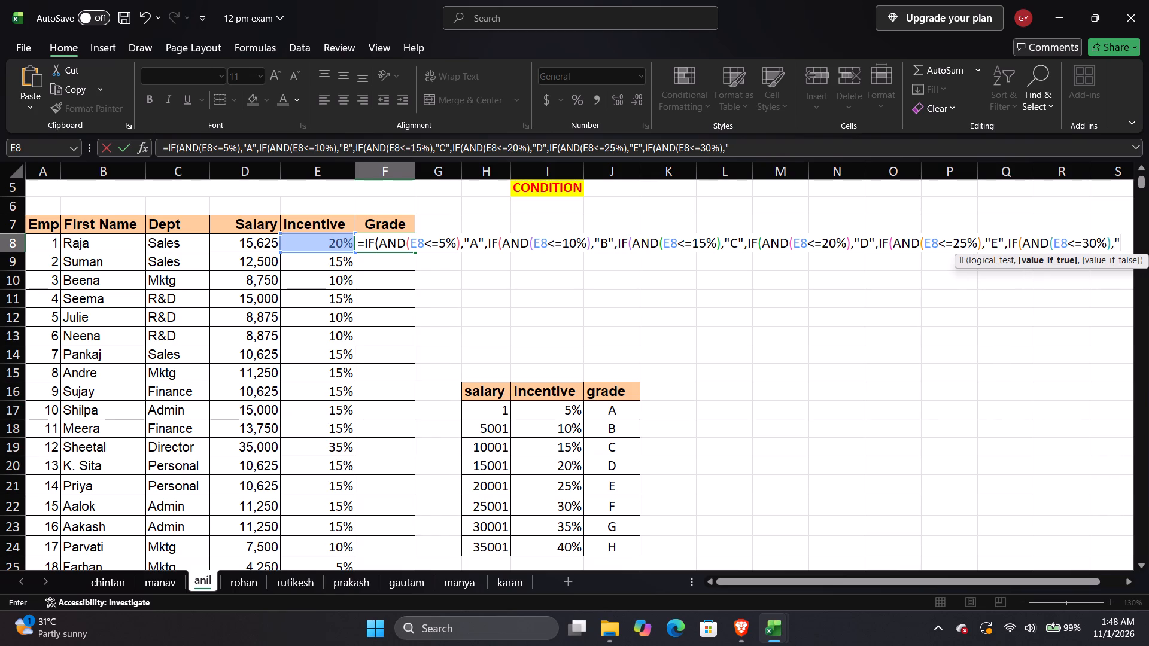
key(f)
text("')
key(BackSpace)
key(comma)
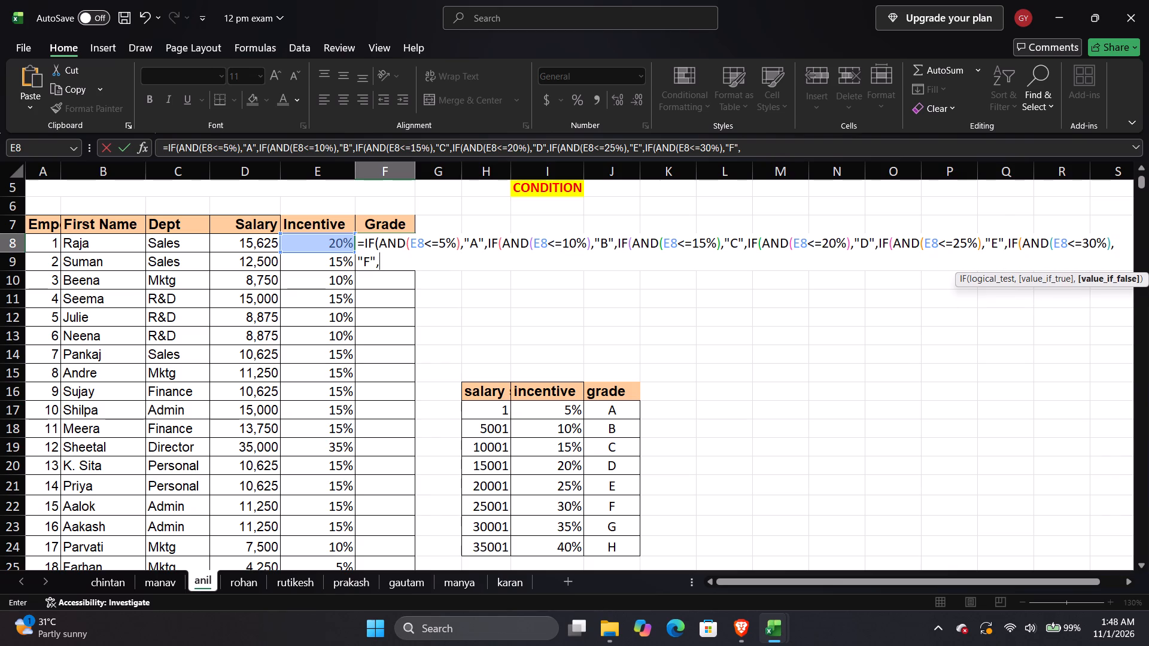
Add the seventh nested branch IF(AND(E8<=35%),"G" to the grade formula in F8.
text(IF)
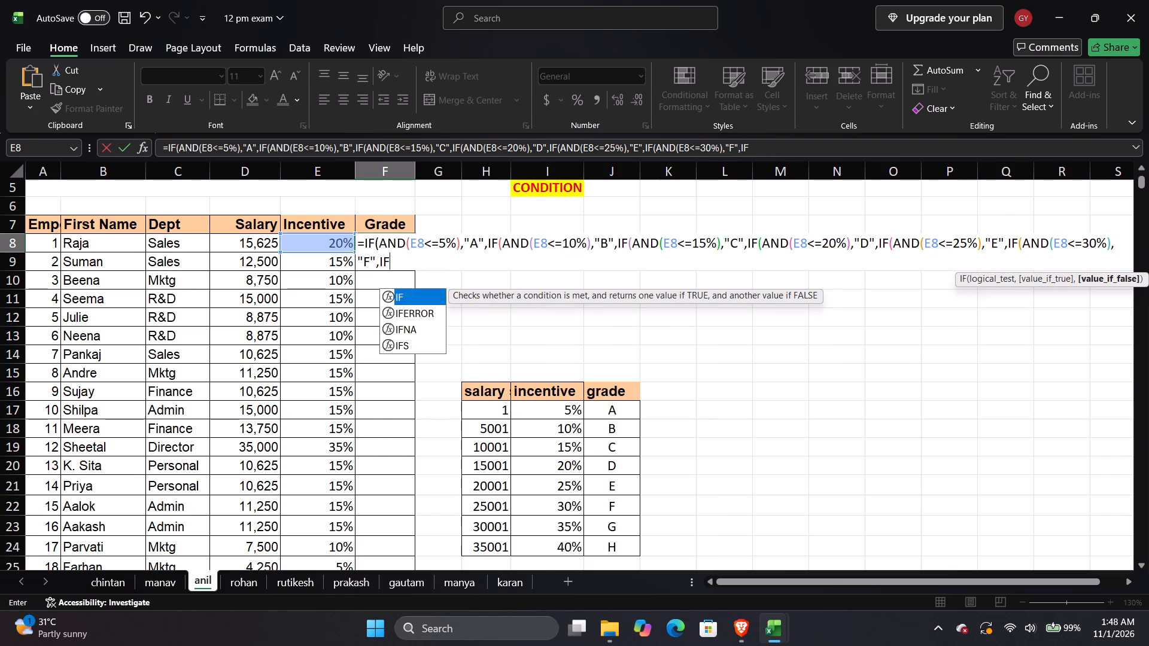
key(Tab)
text(AND)
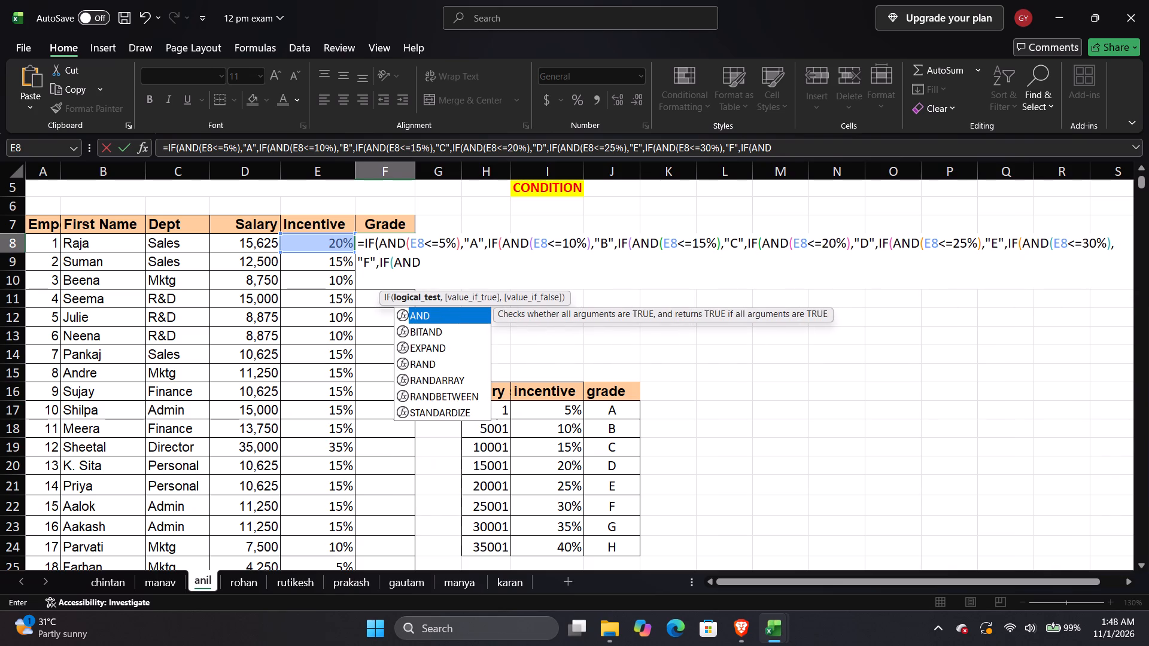
key(Tab)
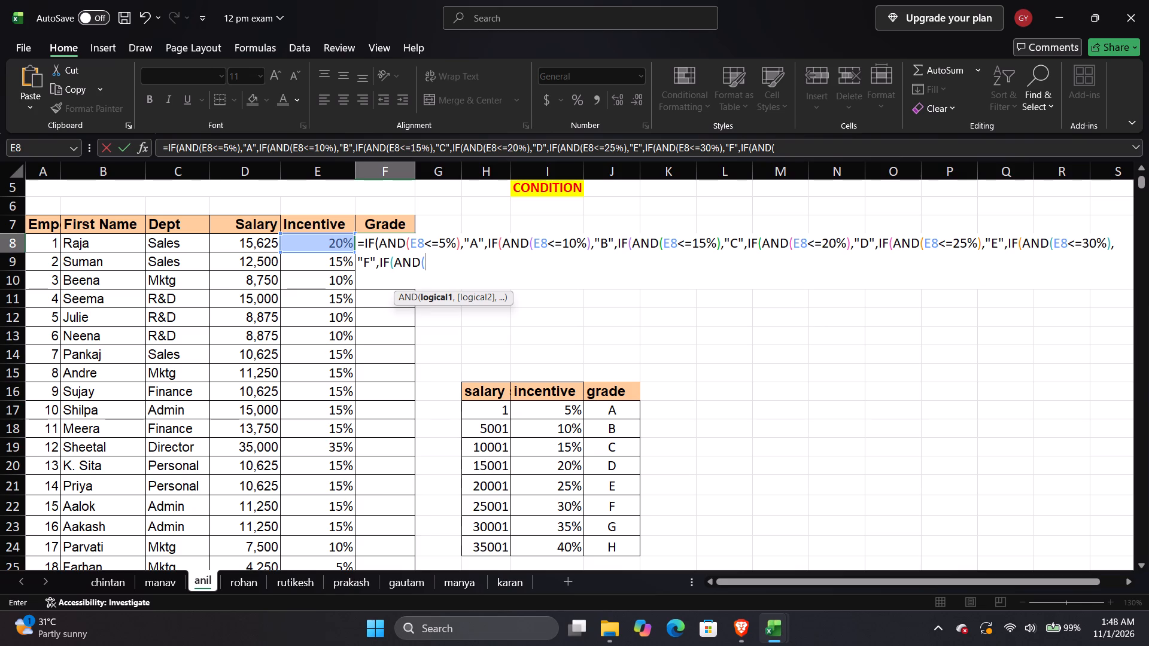
click(340, 240)
key(shift+less)
key(equal)
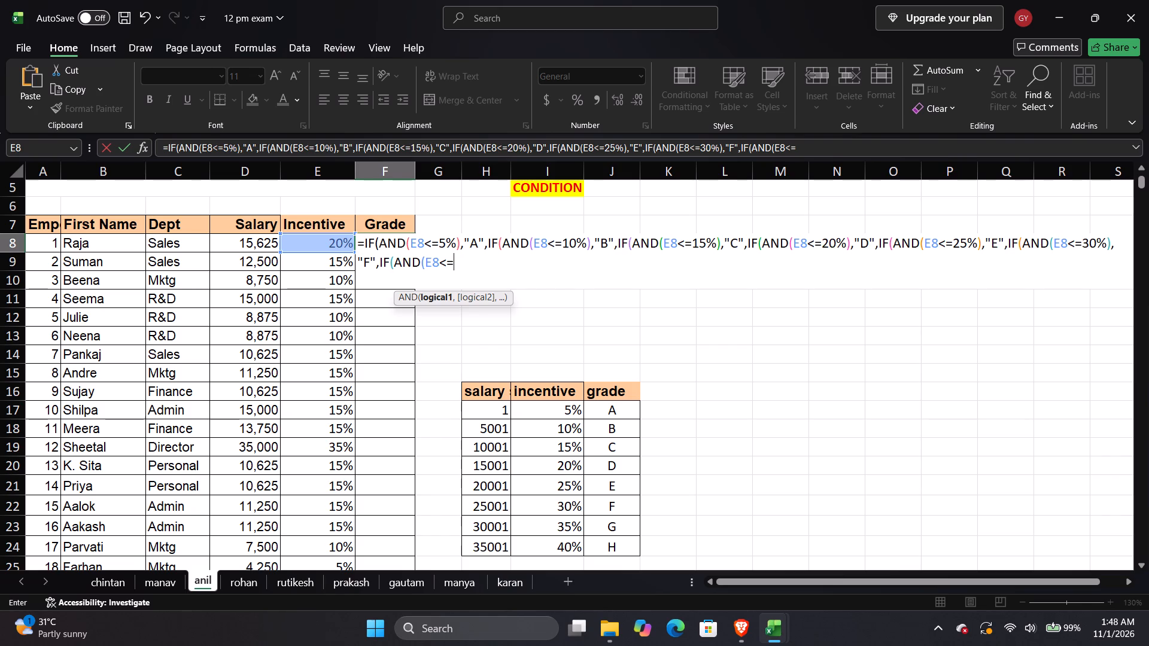
text(35)
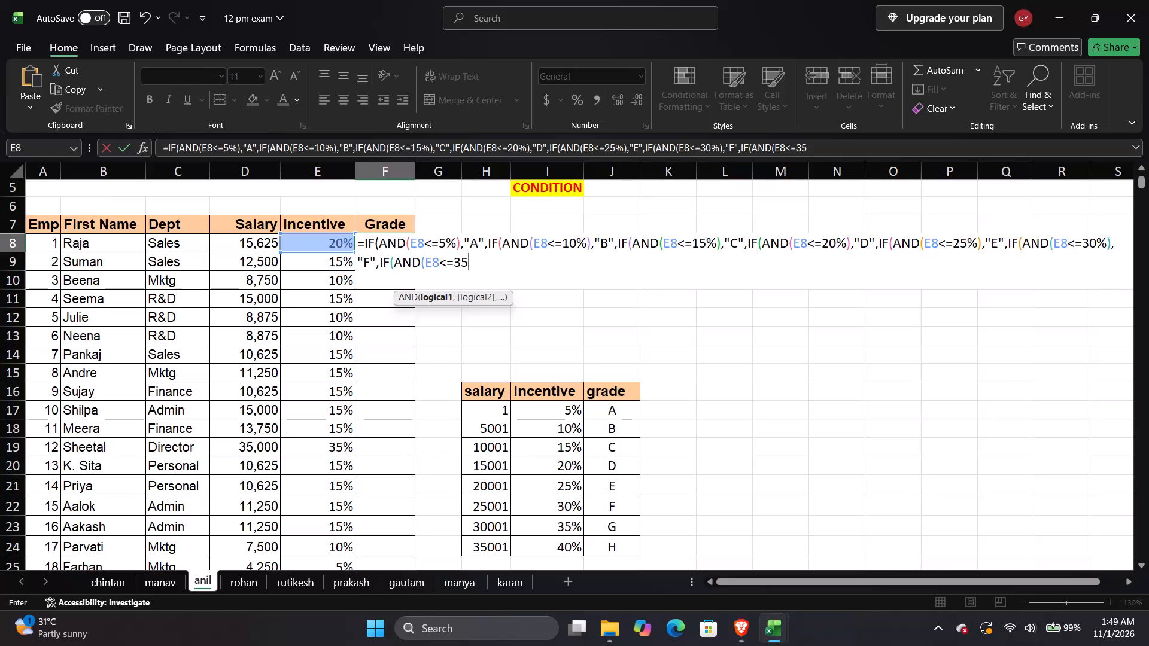
key(shift+percent)
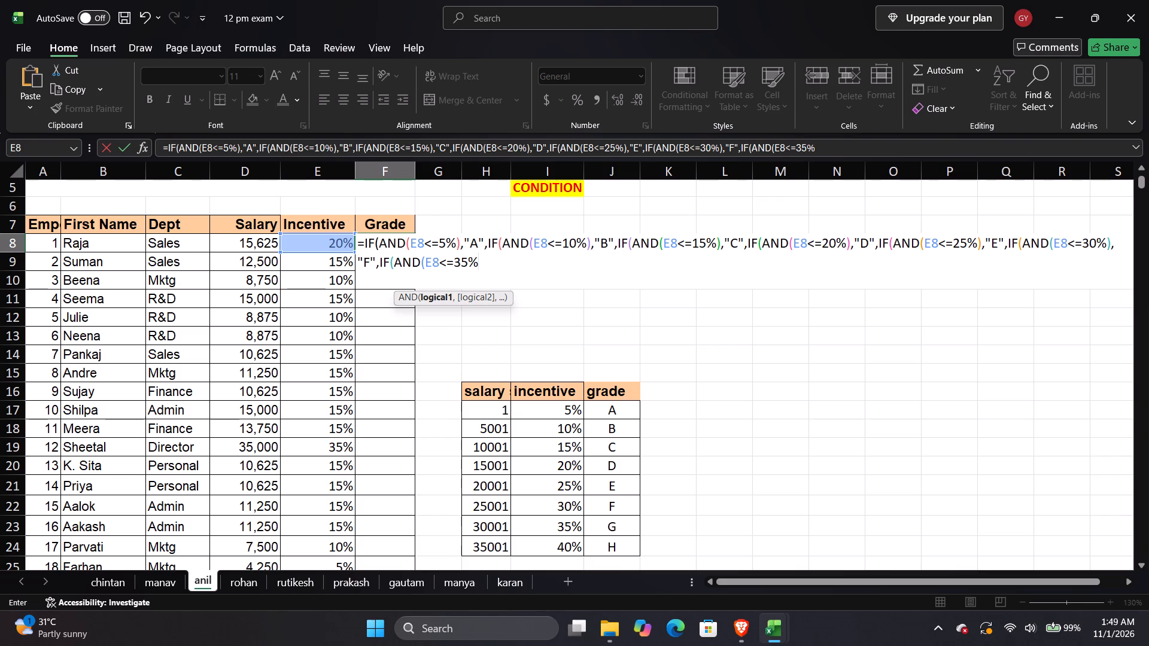
key(shift+parenright)
key(comma)
text("')
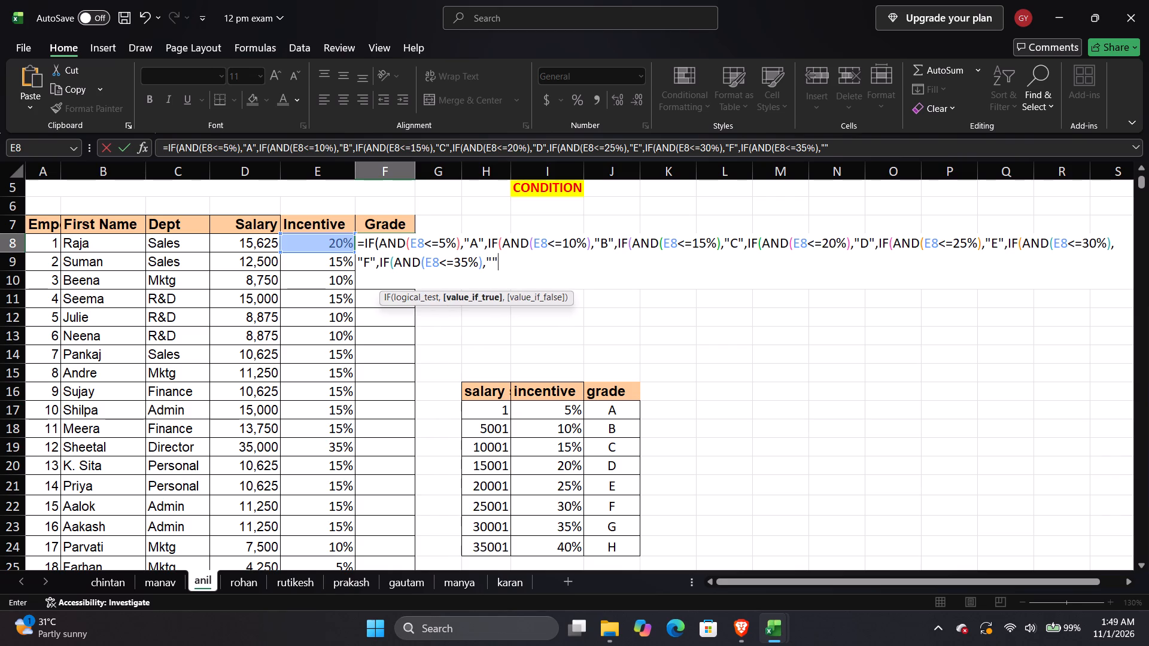
key(BackSpace)
text(G"')
key(BackSpace)
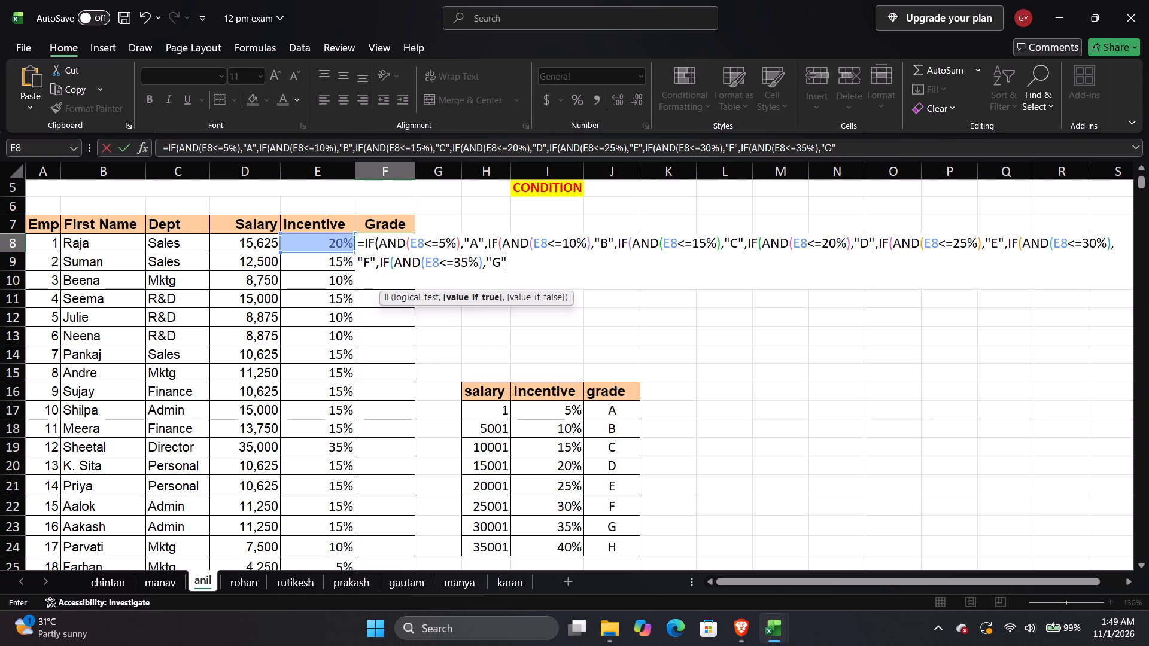
Add the final nested branch IF(AND(E8<=40%),"H" to the grade formula in F8, close all eight IF parentheses and enter the formula.
text(,IF)
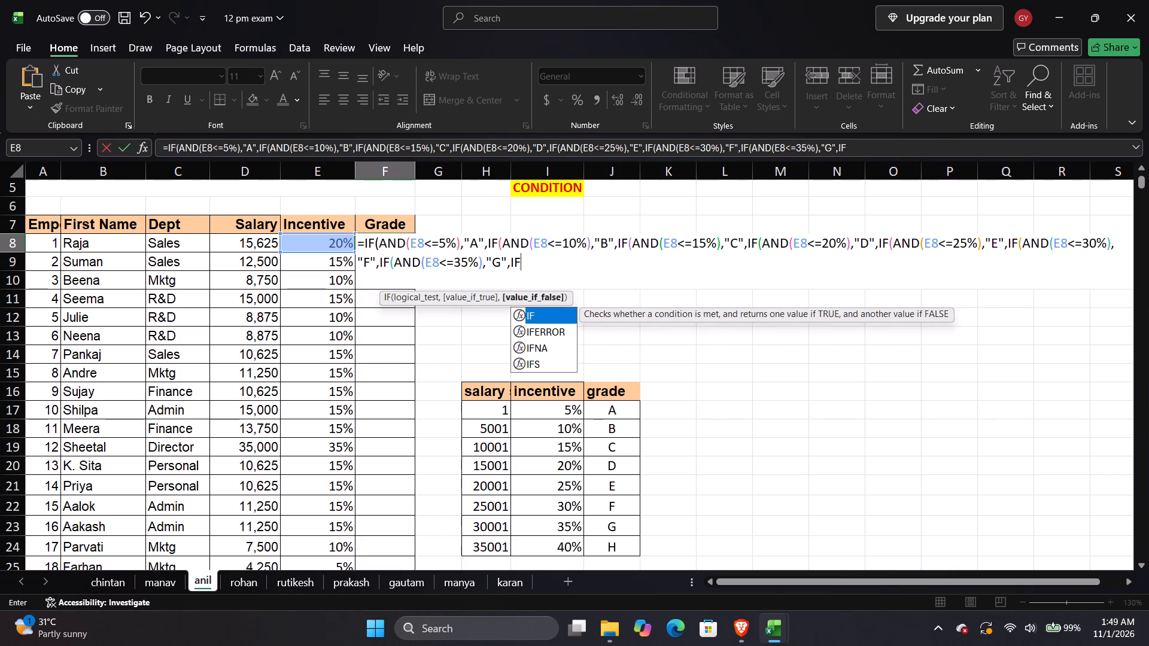
key(Tab)
text(AND)
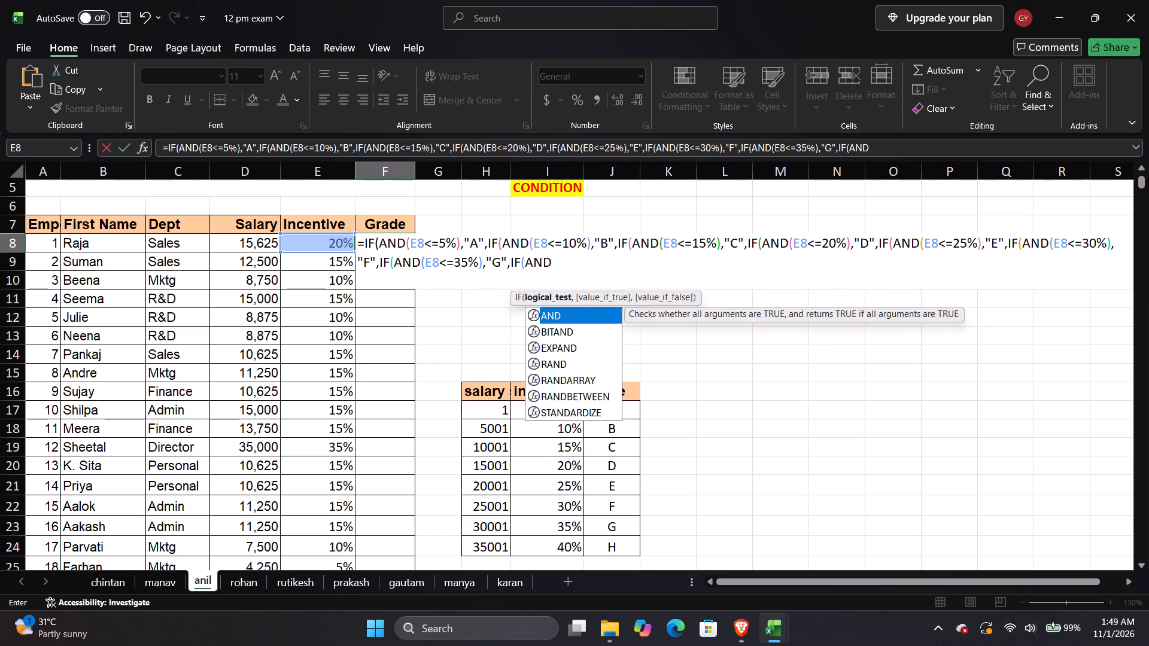
key(Tab)
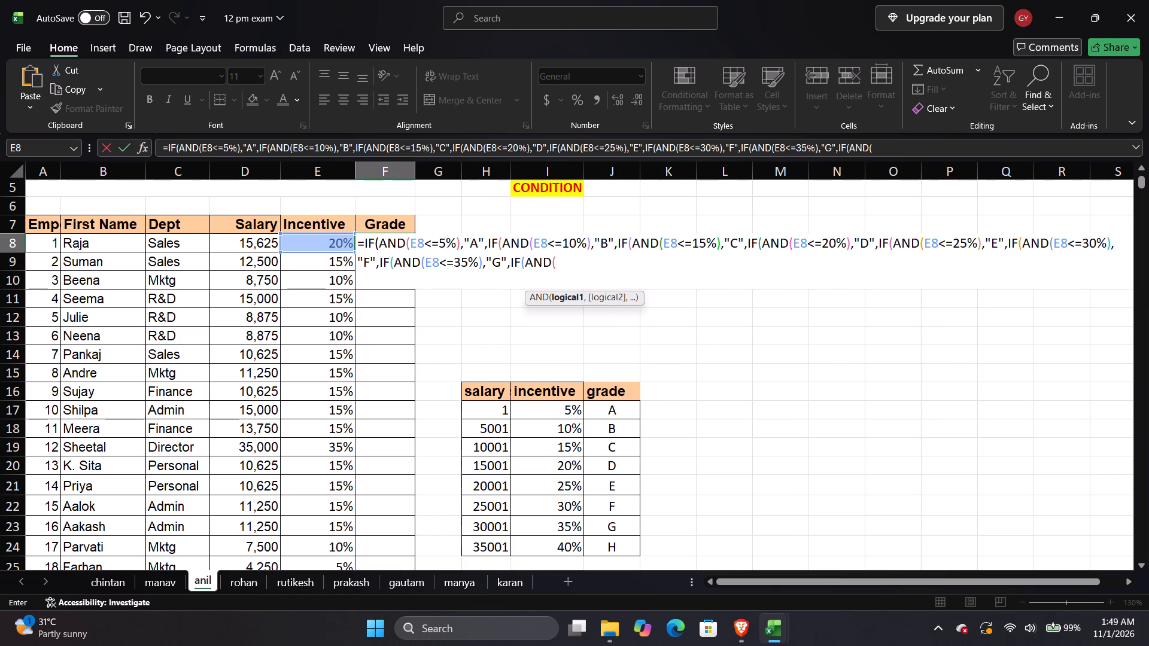
click(340, 241)
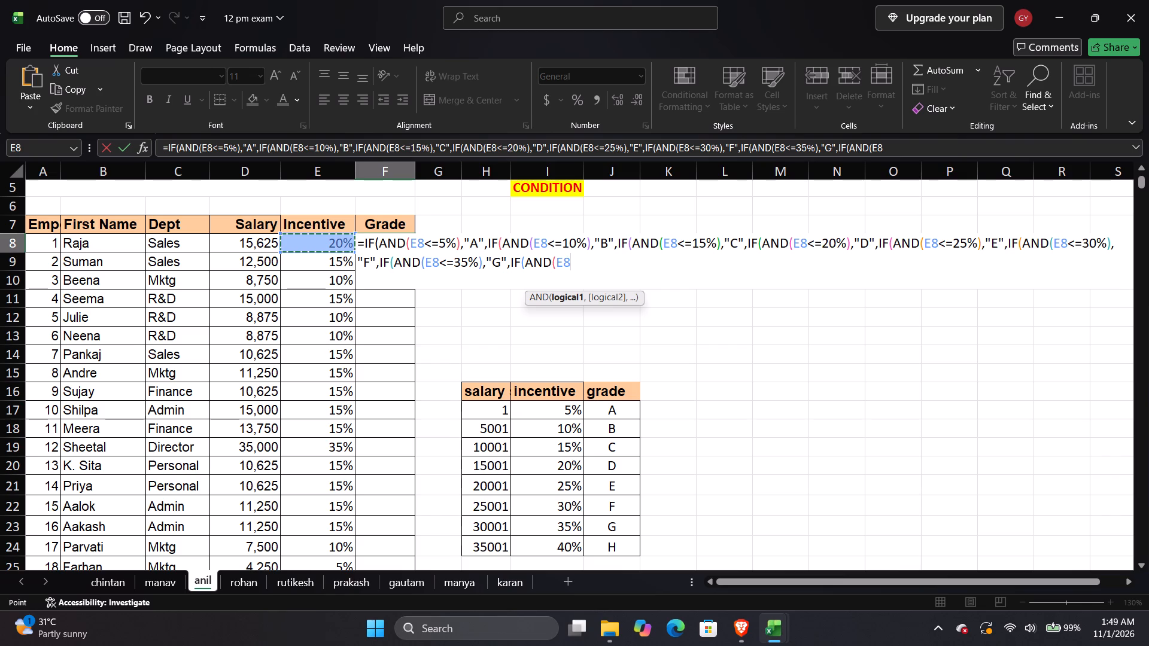
text(<=)
key(a)
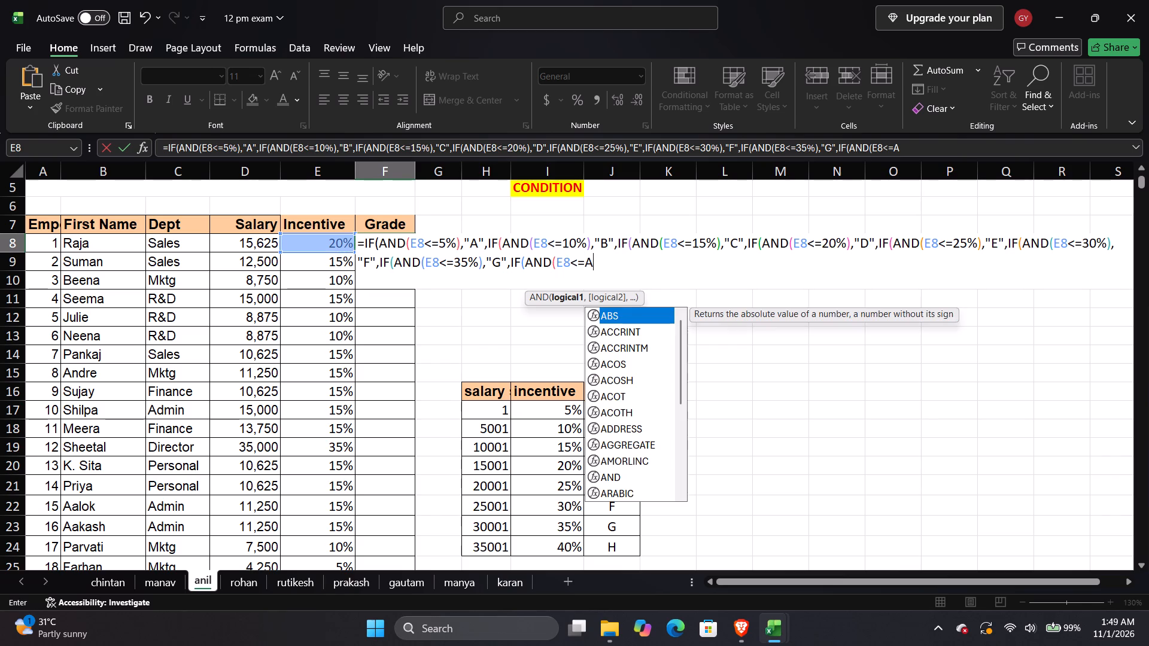
key(BackSpace)
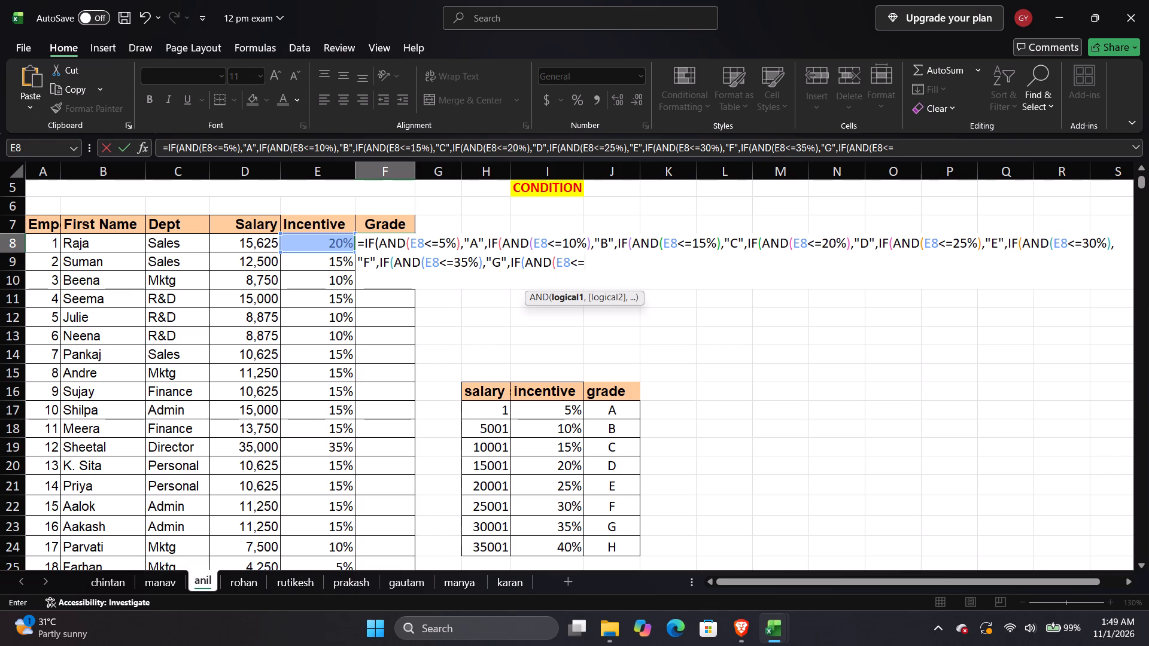
text(40)
key(shift+percent)
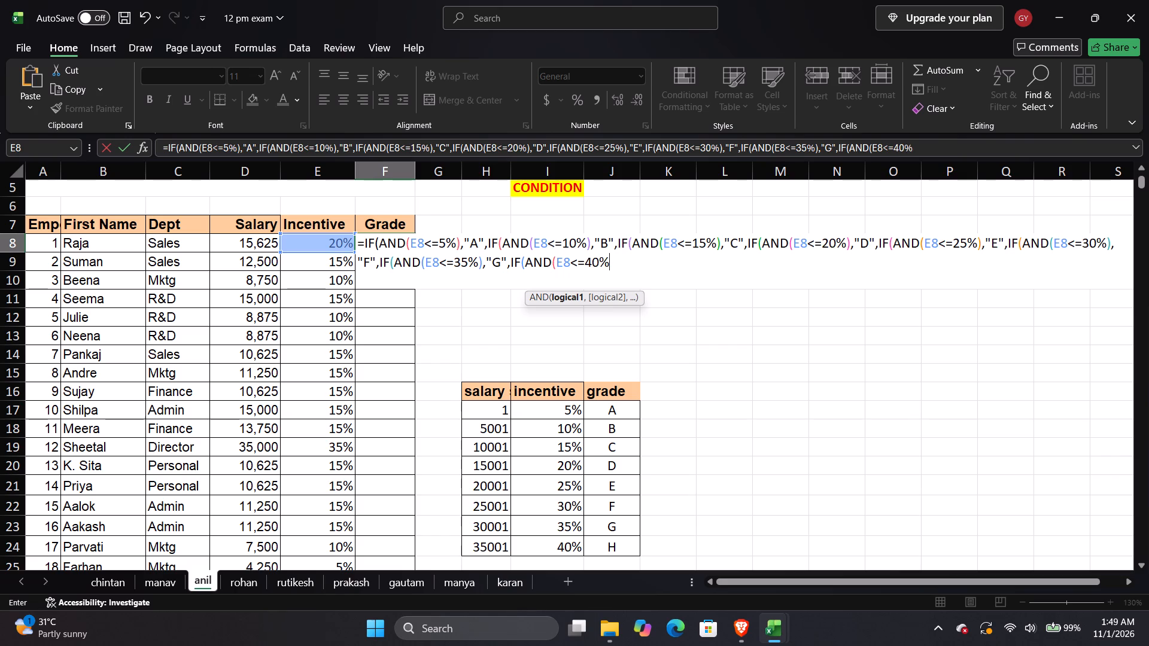
key(shift+parenright)
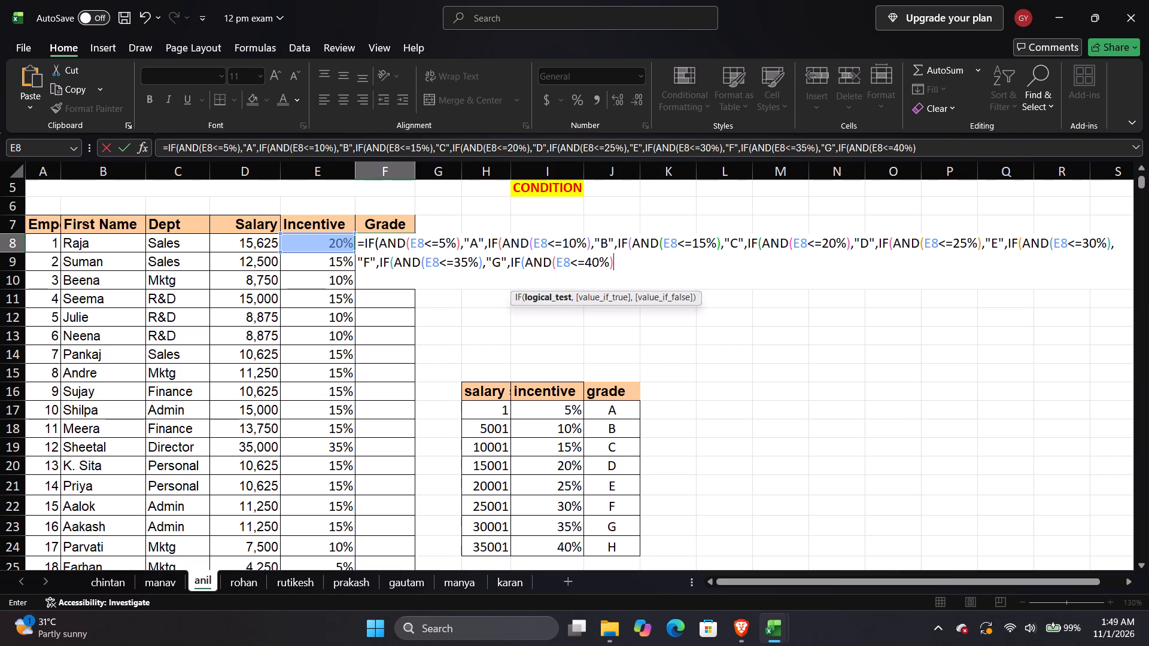
key(comma)
text("')
key(BackSpace)
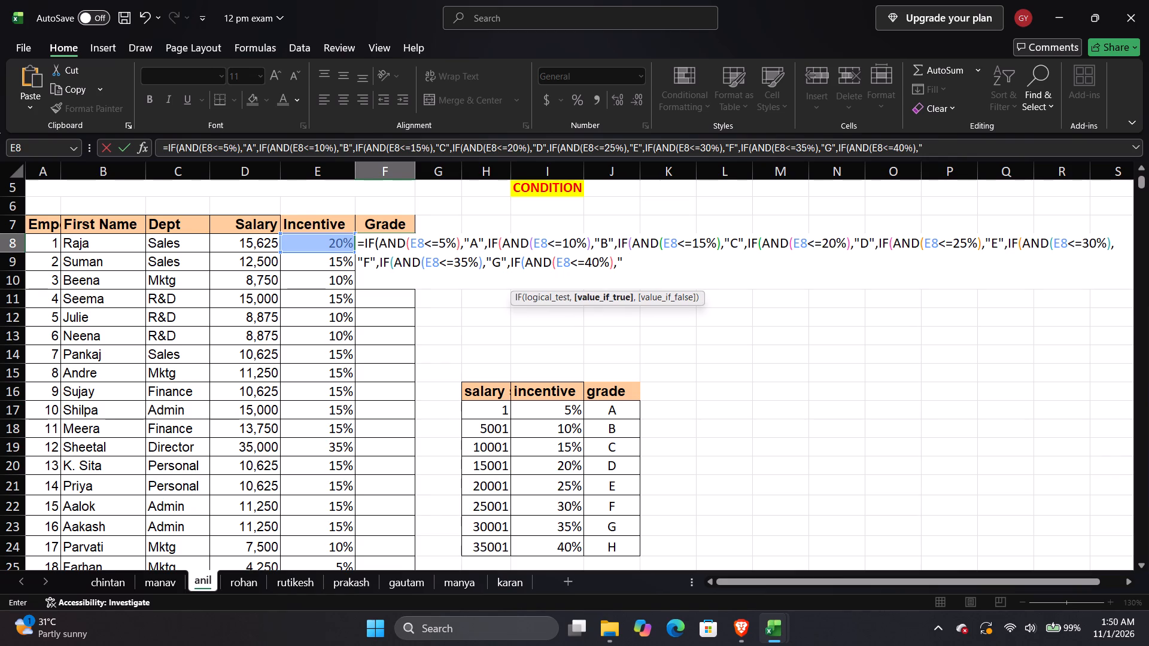
text(H"')
key(BackSpace)
text()))))))))
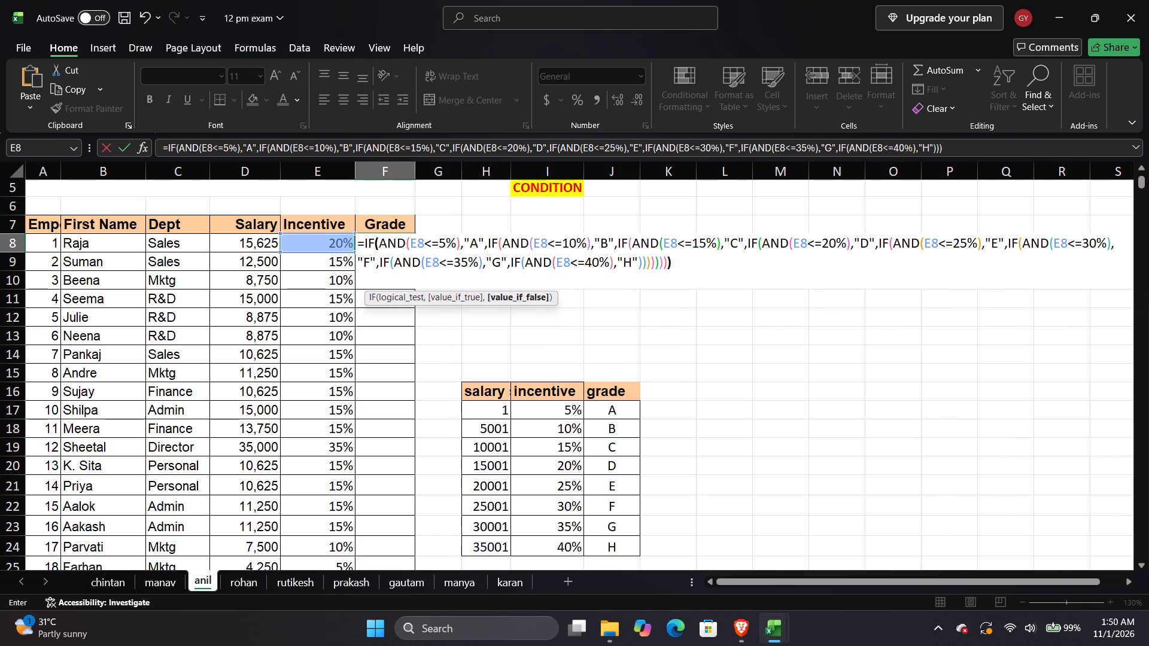
key(shift+Return)
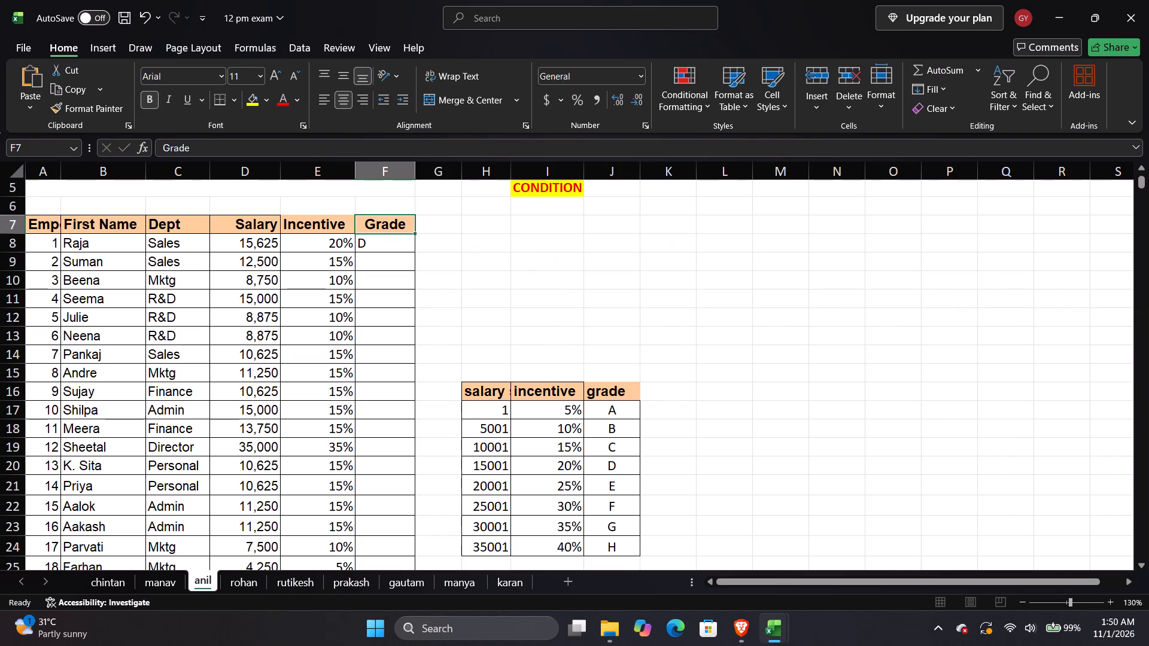
Fill the grade formula from F8 down the rest of the Grade column.
click(380, 242)
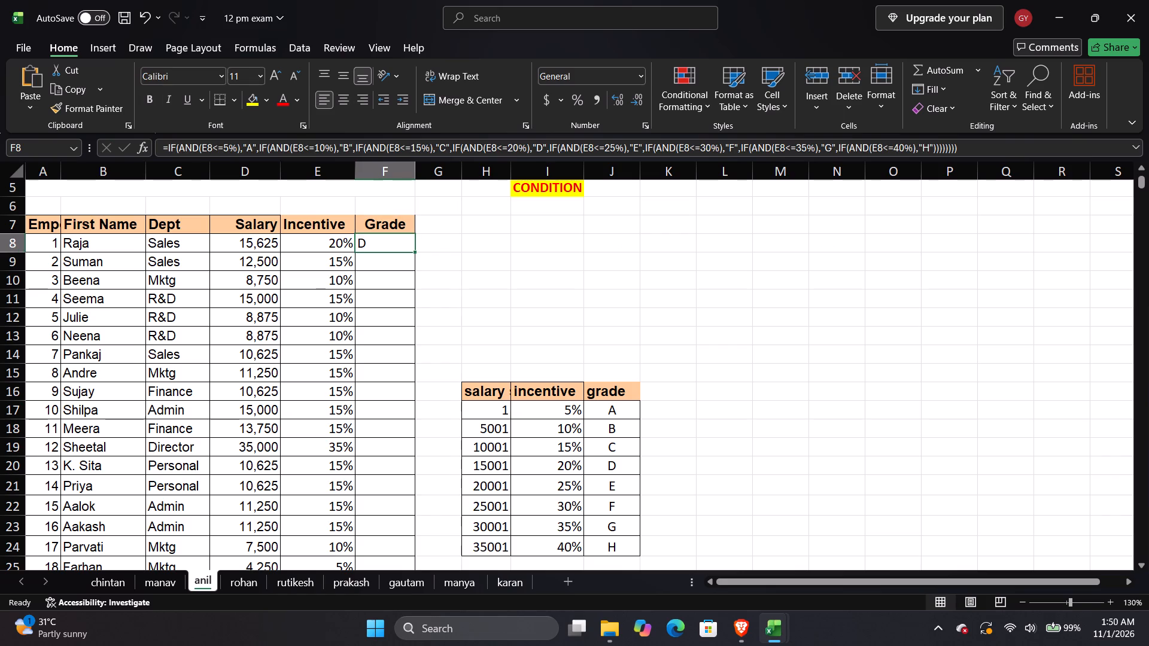
click(415, 254)
double_click(412, 251)
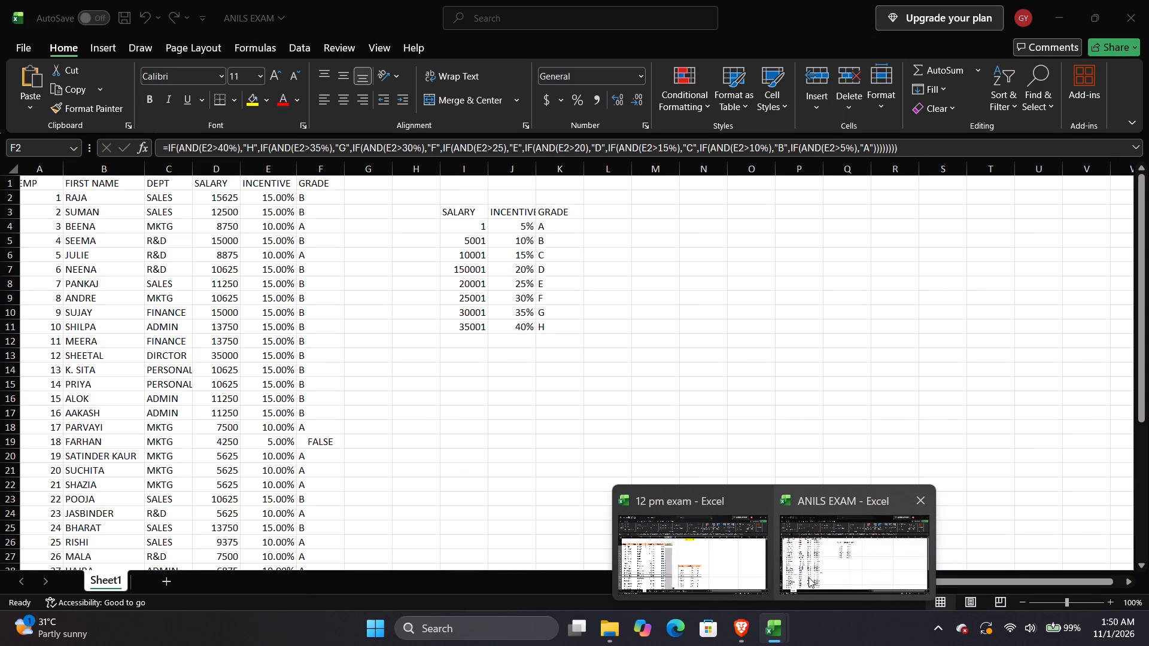
Compare the nested grade formula in F2 of the ANILS EXAM workbook with the one in F8 of the 12 pm exam workbook.
click(808, 577)
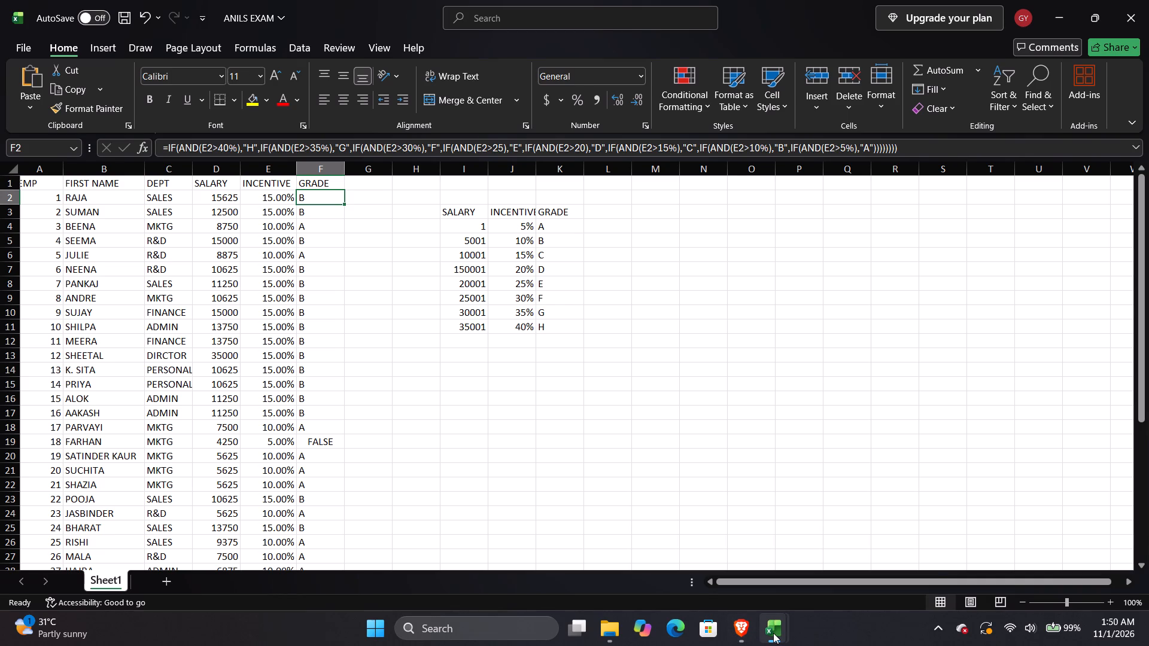
click(739, 590)
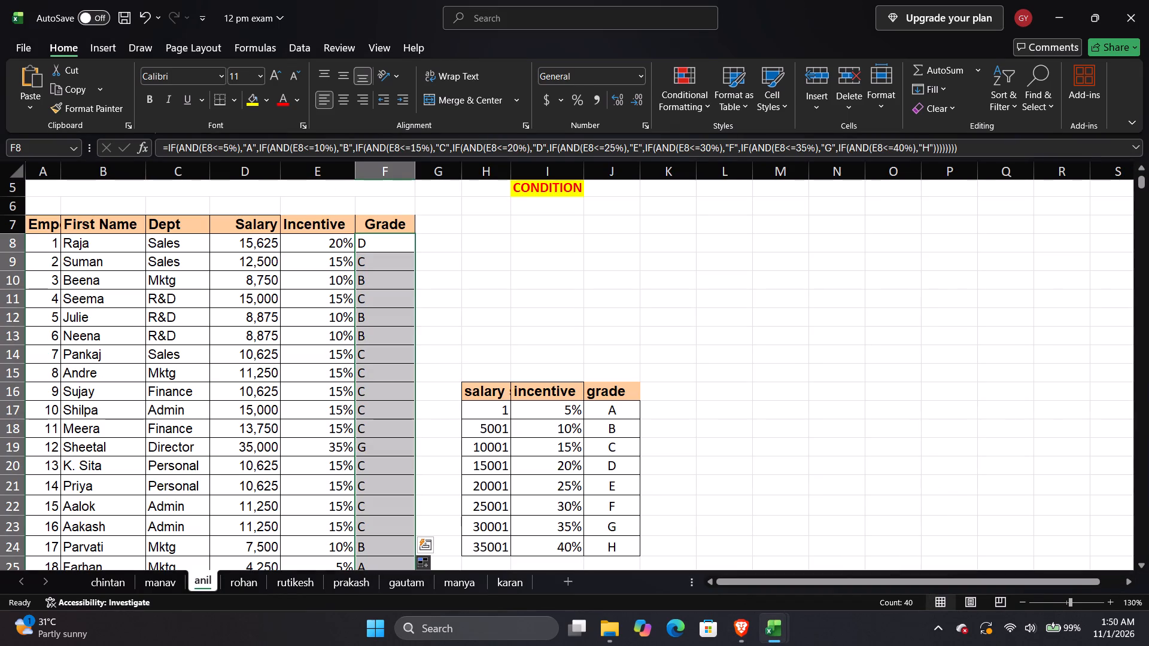
click(368, 243)
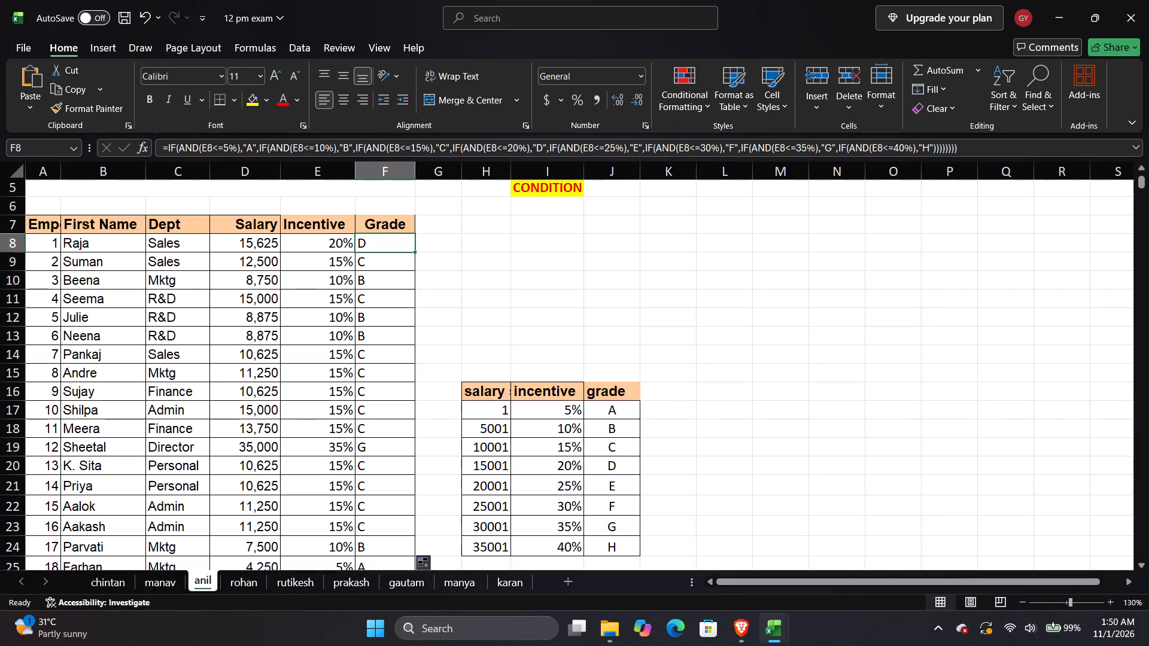
double_click(375, 248)
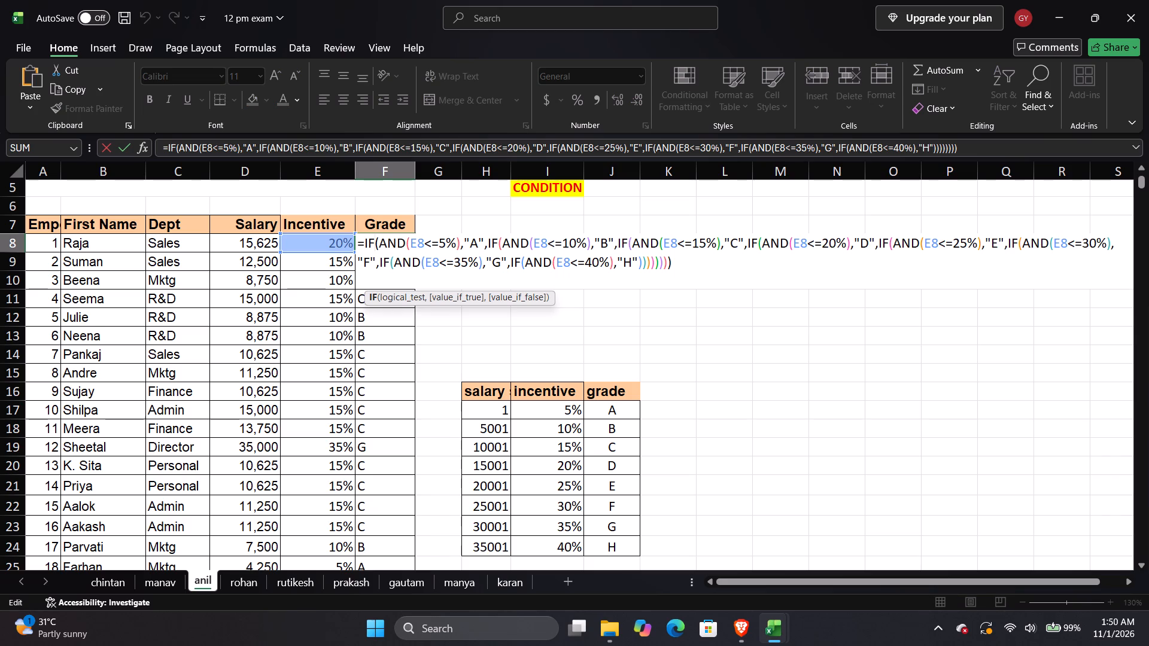
key(Escape)
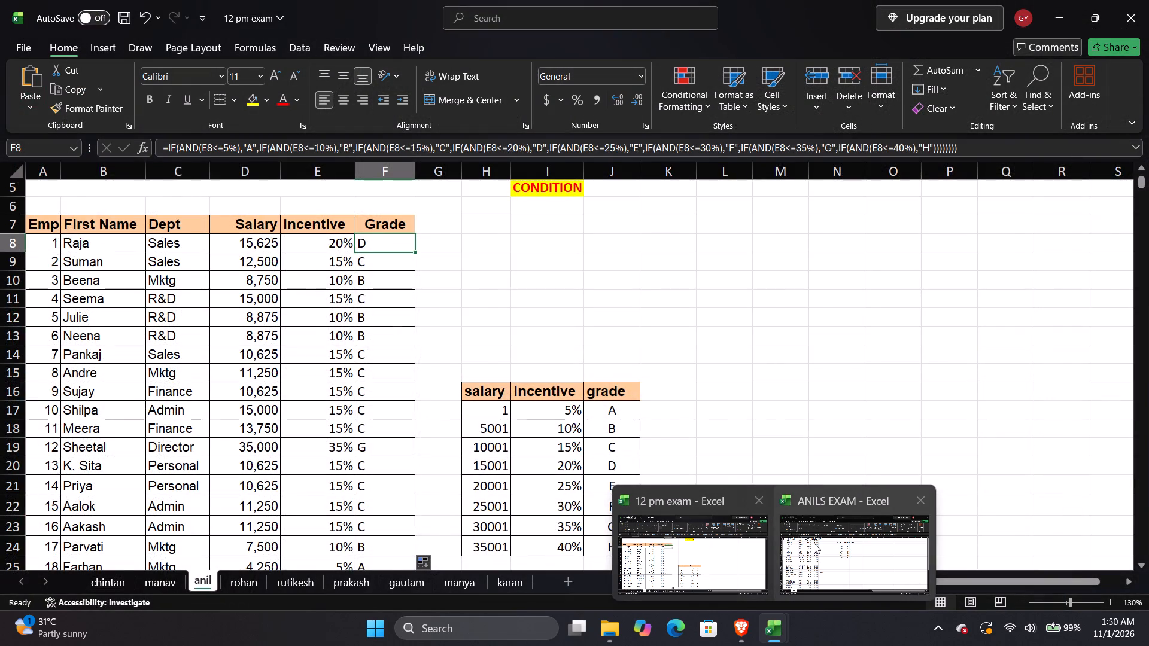
click(814, 543)
scroll(360, 280, up, 2)
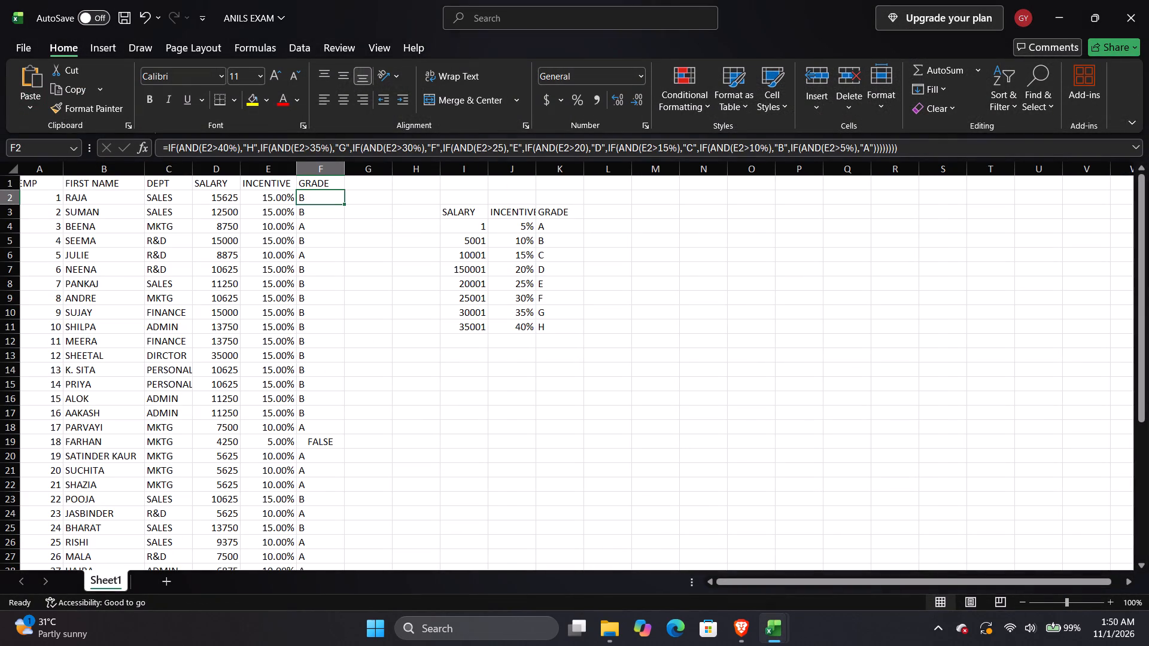
scroll(360, 280, up, 1)
ctrl+scroll(360, 280, up, 3)
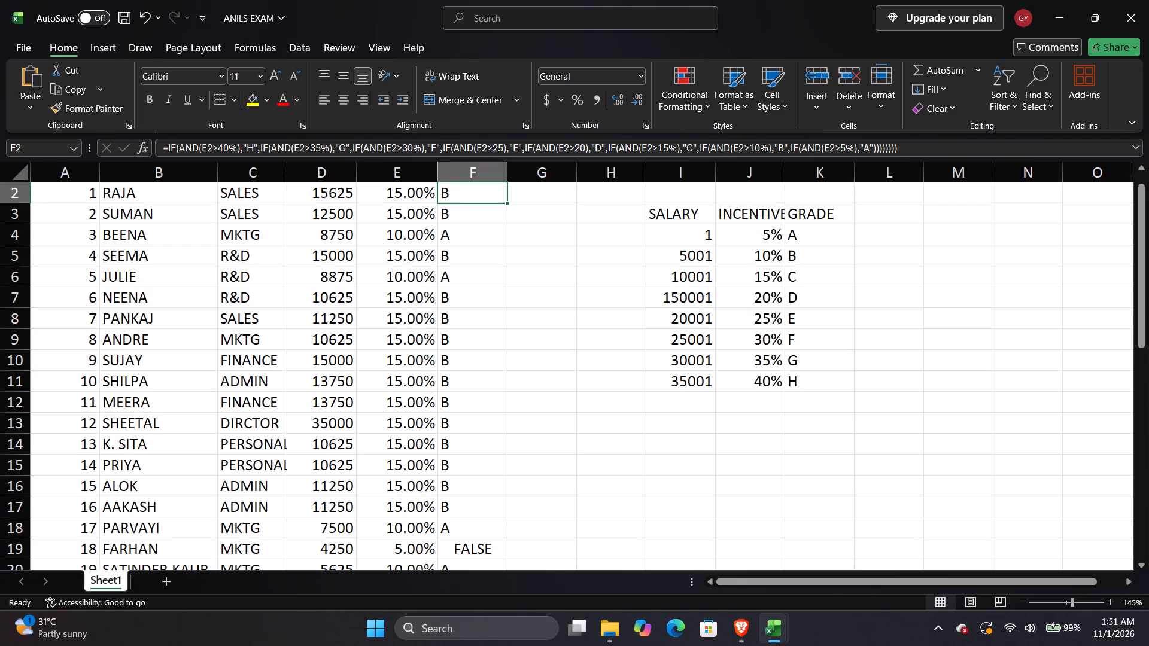
click(450, 196)
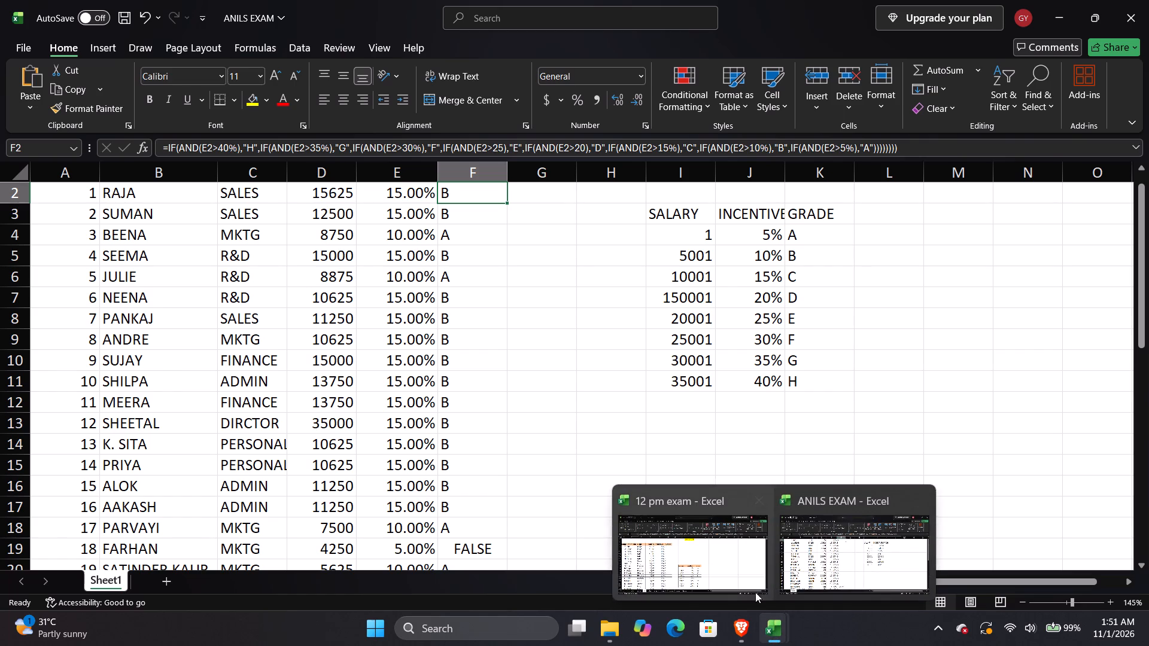
click(753, 589)
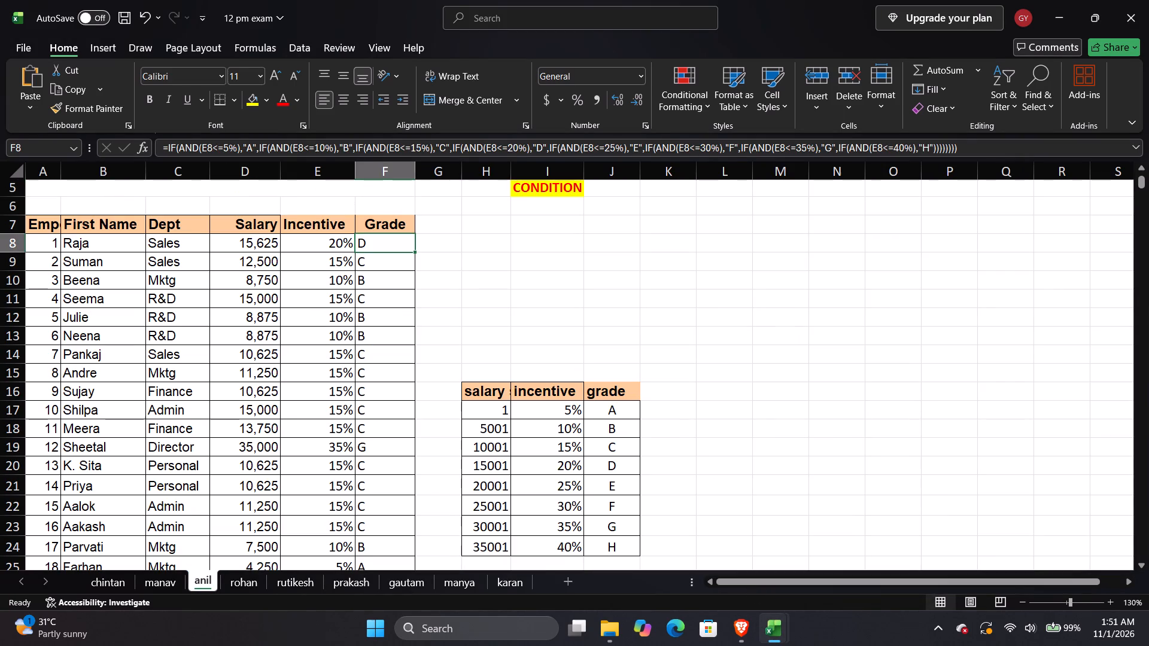
Save the 12 pm exam workbook with the completed Grade column.
click(385, 285)
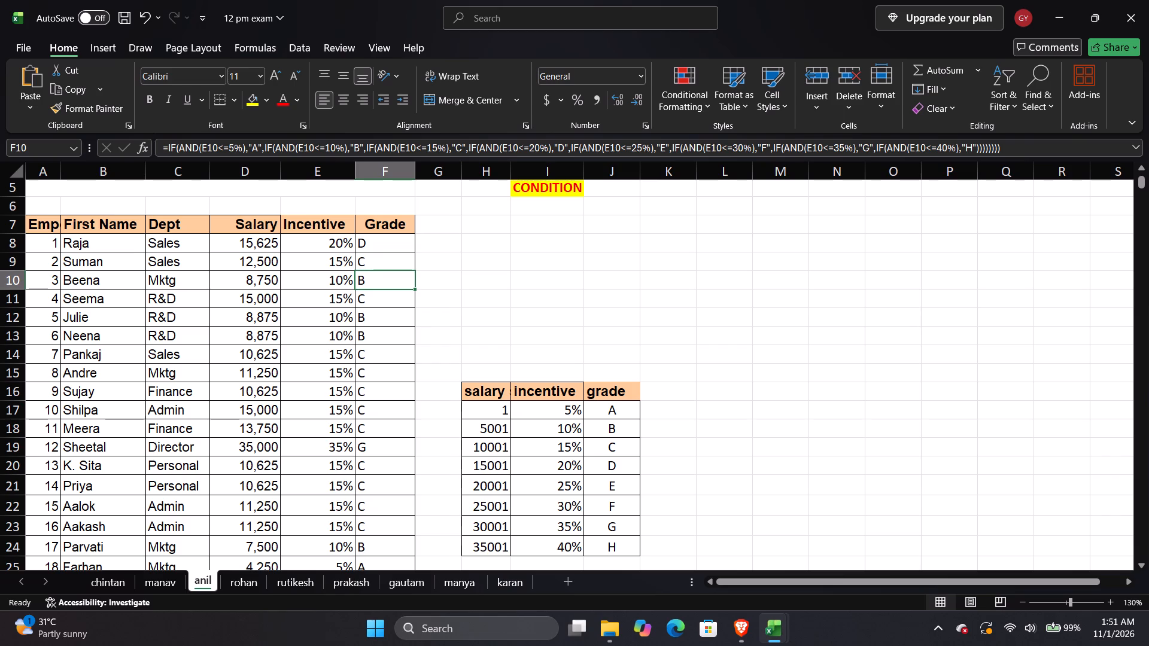
key(ctrl+s)
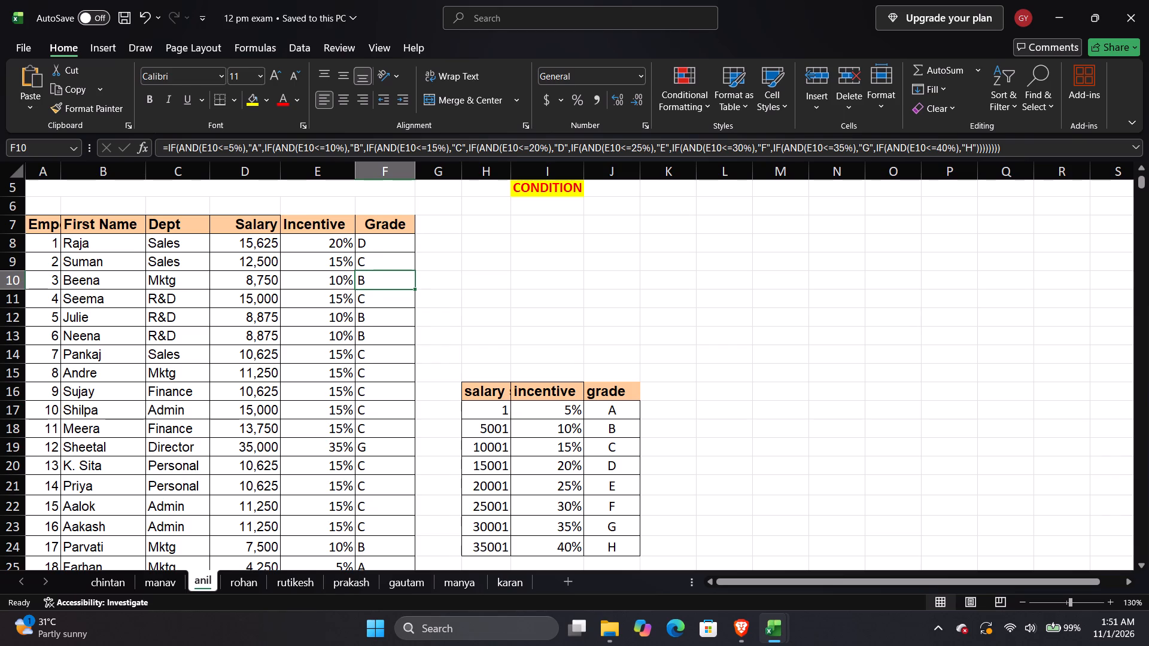
key(ctrl+s)
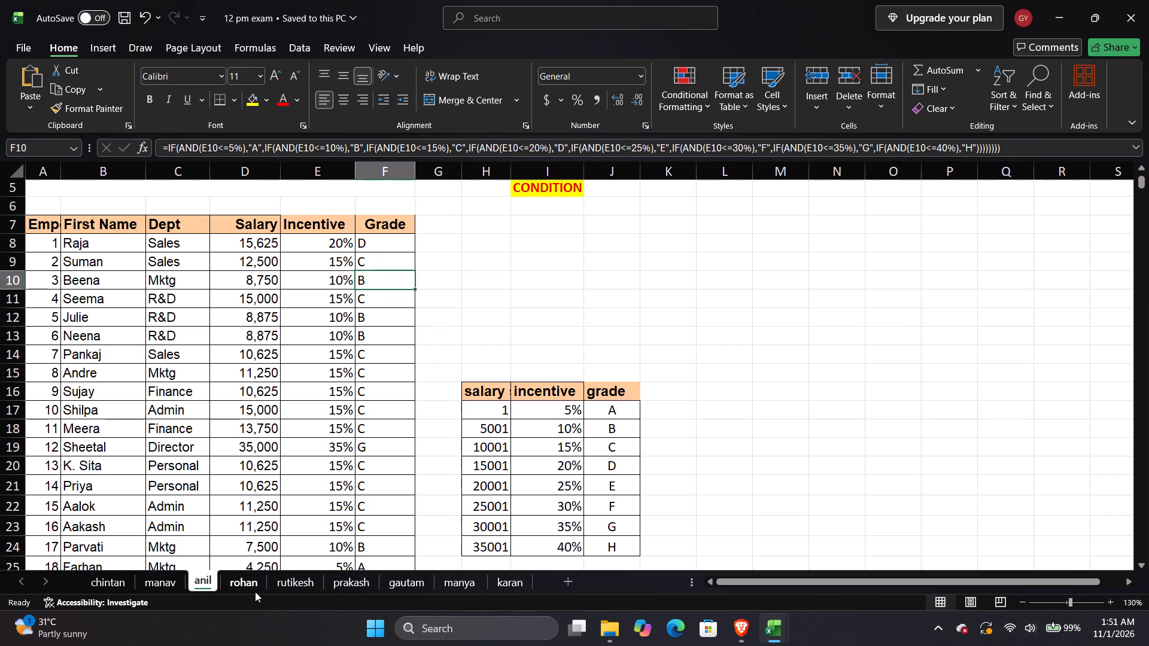
Examine the rohan sheet's employee table, its Dept and Region lookup tables, and questions Q.1 to Q.5.
click(255, 580)
scroll(287, 315, up, 1)
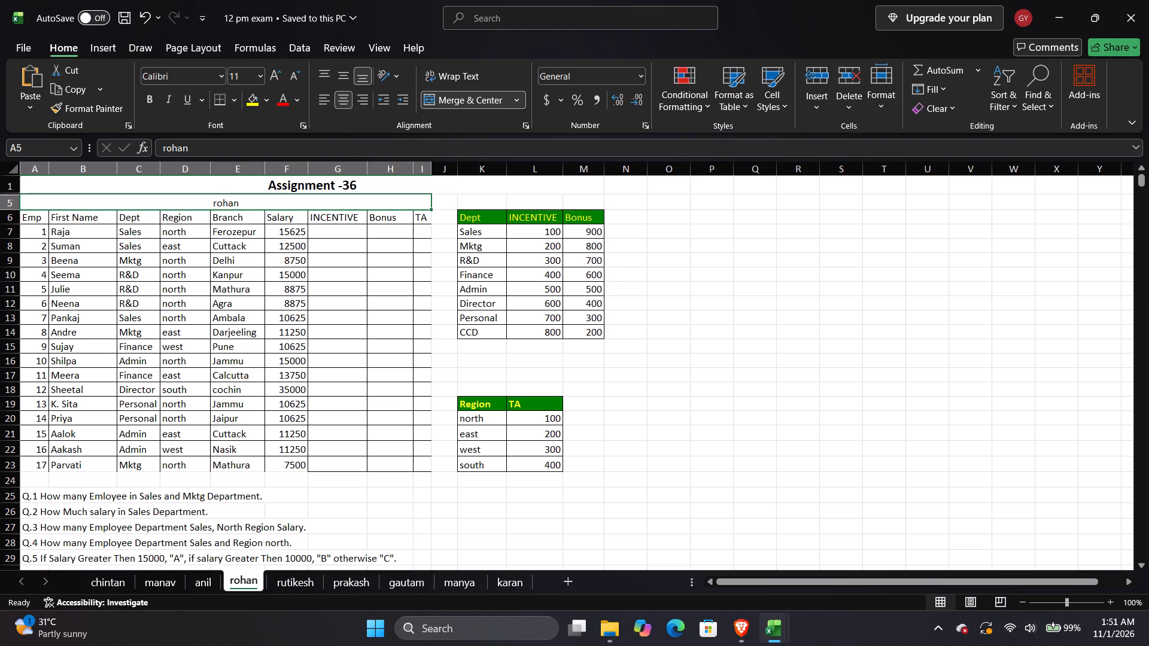
ctrl+scroll(409, 257, up, 2)
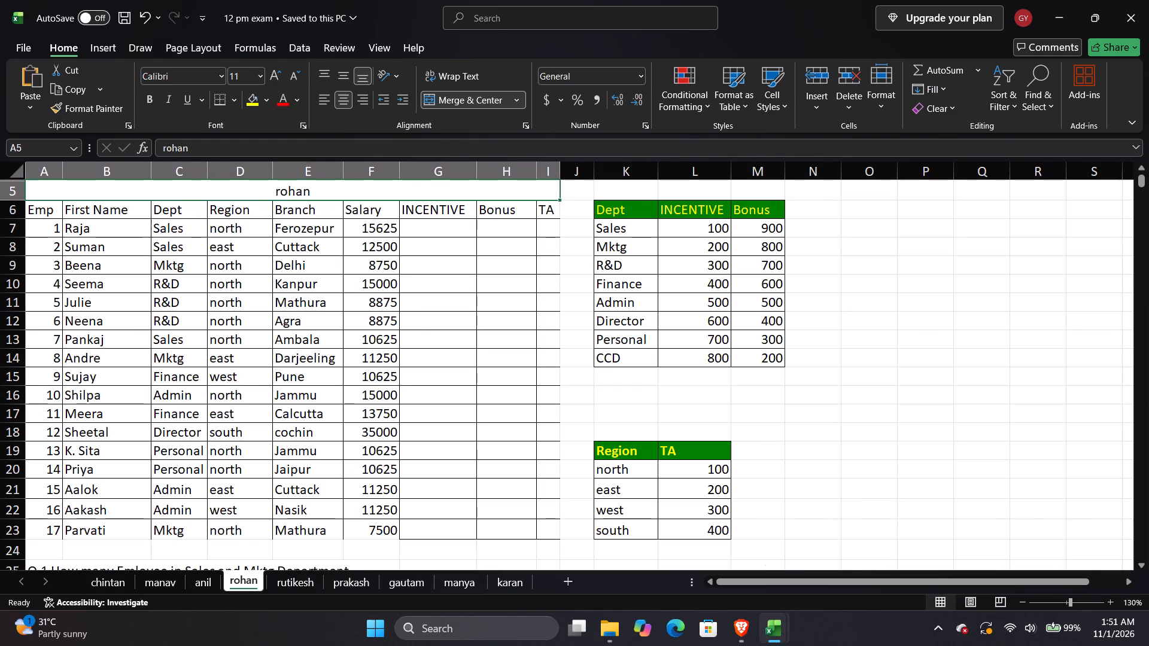
click(551, 230)
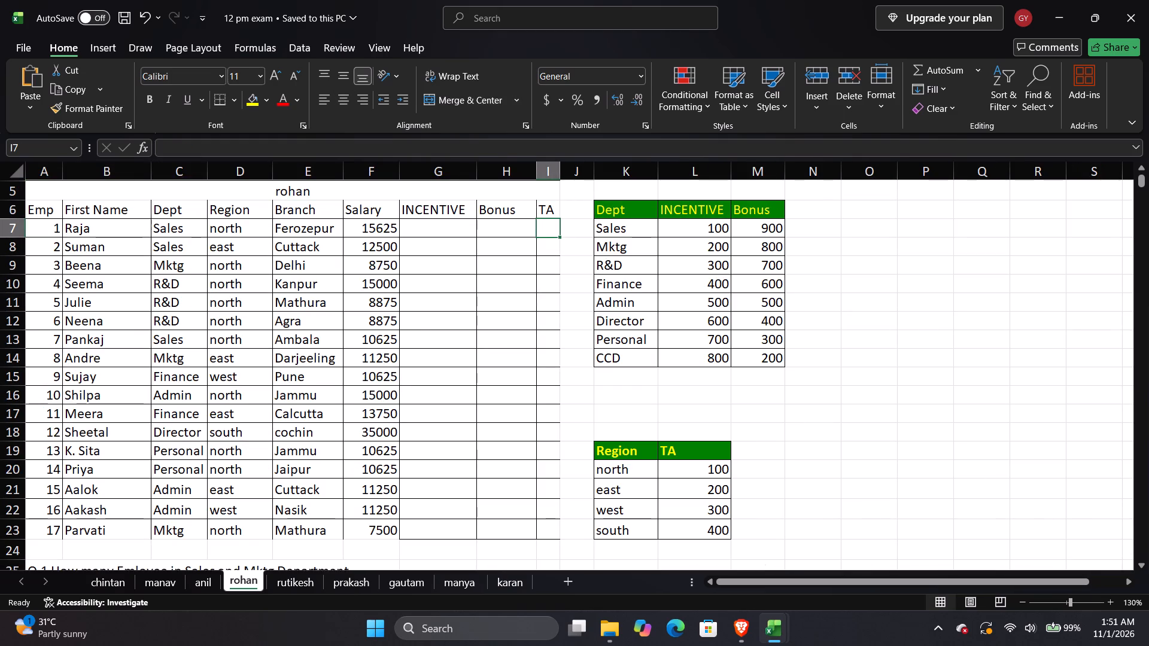
scroll(517, 248, down, 3)
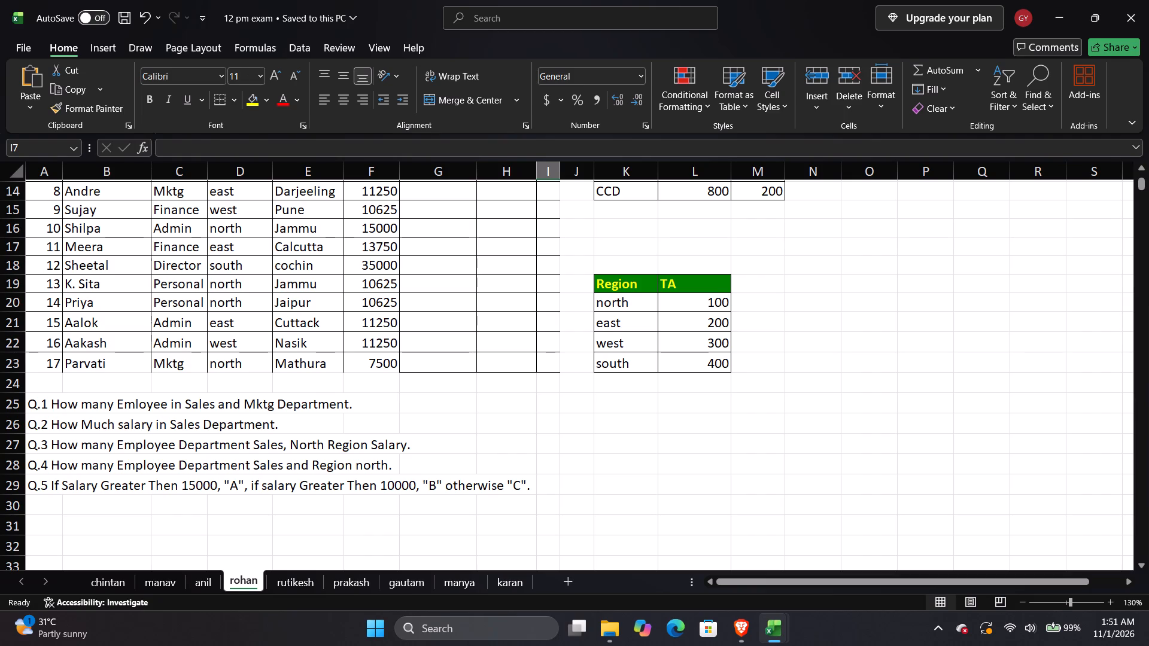
scroll(456, 323, up, 3)
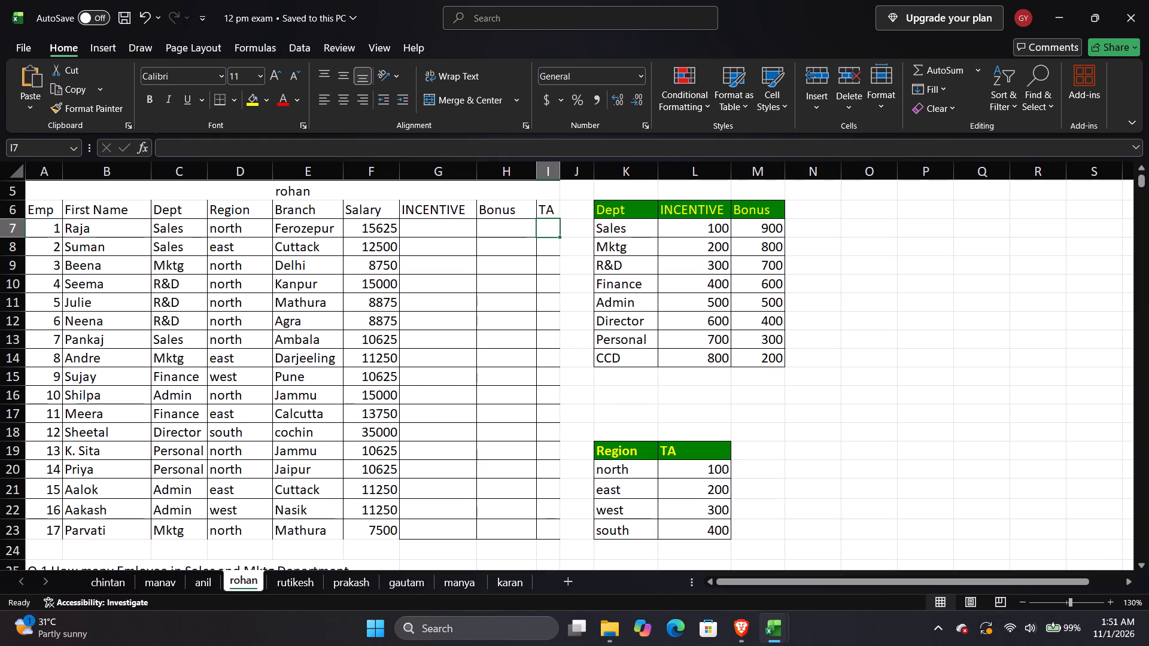
click(442, 224)
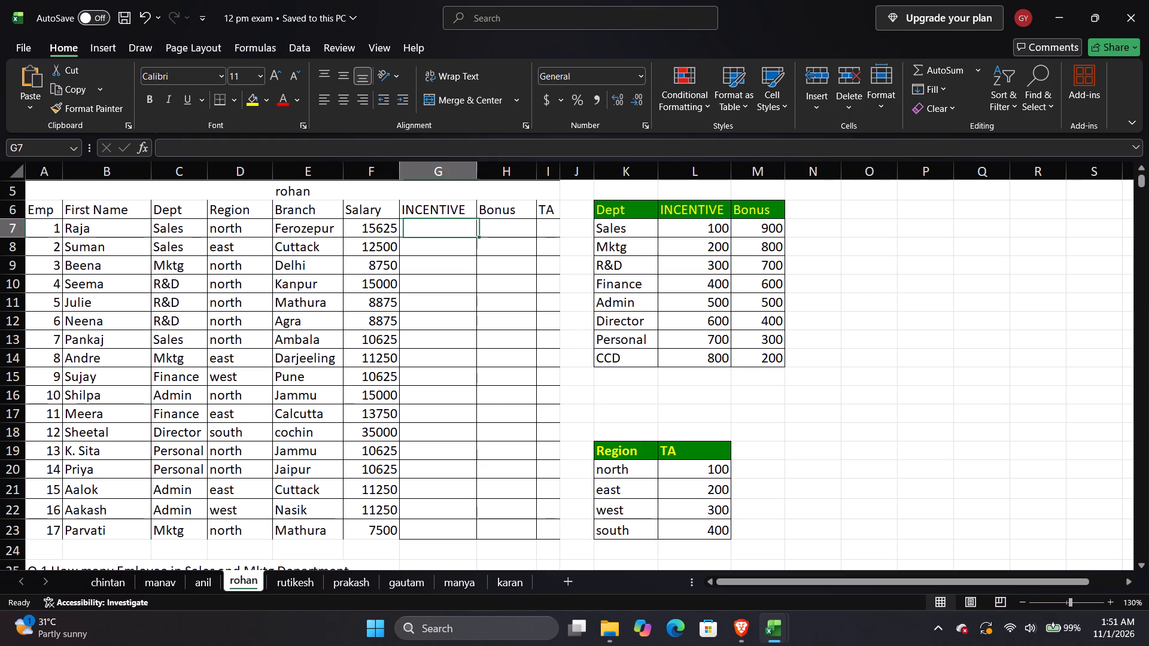
Review the incentive VLOOKUP formula in E8 of the anil sheet without changing it.
click(197, 584)
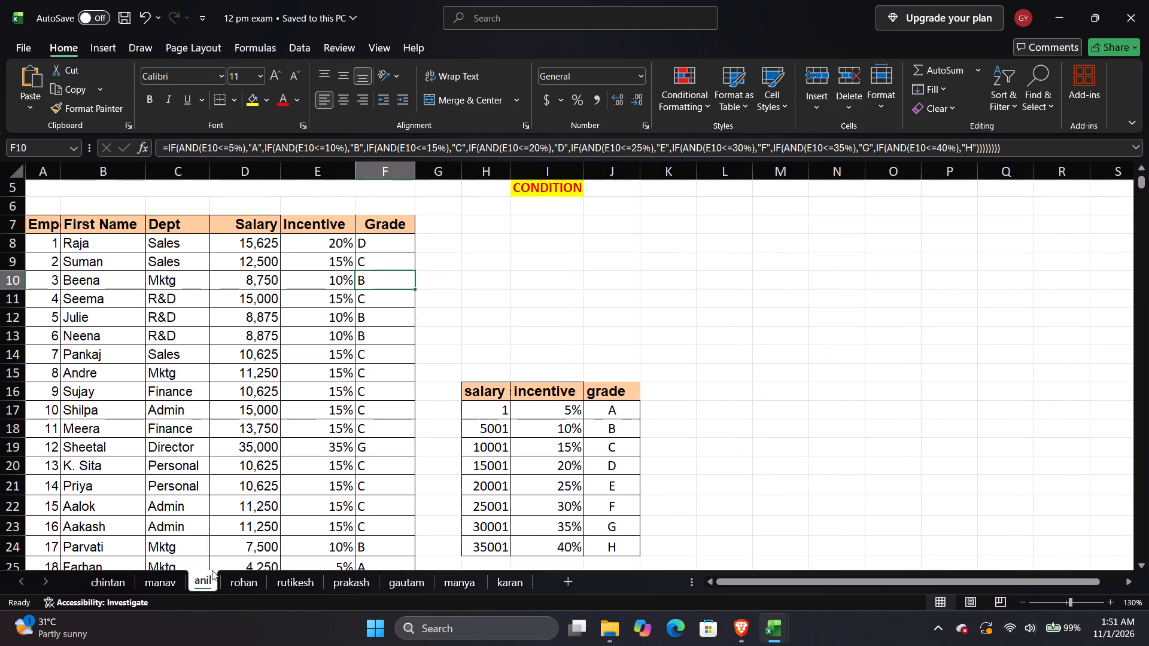
double_click(320, 248)
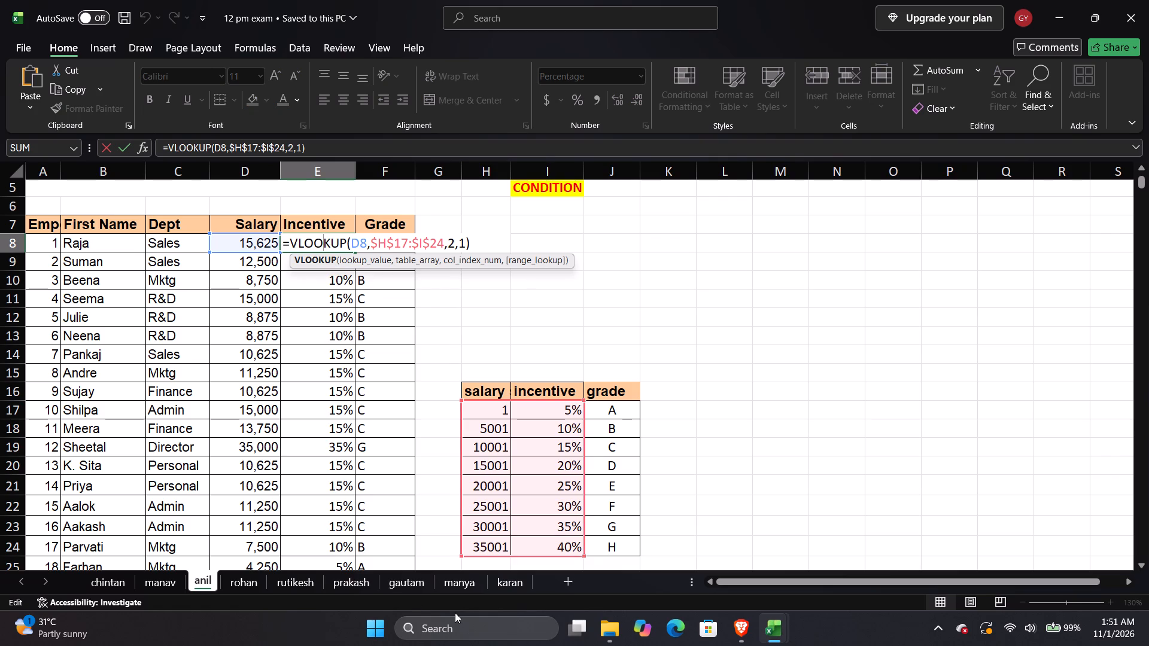
key(Escape)
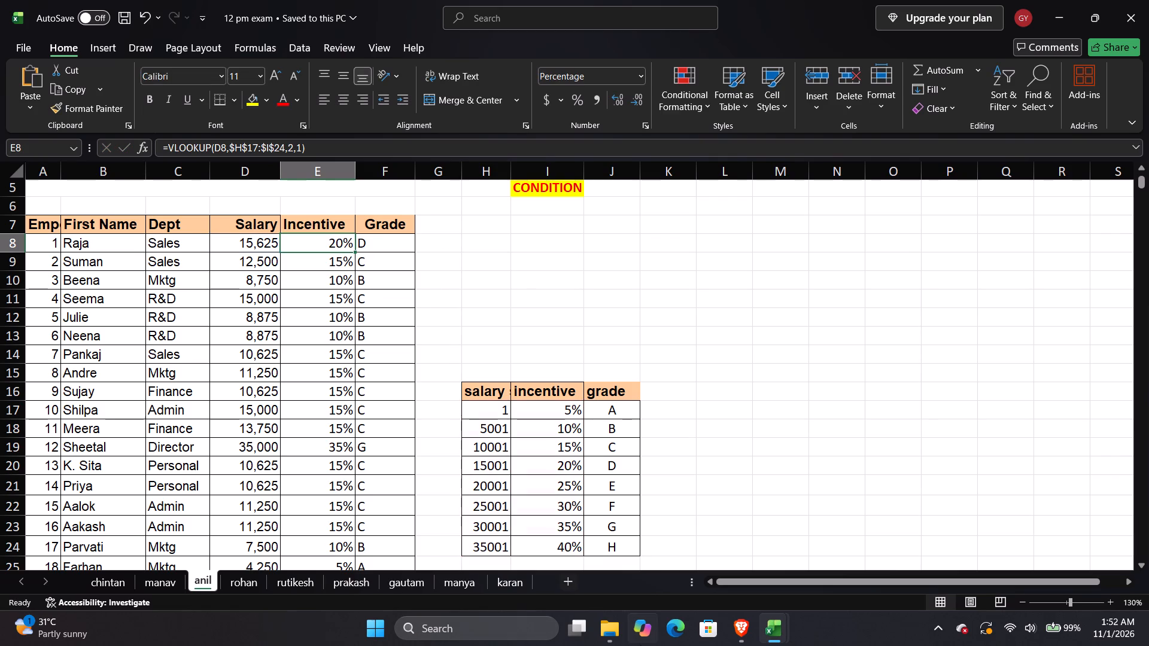
Enter =VLOOKUP(F7,K7:L14,2,1) in G7 of the rohan sheet's INCENTIVE column.
click(266, 575)
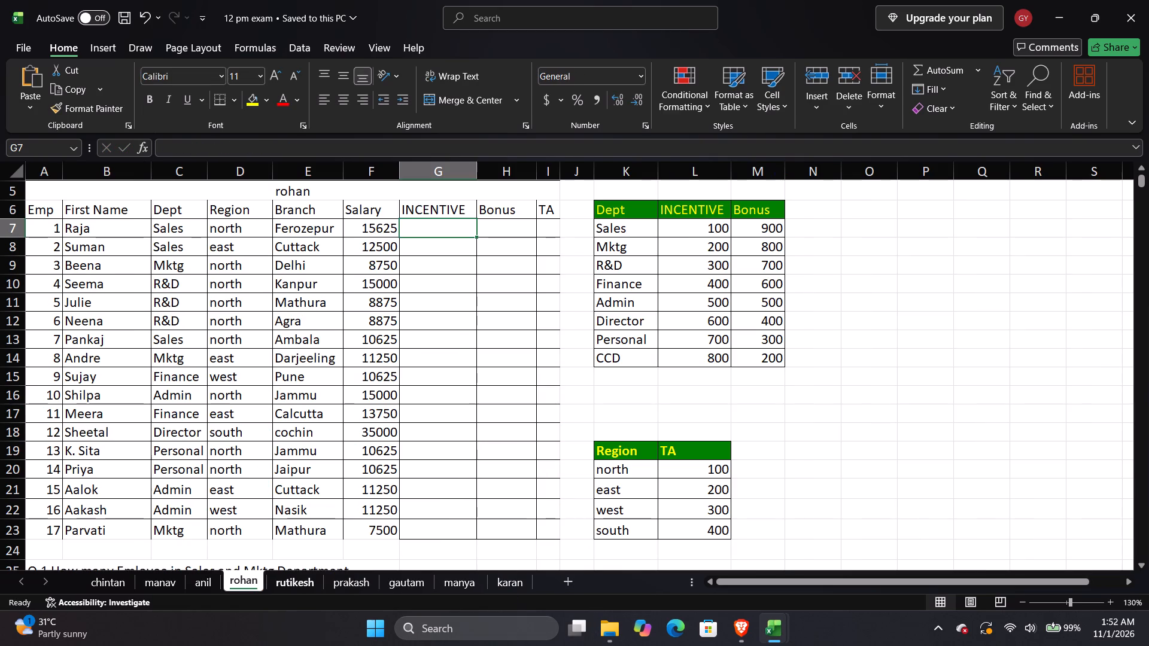
text(=VLO)
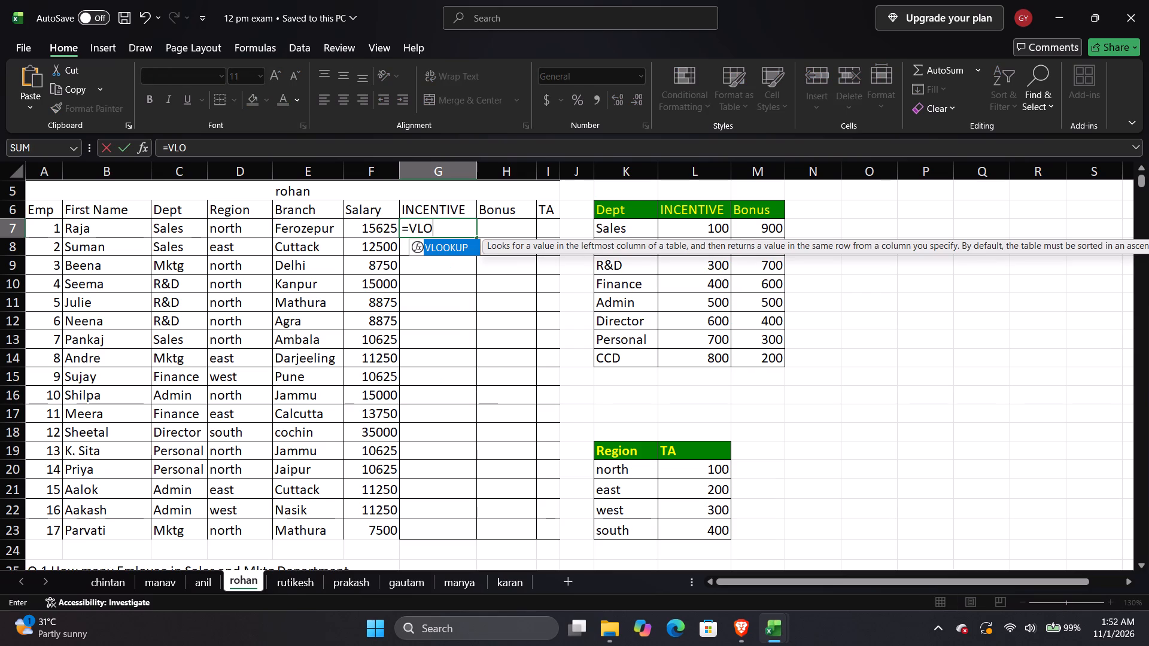
key(Tab)
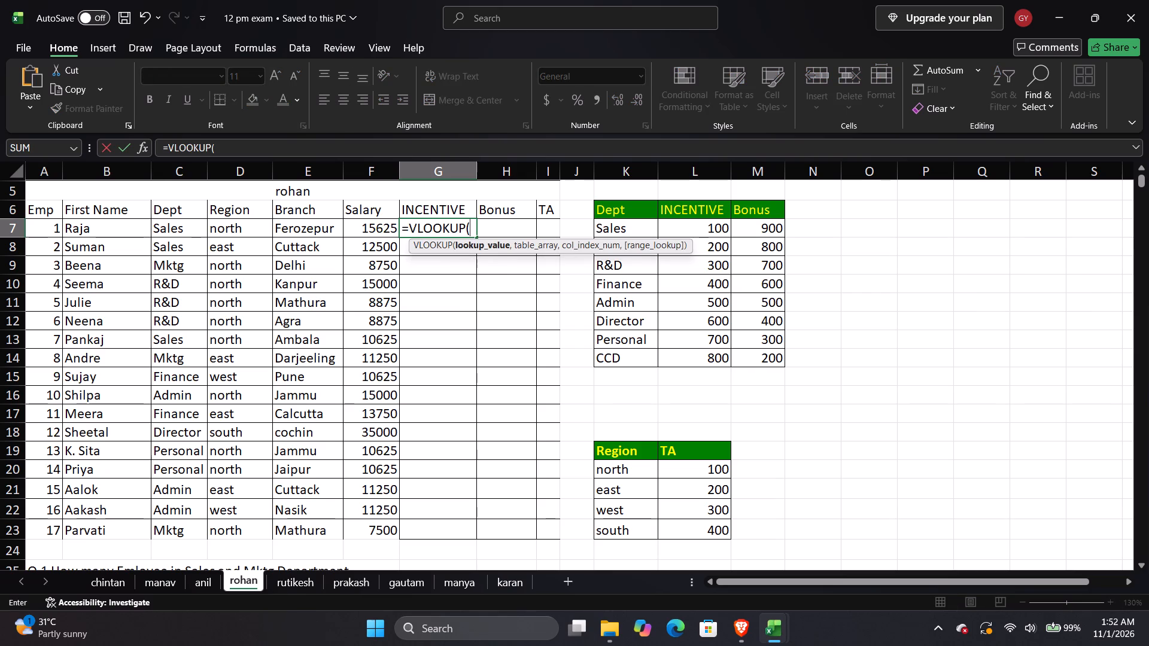
click(364, 229)
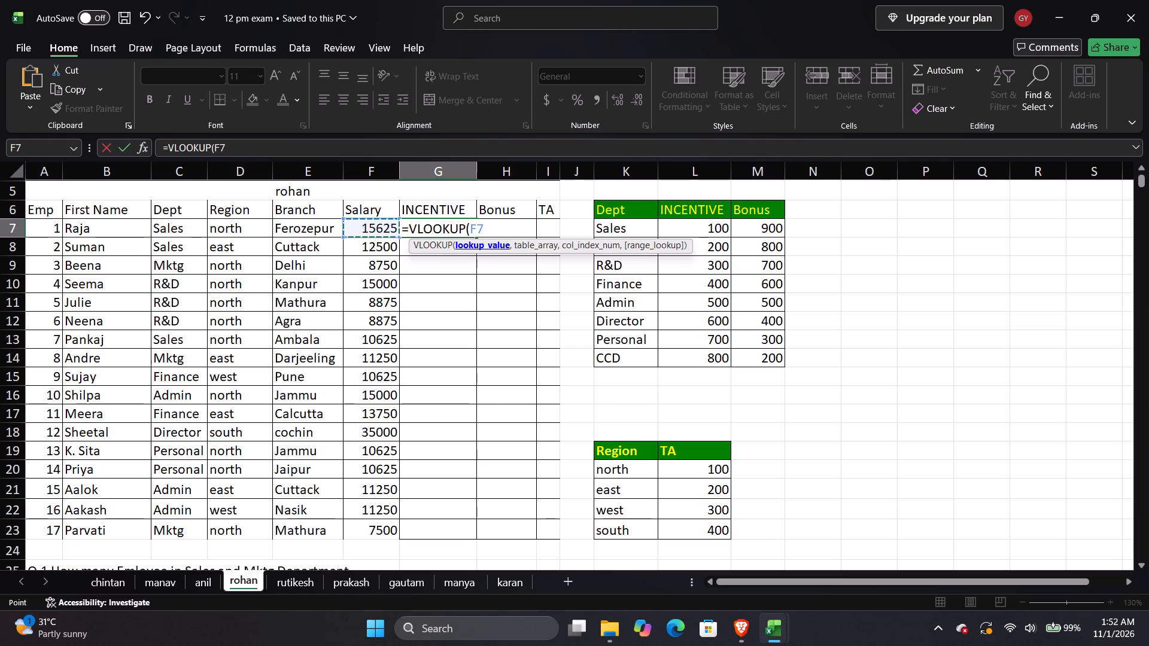
key(comma)
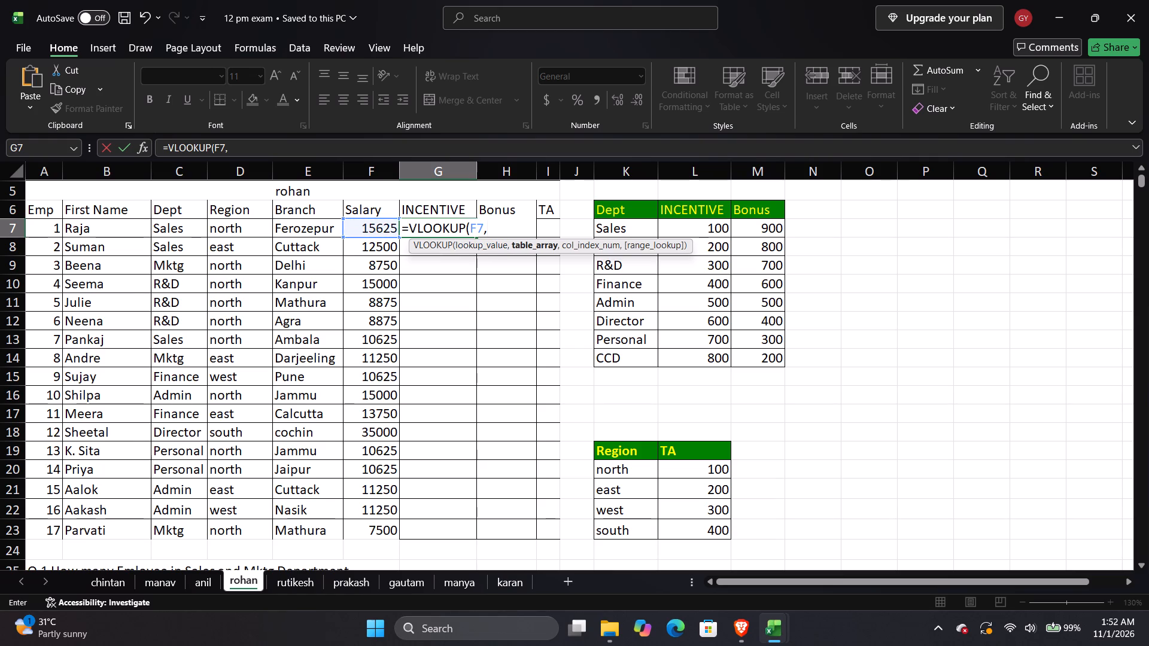
drag(622, 223, 703, 354)
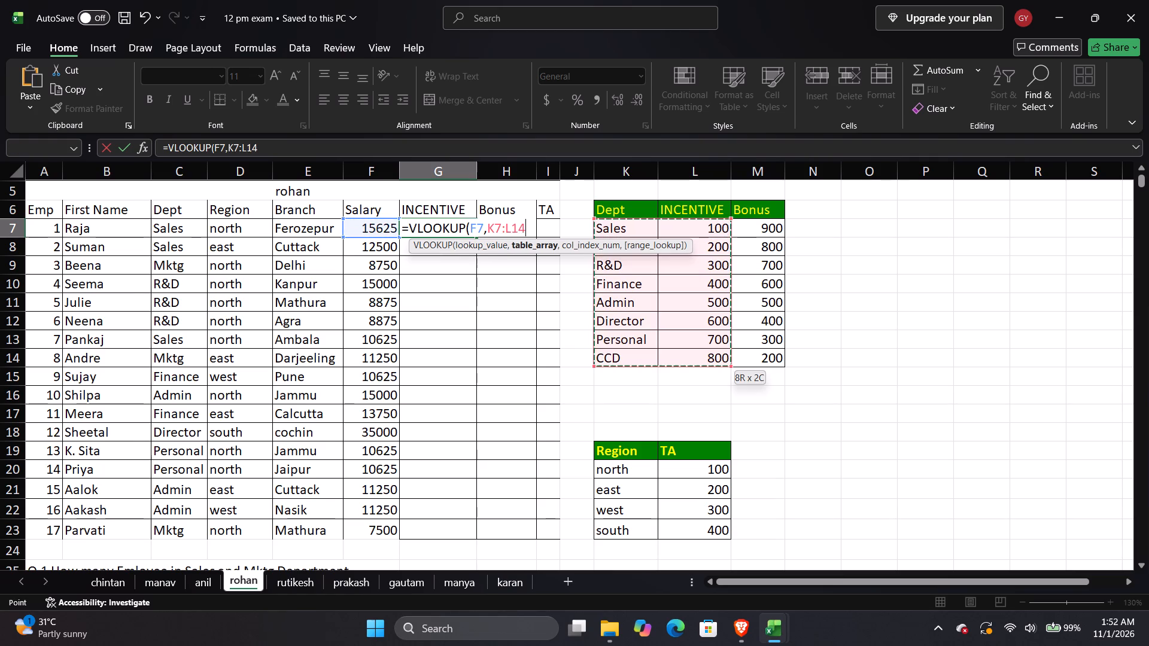
drag(703, 354, 703, 356)
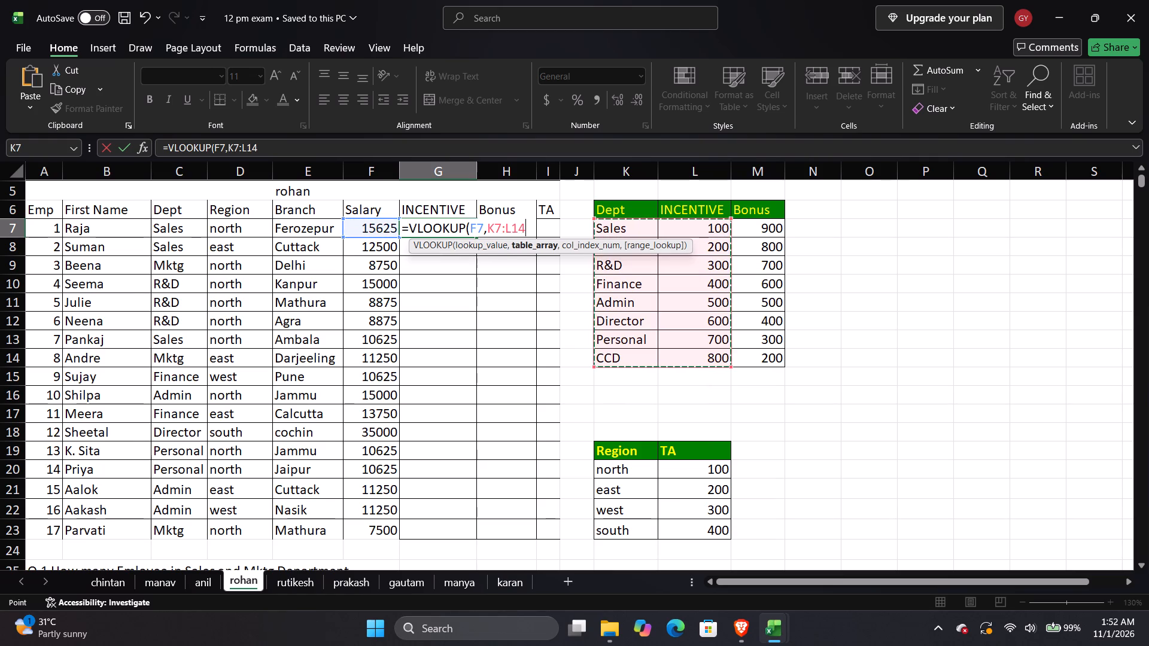
key(comma)
key(2)
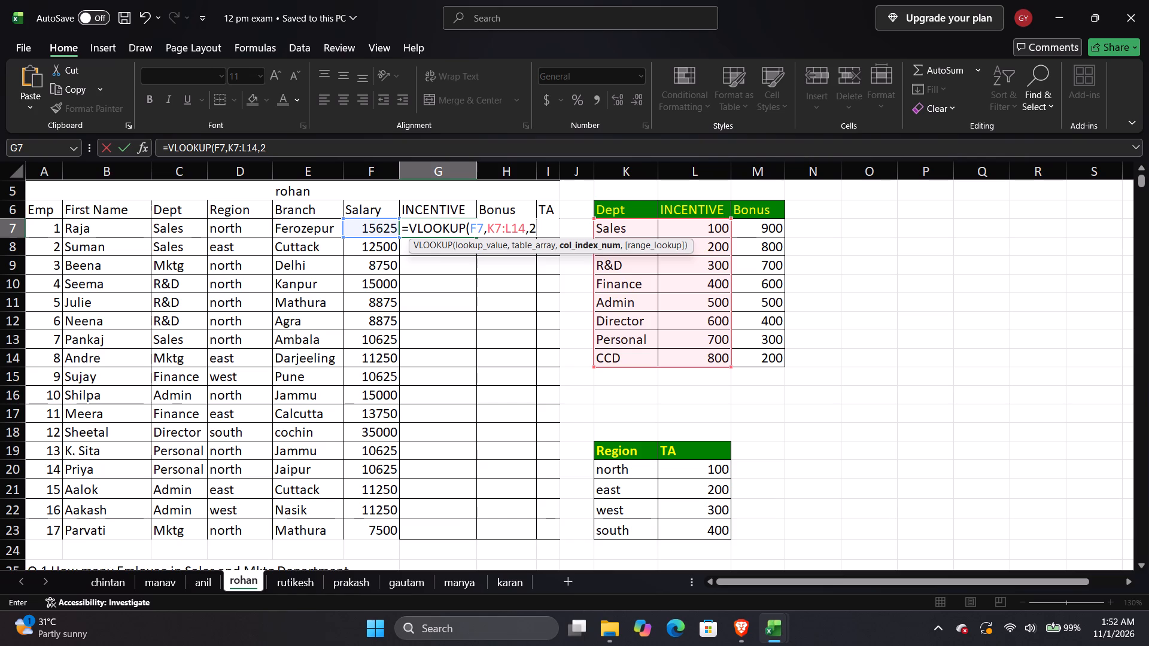
key(comma)
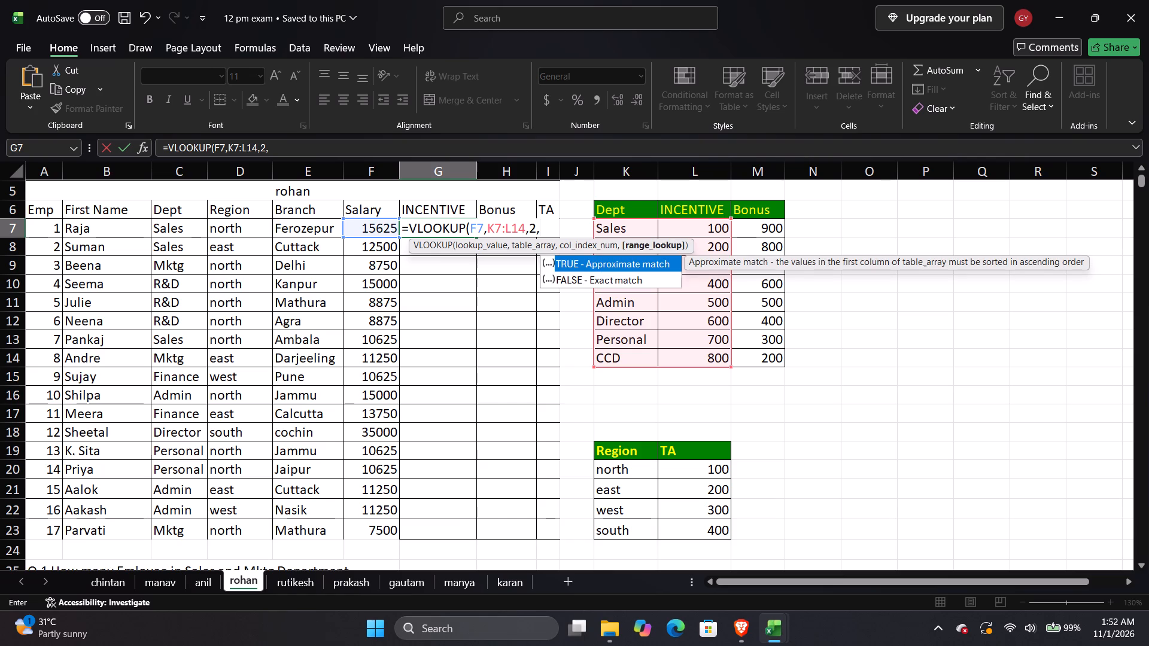
key(1)
key(shift+parenright)
key(Return)
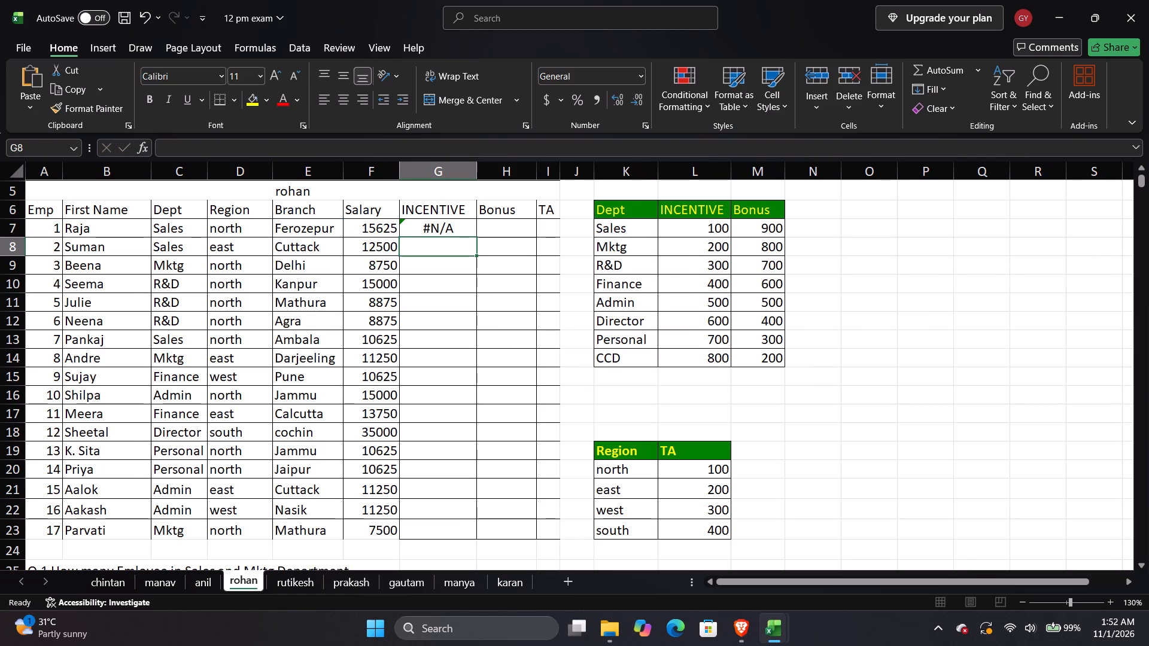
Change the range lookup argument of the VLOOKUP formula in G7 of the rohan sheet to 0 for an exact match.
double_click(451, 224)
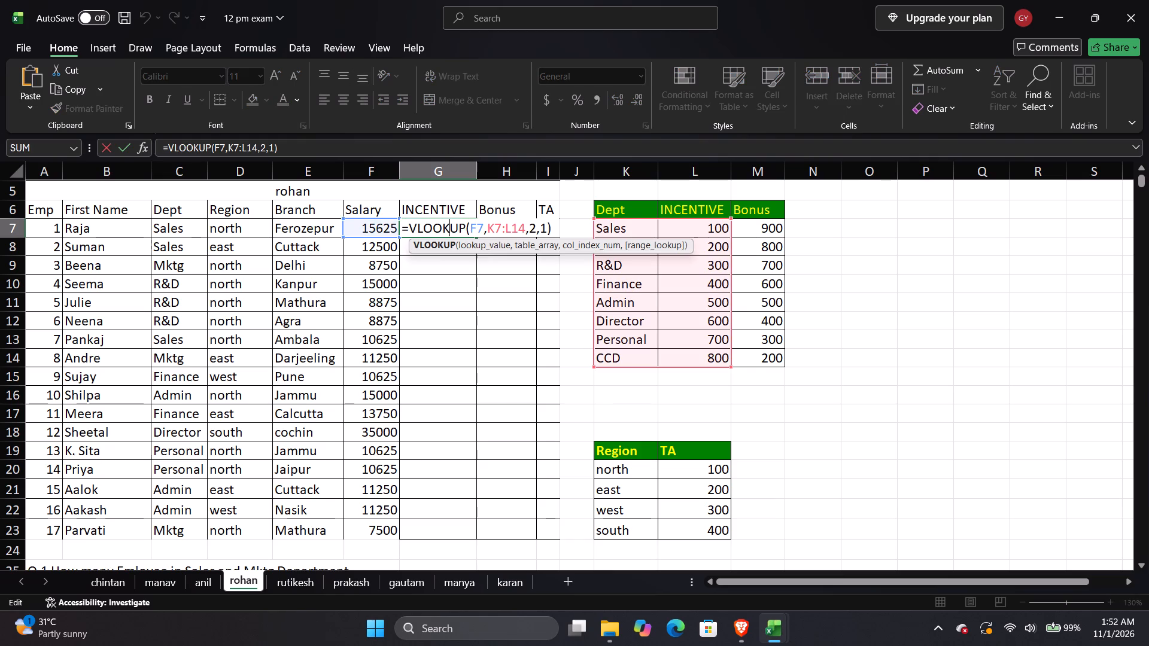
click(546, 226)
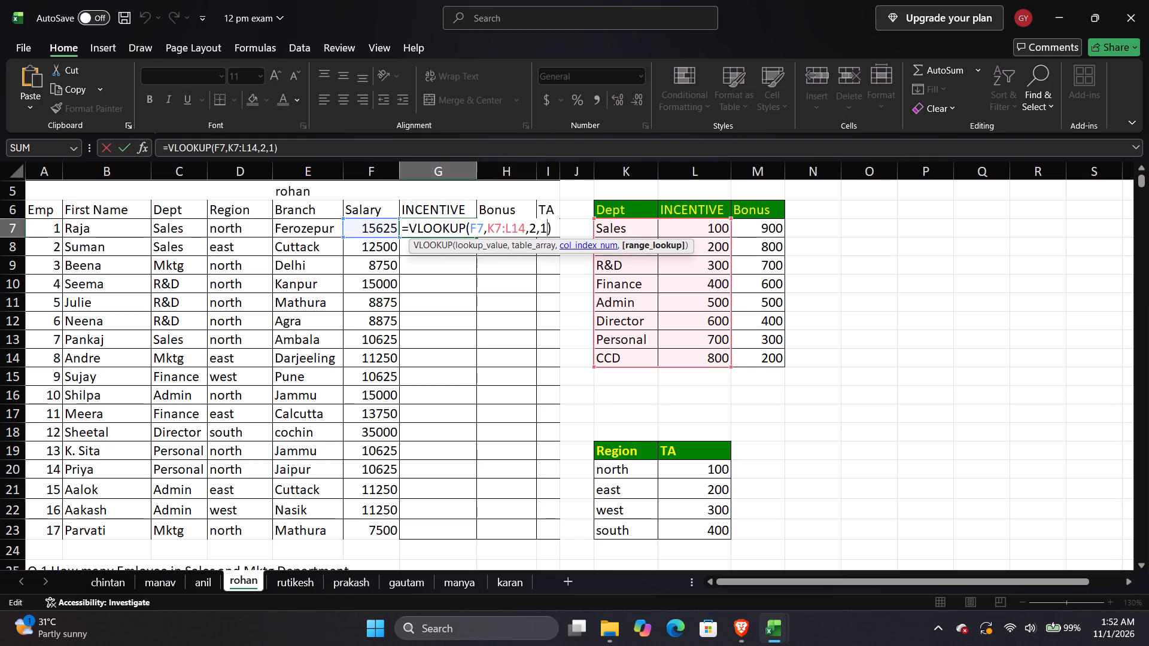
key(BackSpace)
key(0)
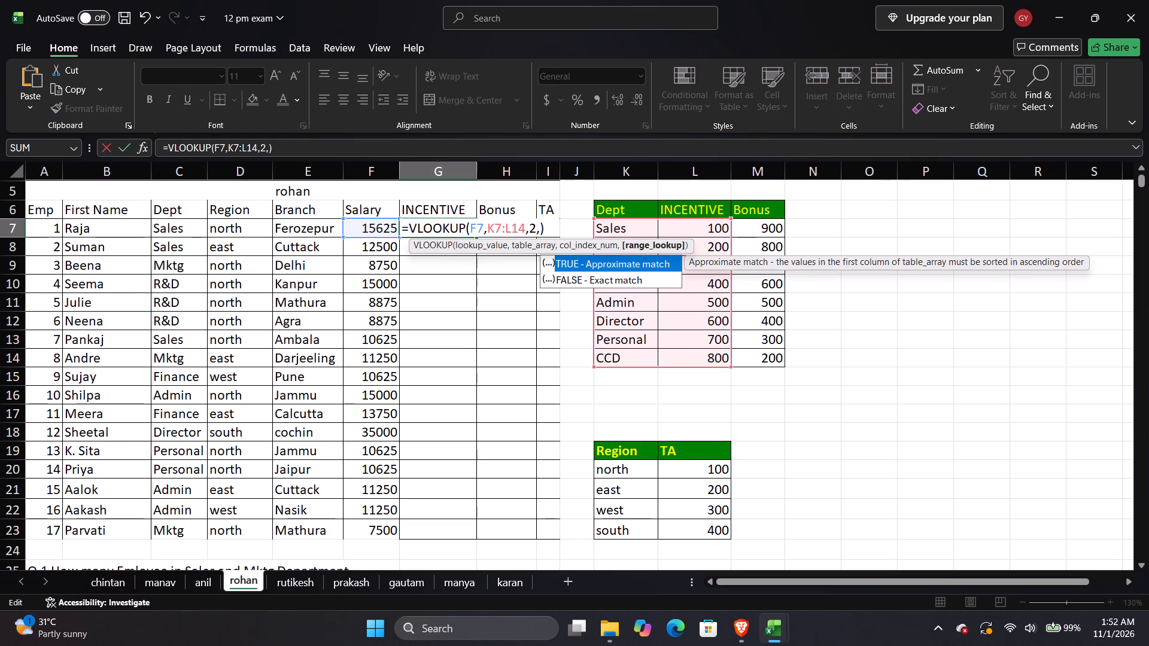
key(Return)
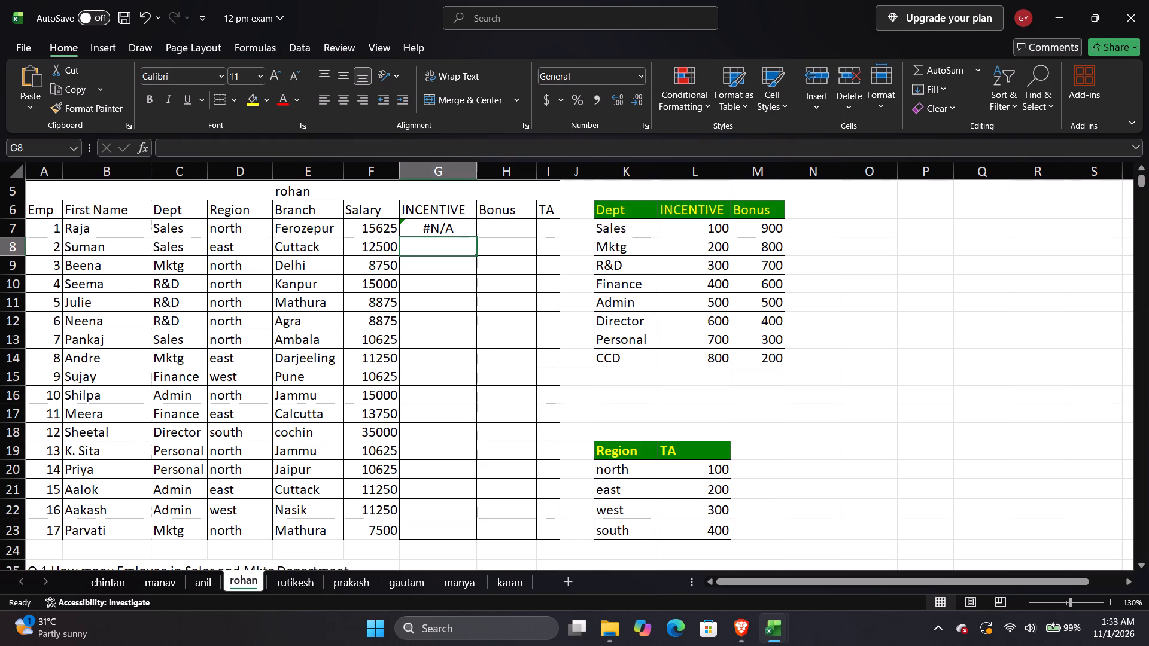
Clear the VLOOKUP formula from G7 in the rohan sheet's INCENTIVE column.
click(457, 224)
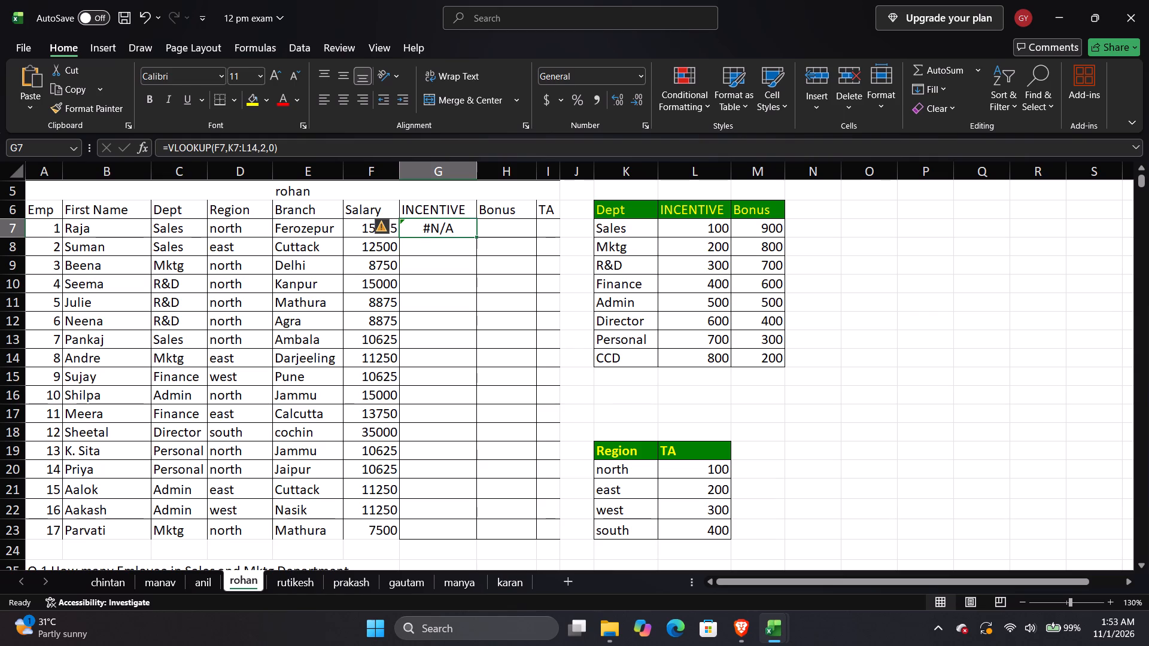
key(BackSpace)
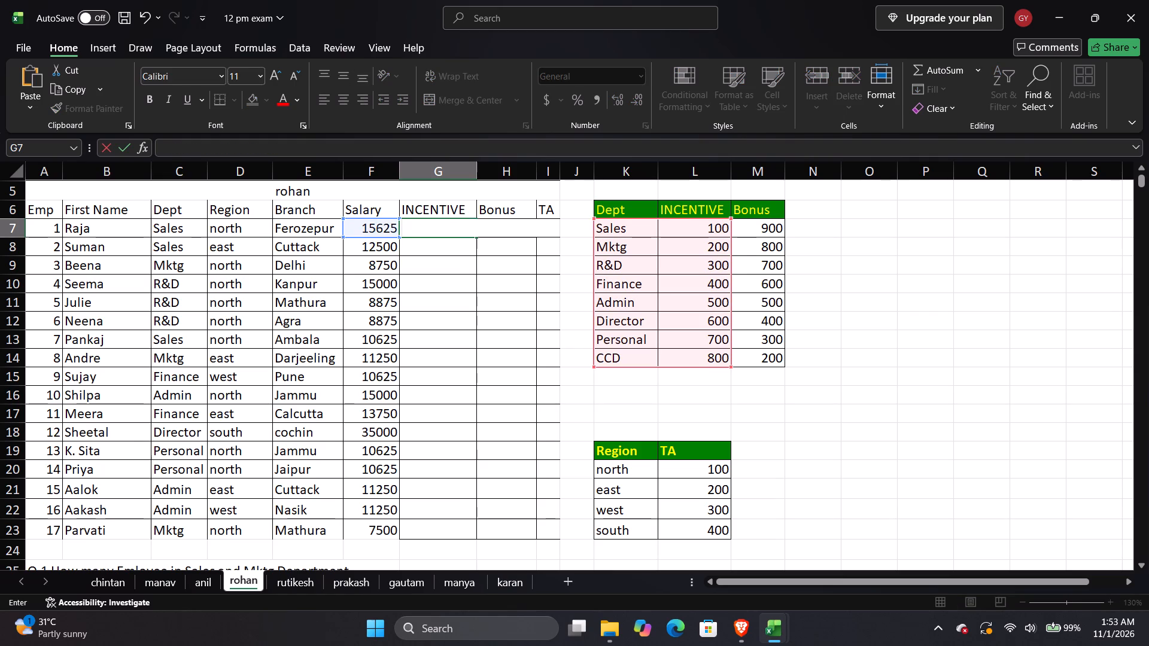
key(Escape)
key(BackSpace)
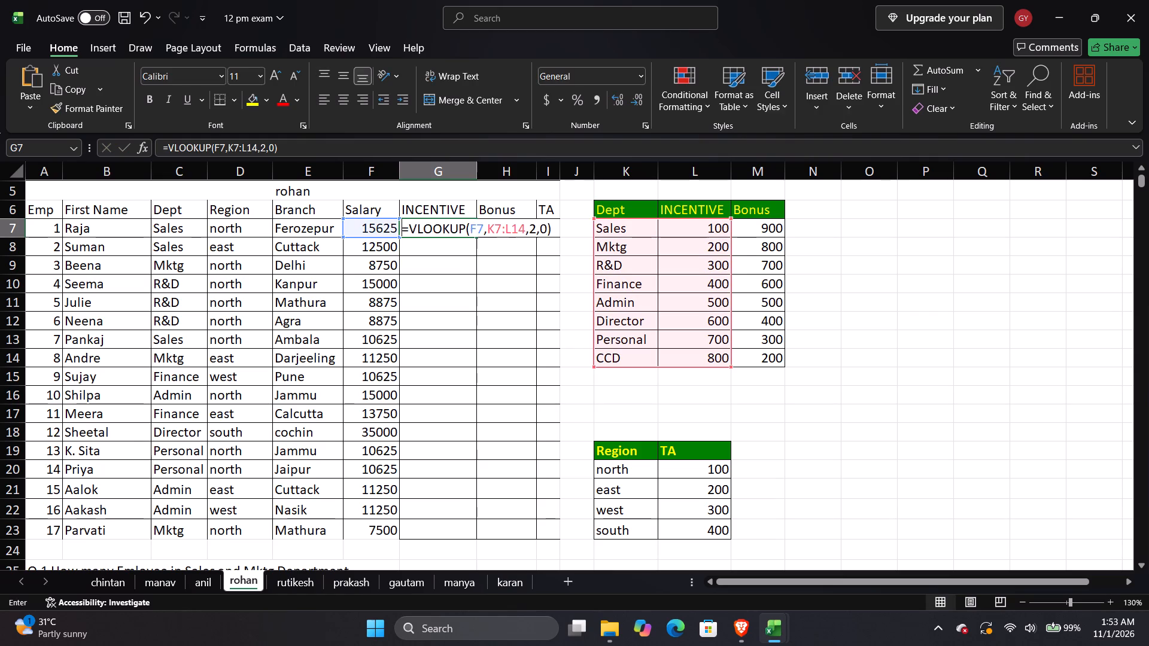
key(Return)
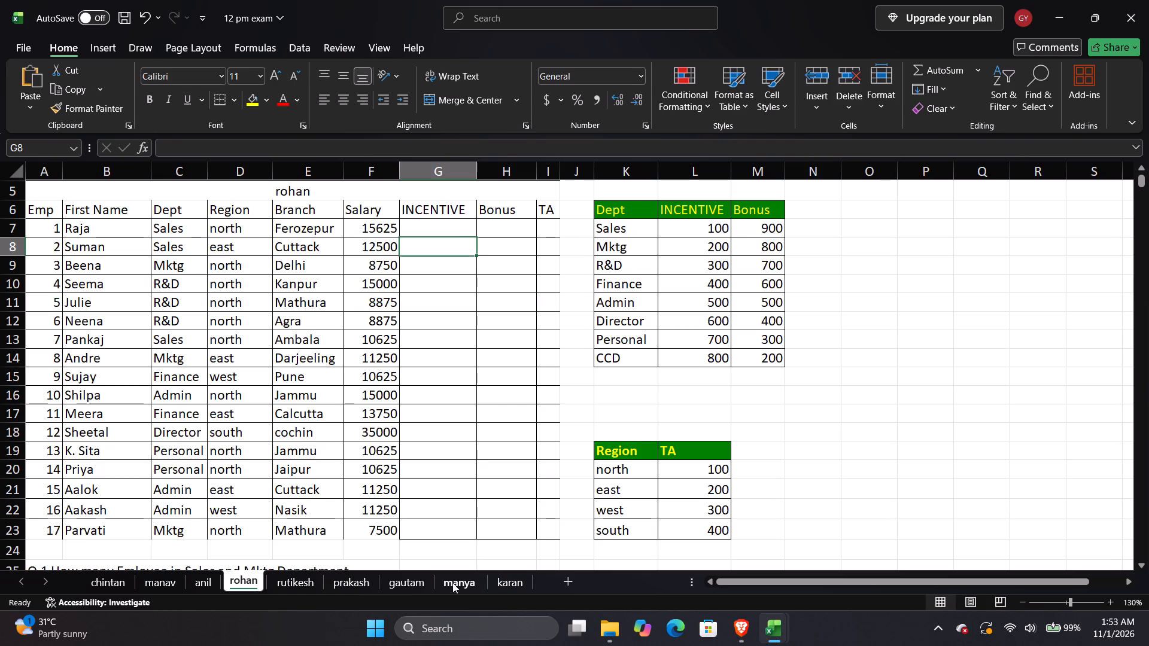
Examine the anil sheet's employee incentives and grades against its salary, incentive and grade lookup table.
click(197, 574)
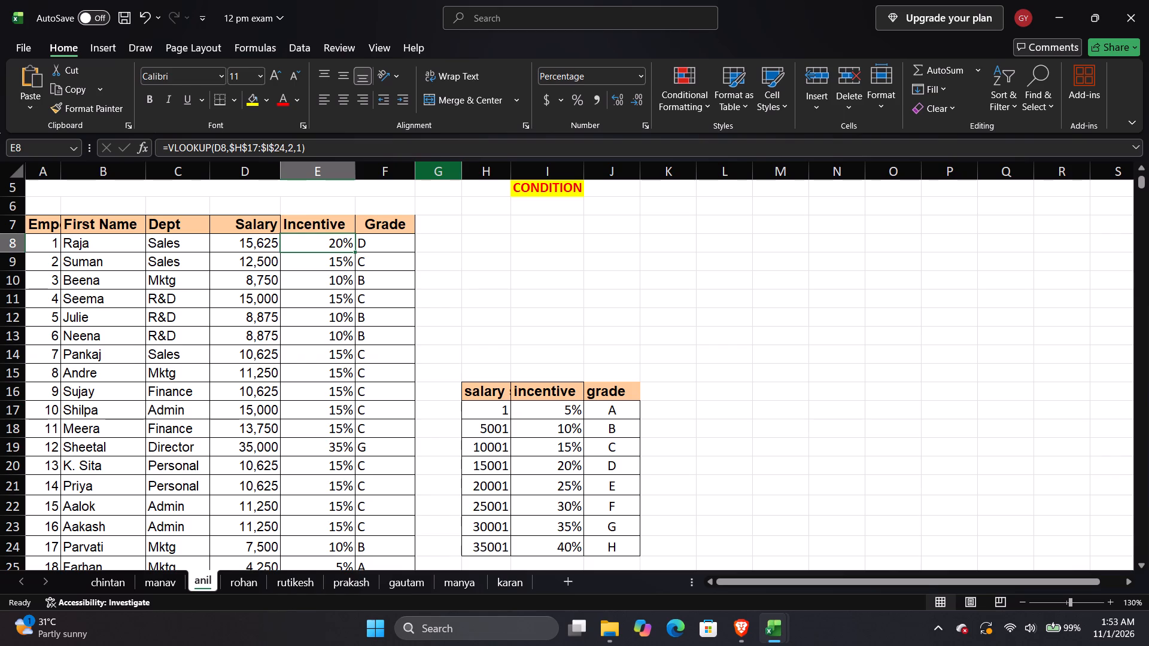
scroll(278, 374, down, 2)
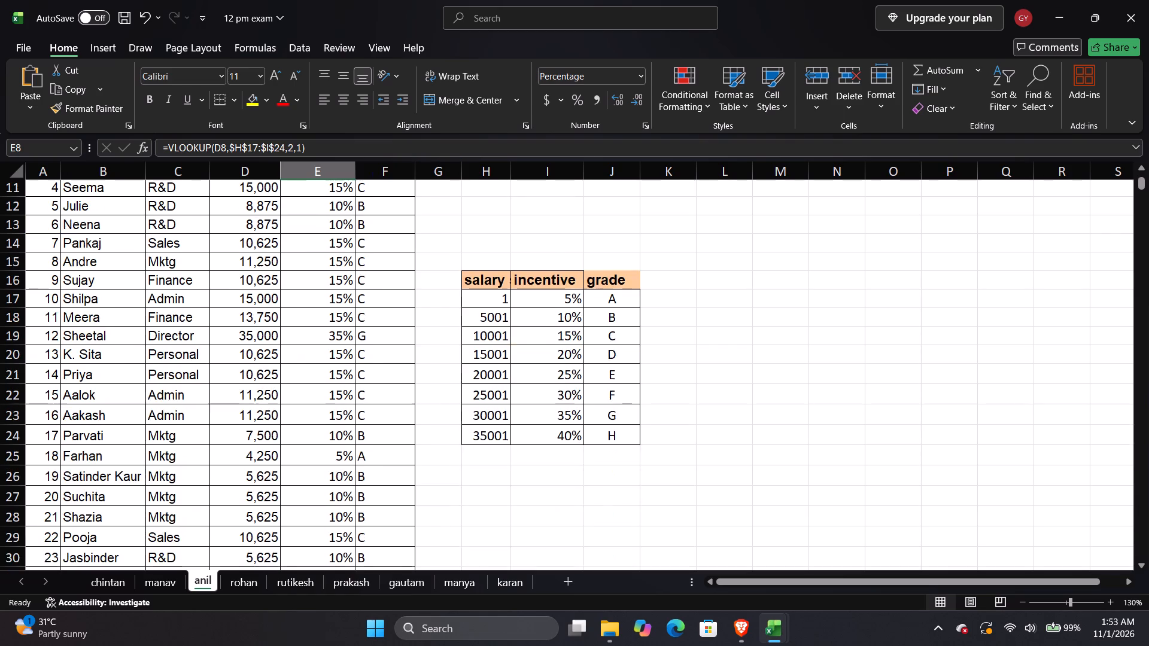
scroll(282, 376, down, 2)
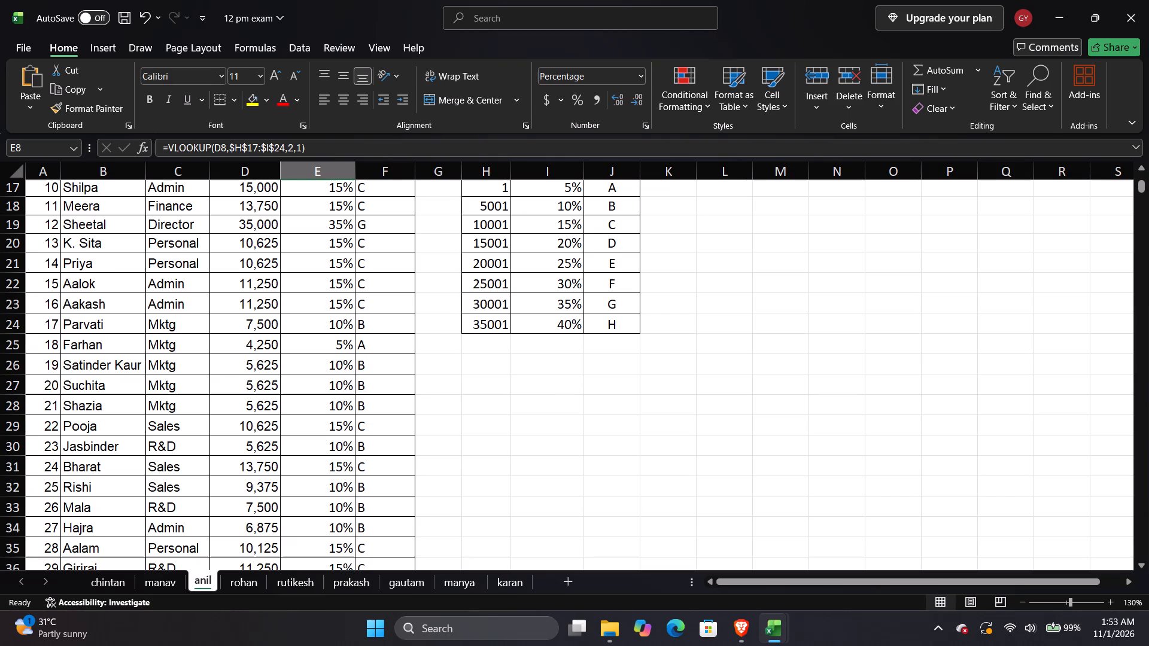
scroll(283, 376, up, 2)
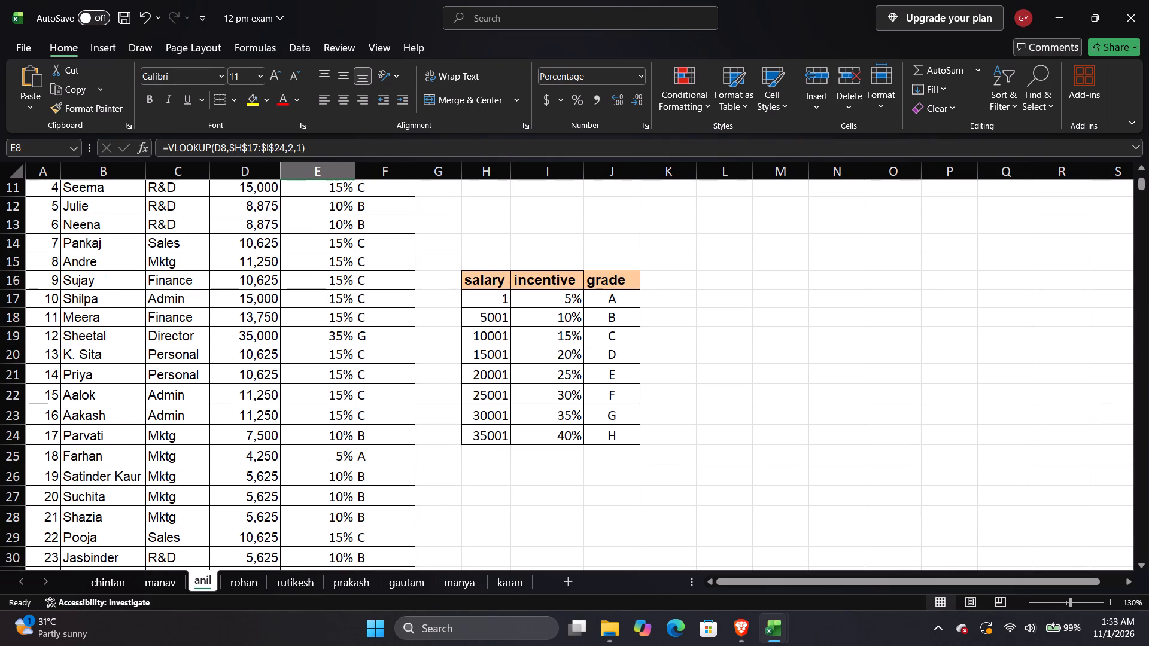
scroll(538, 310, down, 1)
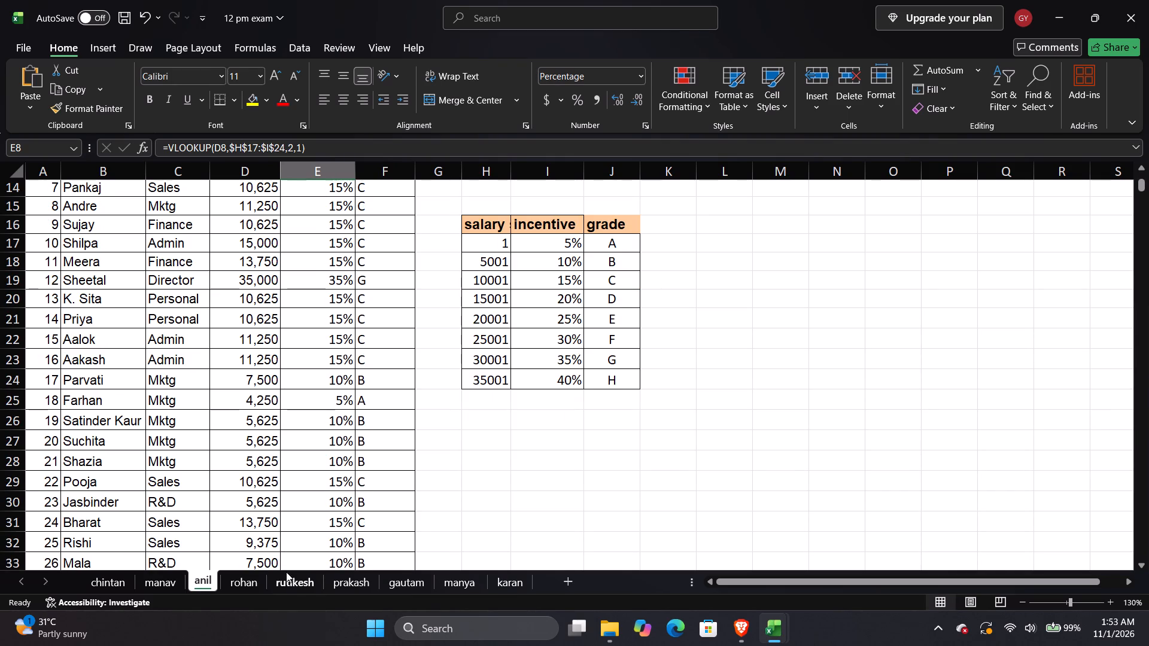
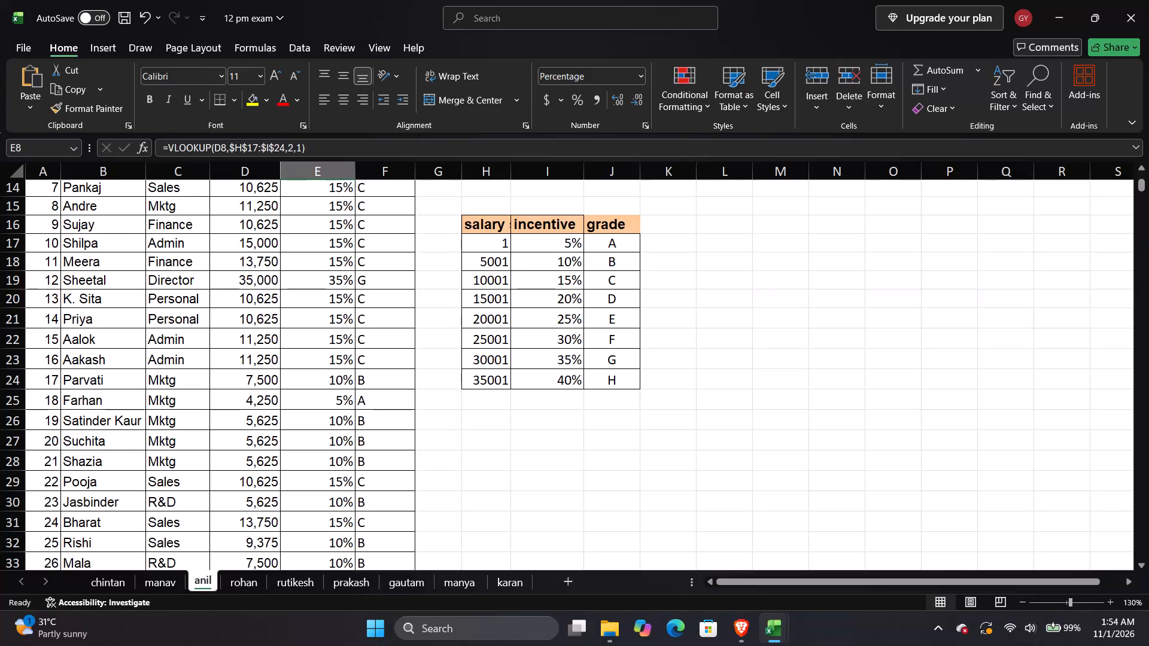
Inspect the VLOOKUP formula in E25 of the anil sheet's incentive column.
click(265, 403)
double_click(307, 403)
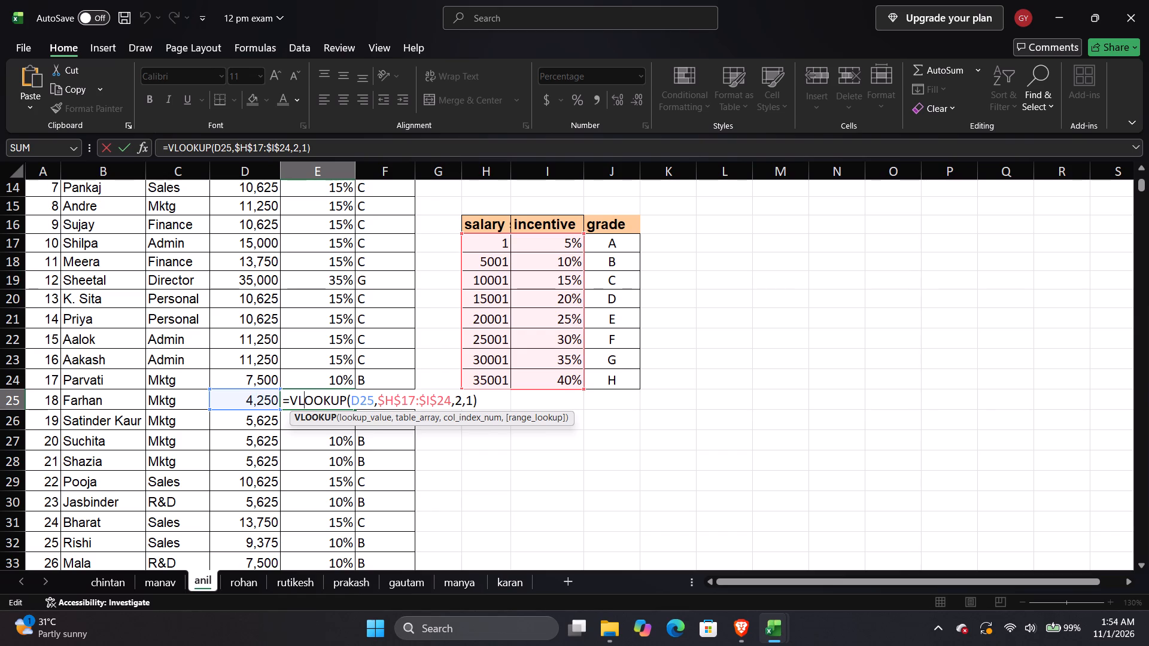
key(Escape)
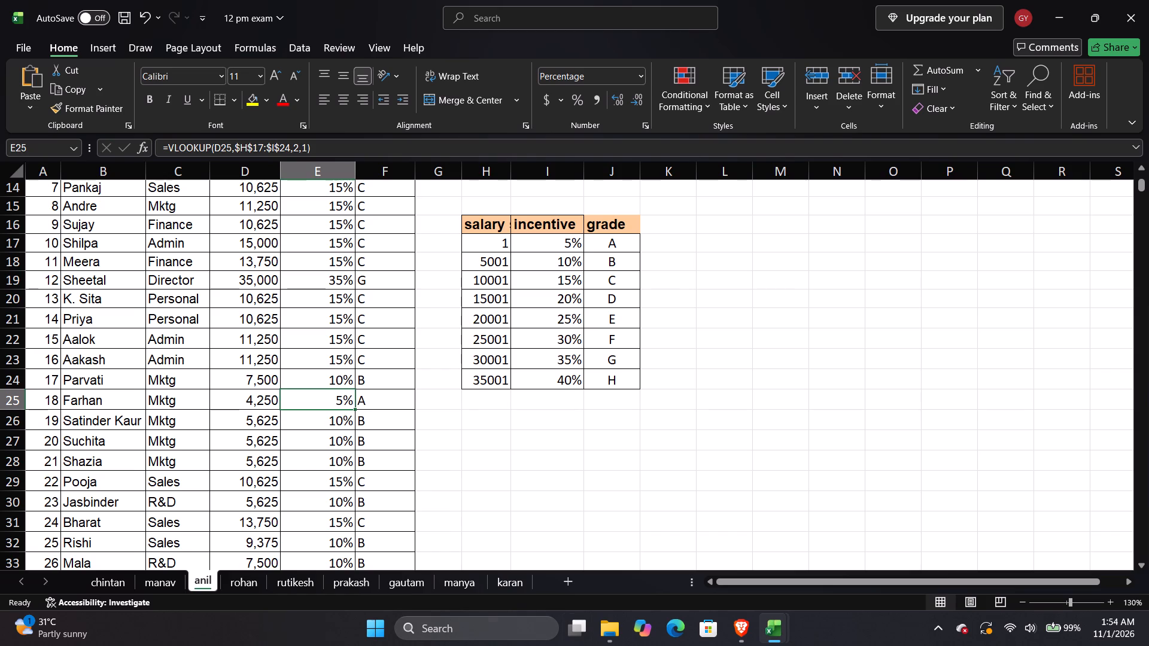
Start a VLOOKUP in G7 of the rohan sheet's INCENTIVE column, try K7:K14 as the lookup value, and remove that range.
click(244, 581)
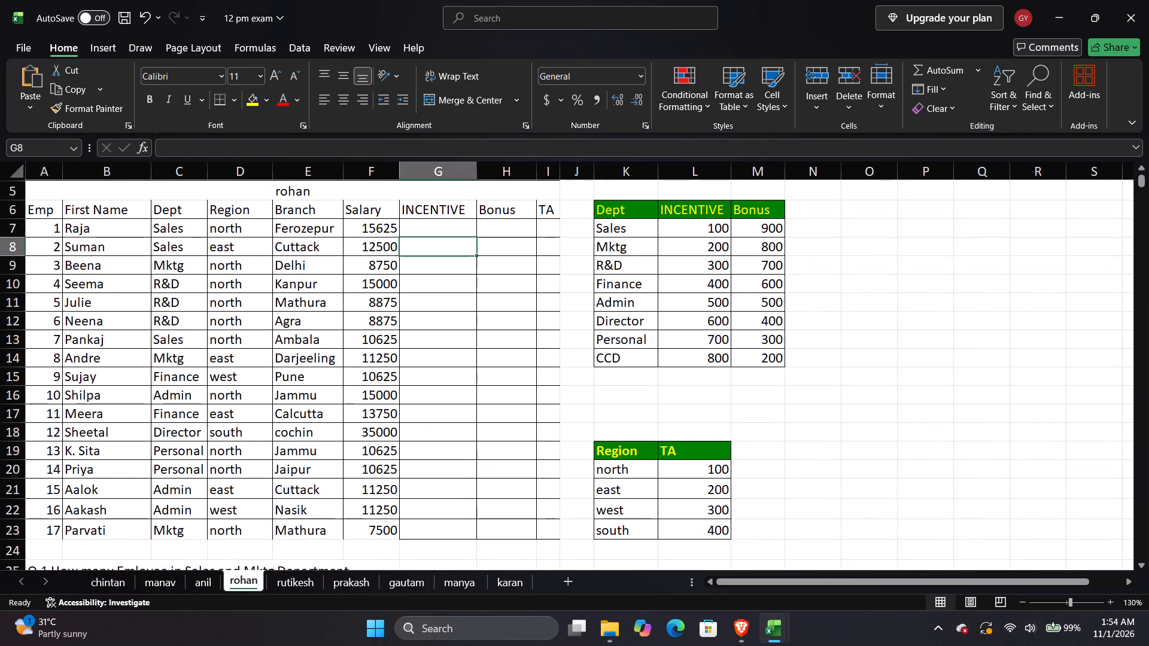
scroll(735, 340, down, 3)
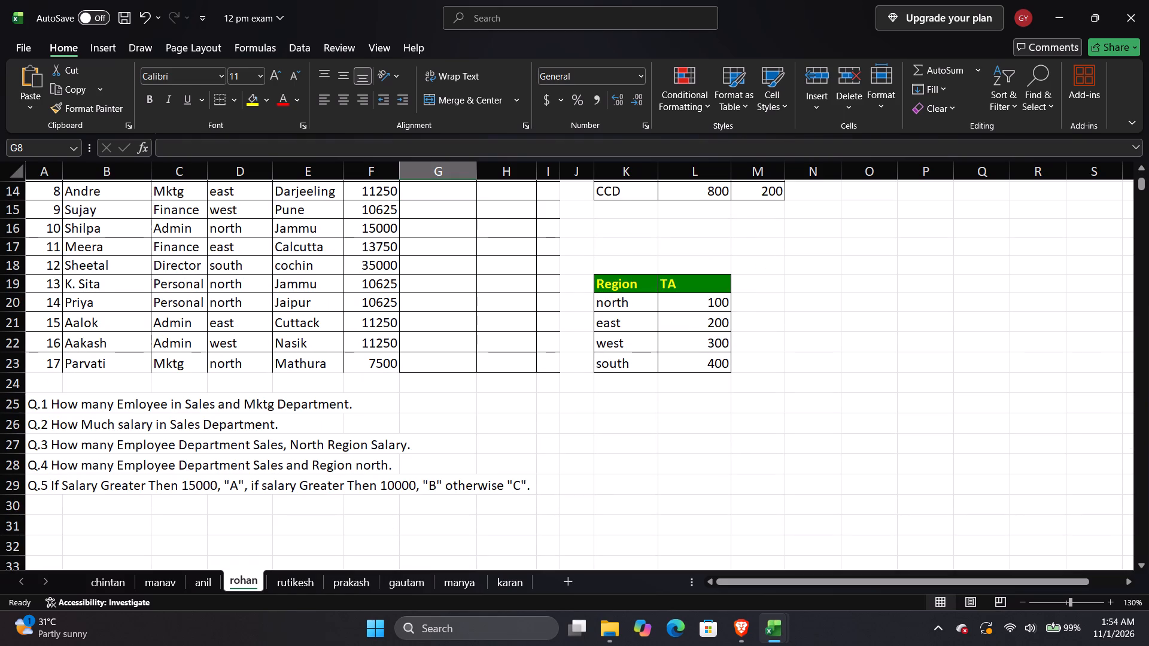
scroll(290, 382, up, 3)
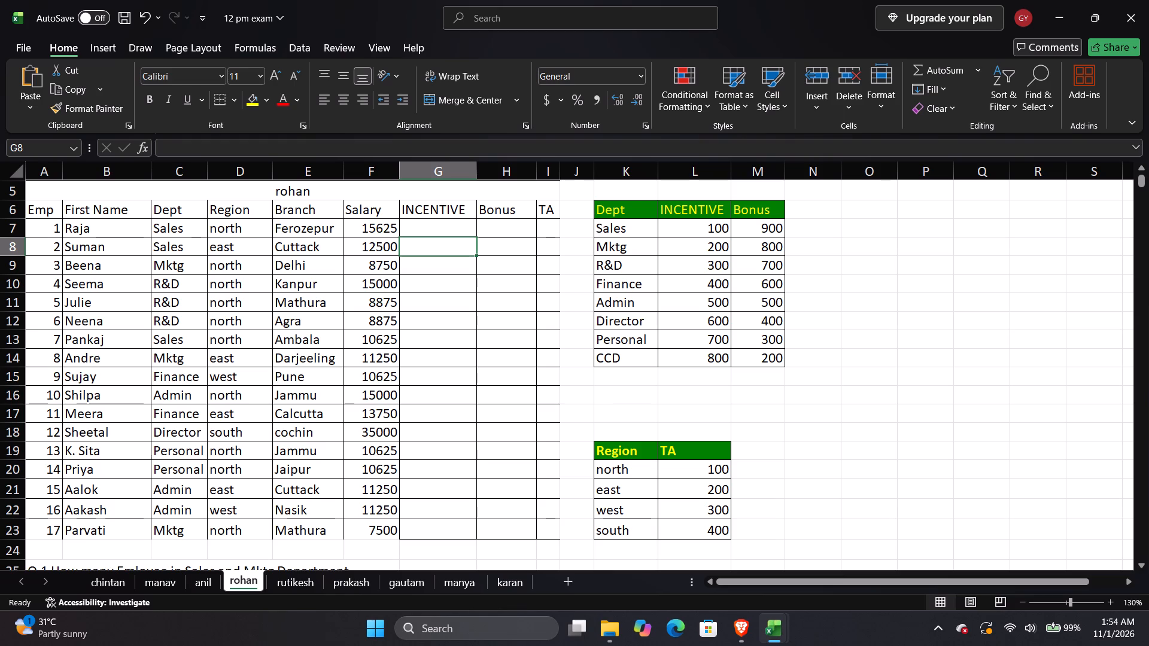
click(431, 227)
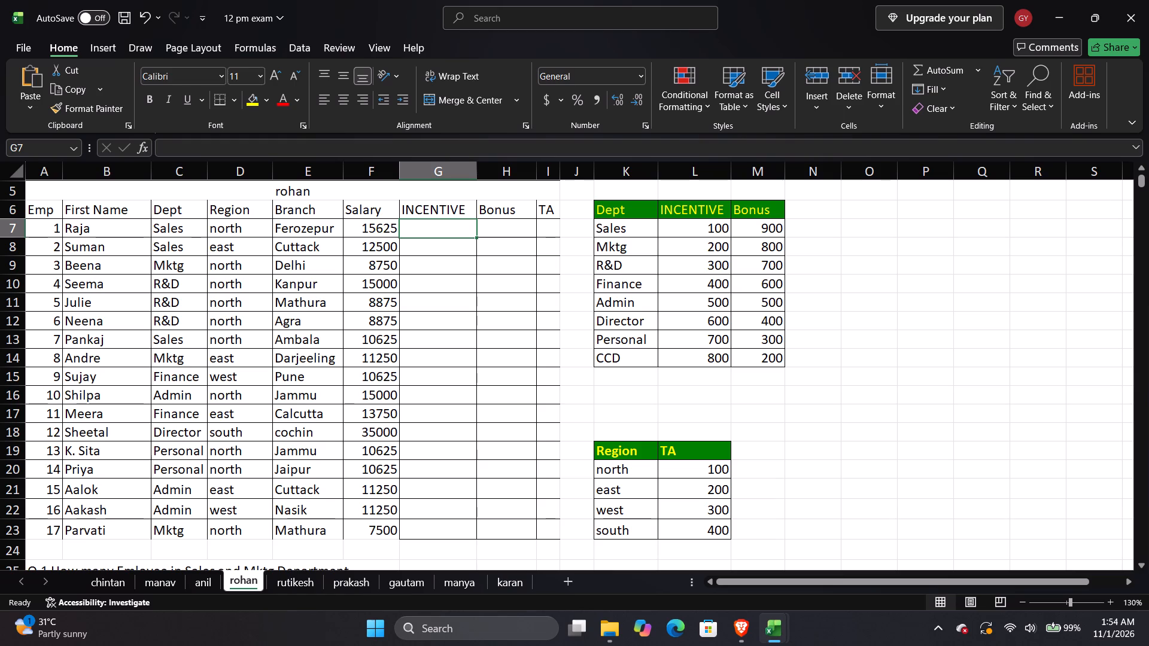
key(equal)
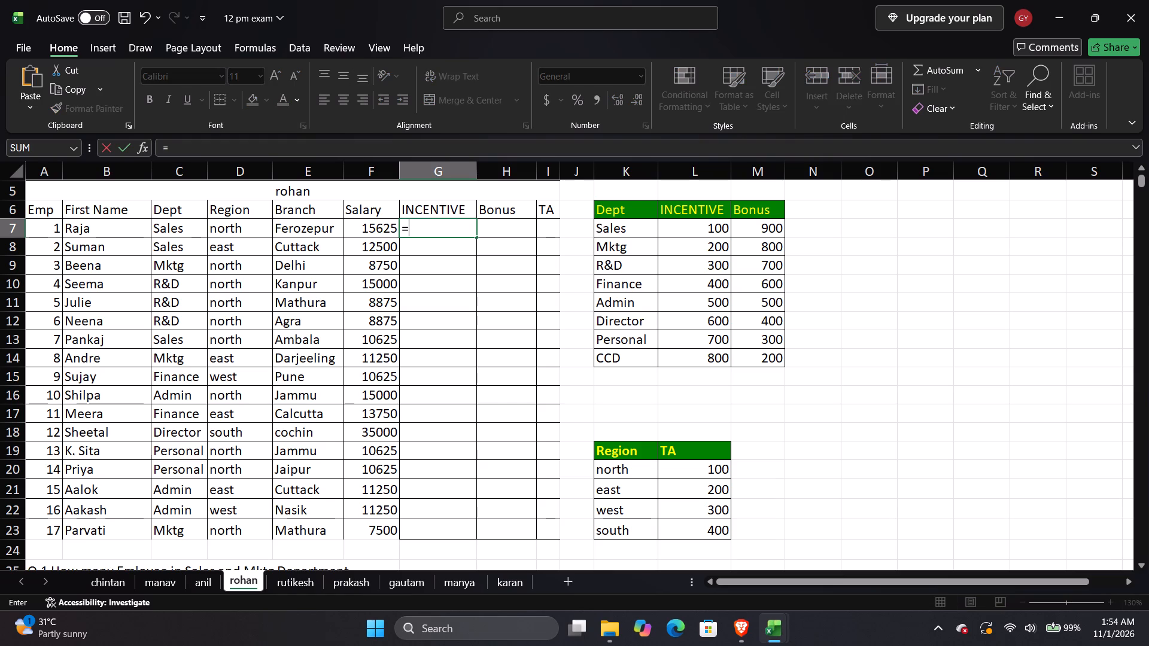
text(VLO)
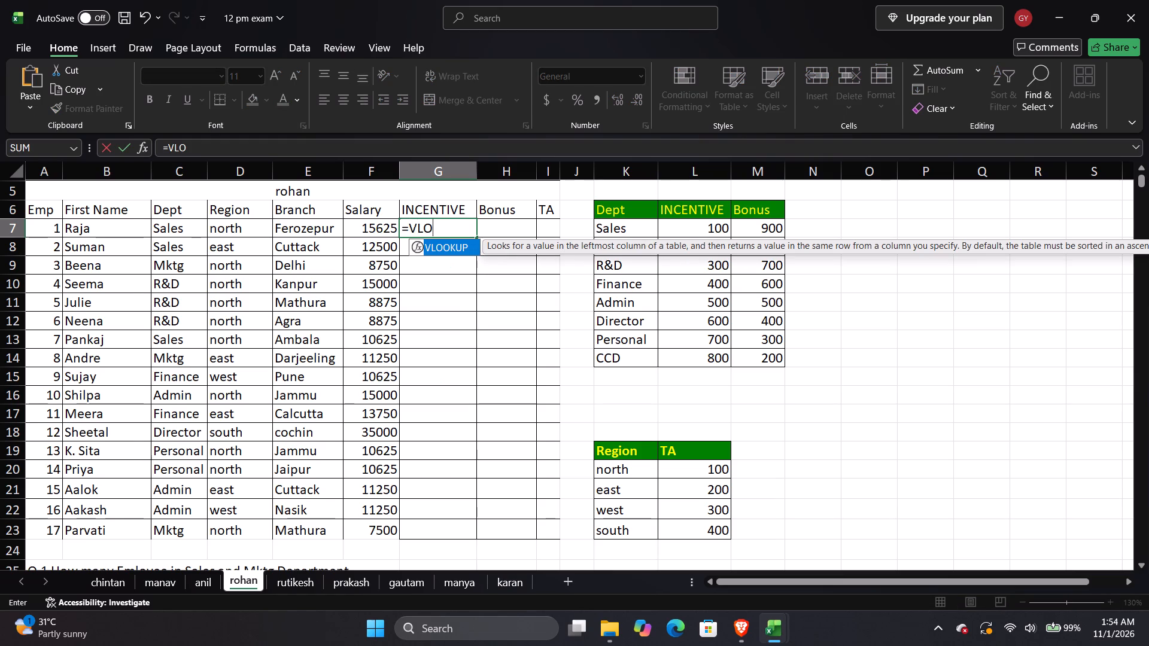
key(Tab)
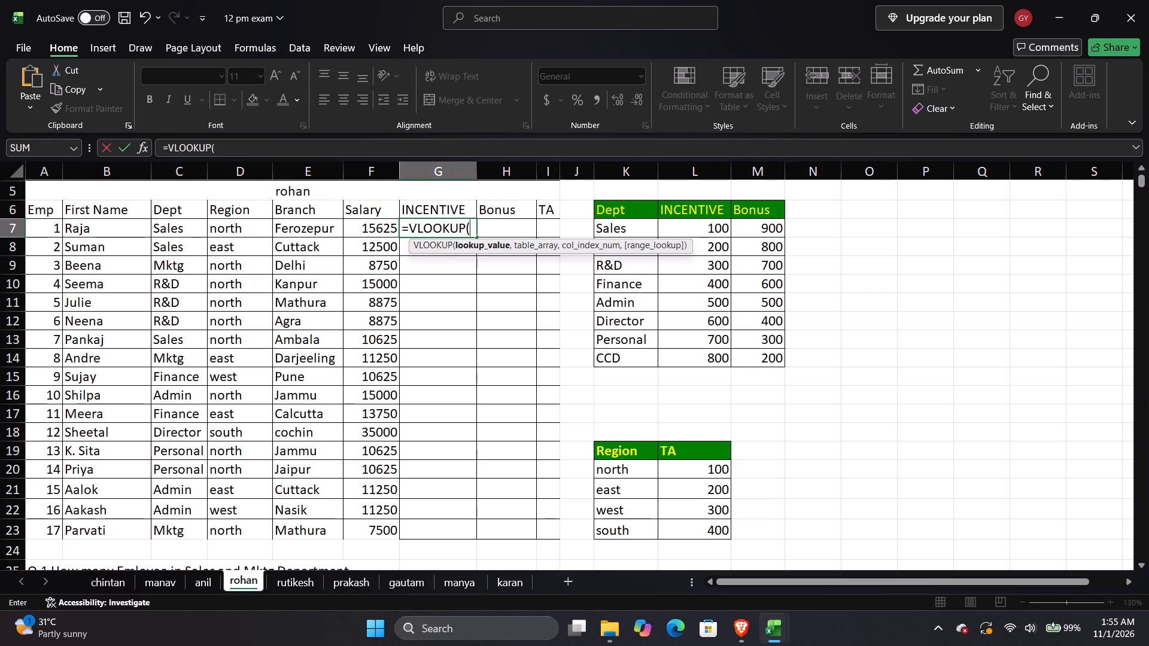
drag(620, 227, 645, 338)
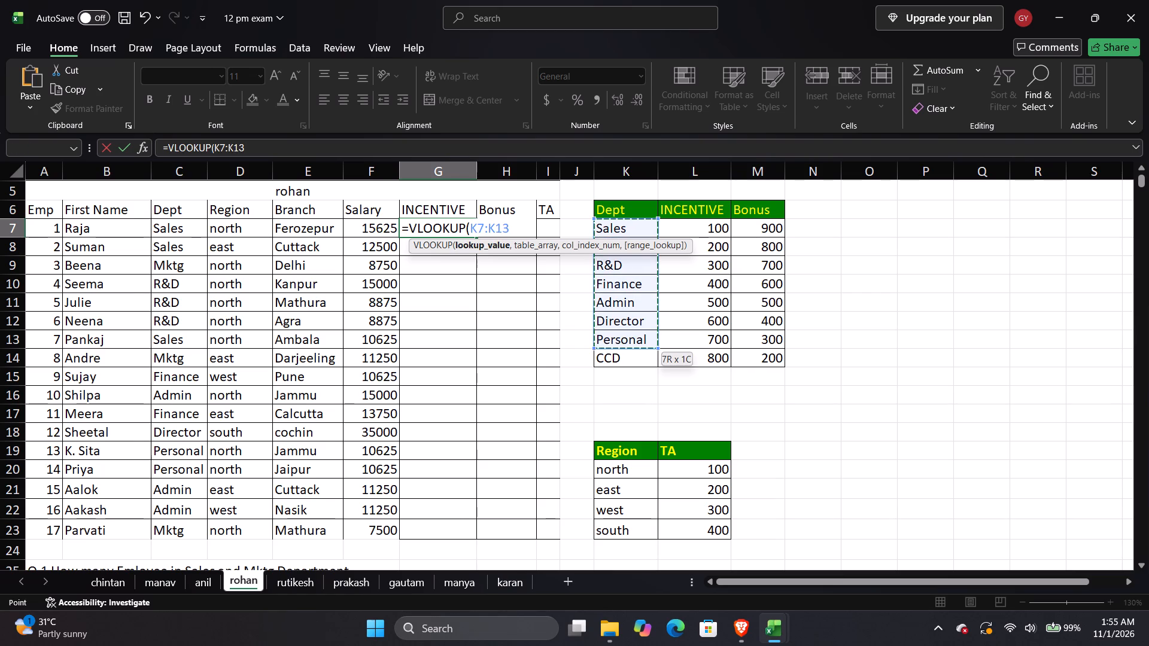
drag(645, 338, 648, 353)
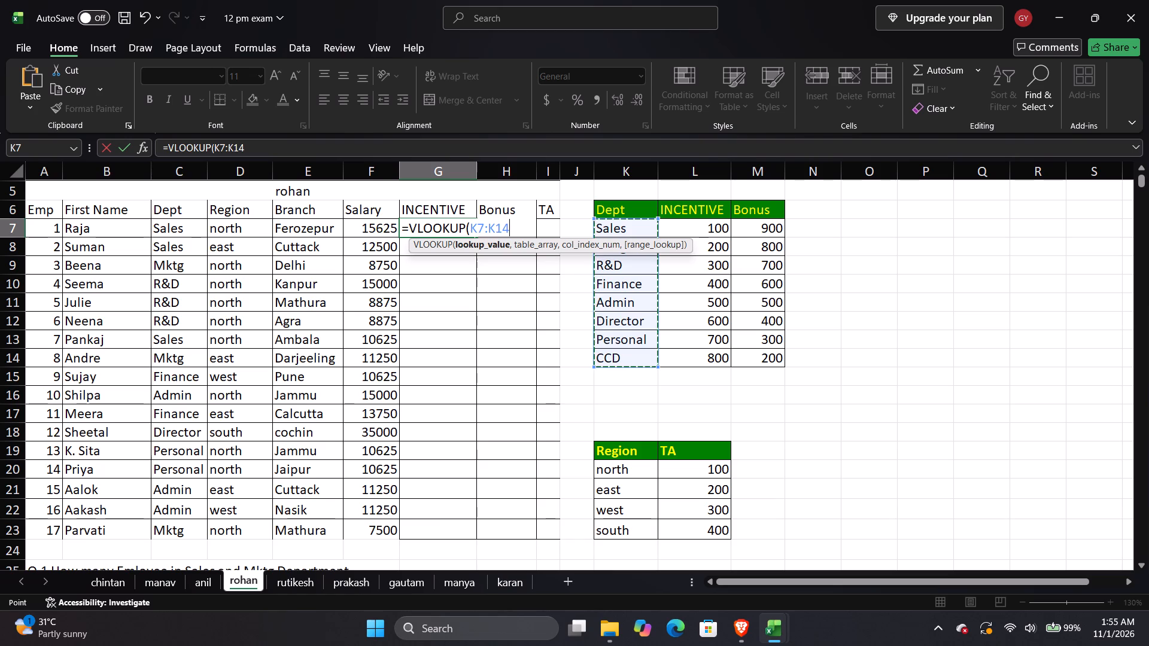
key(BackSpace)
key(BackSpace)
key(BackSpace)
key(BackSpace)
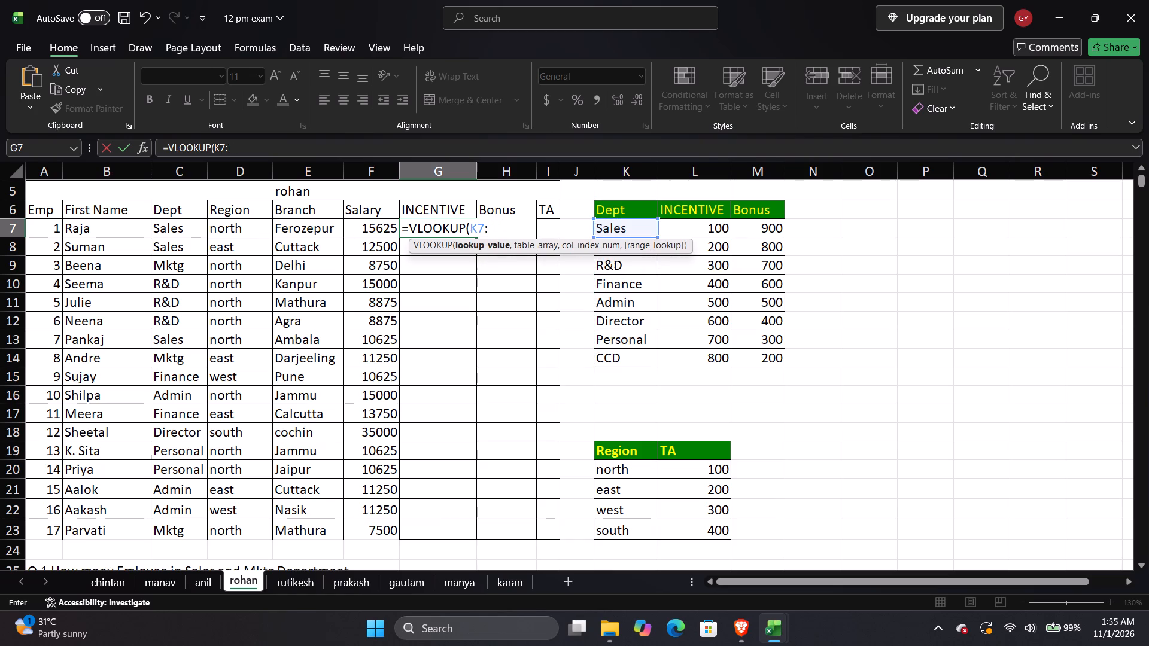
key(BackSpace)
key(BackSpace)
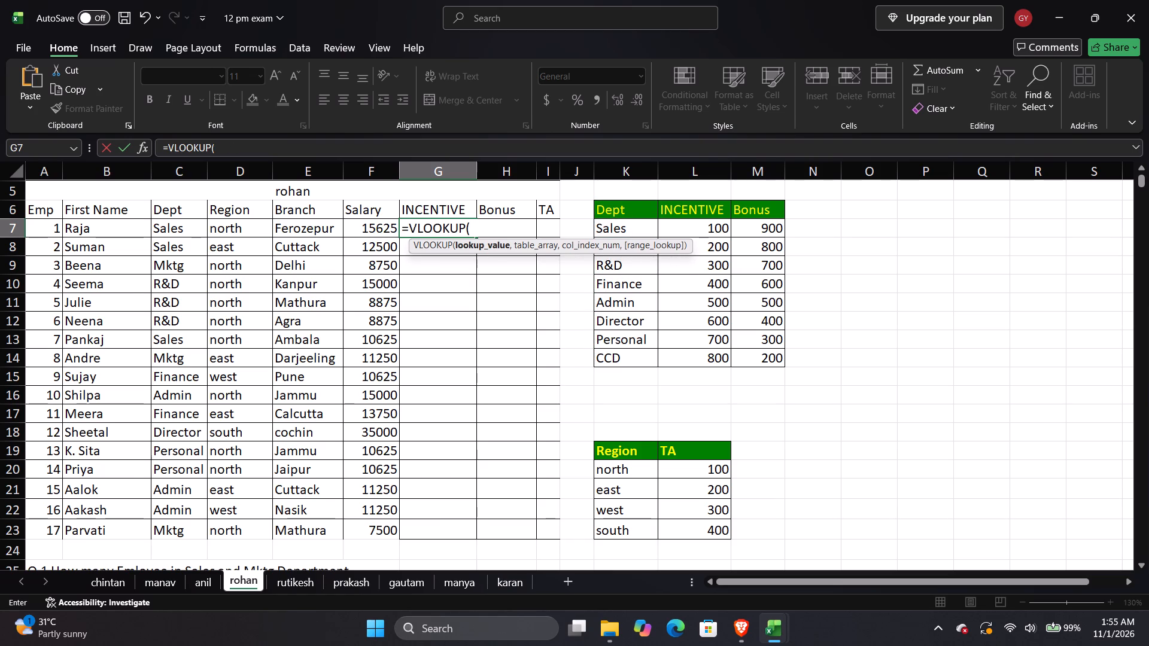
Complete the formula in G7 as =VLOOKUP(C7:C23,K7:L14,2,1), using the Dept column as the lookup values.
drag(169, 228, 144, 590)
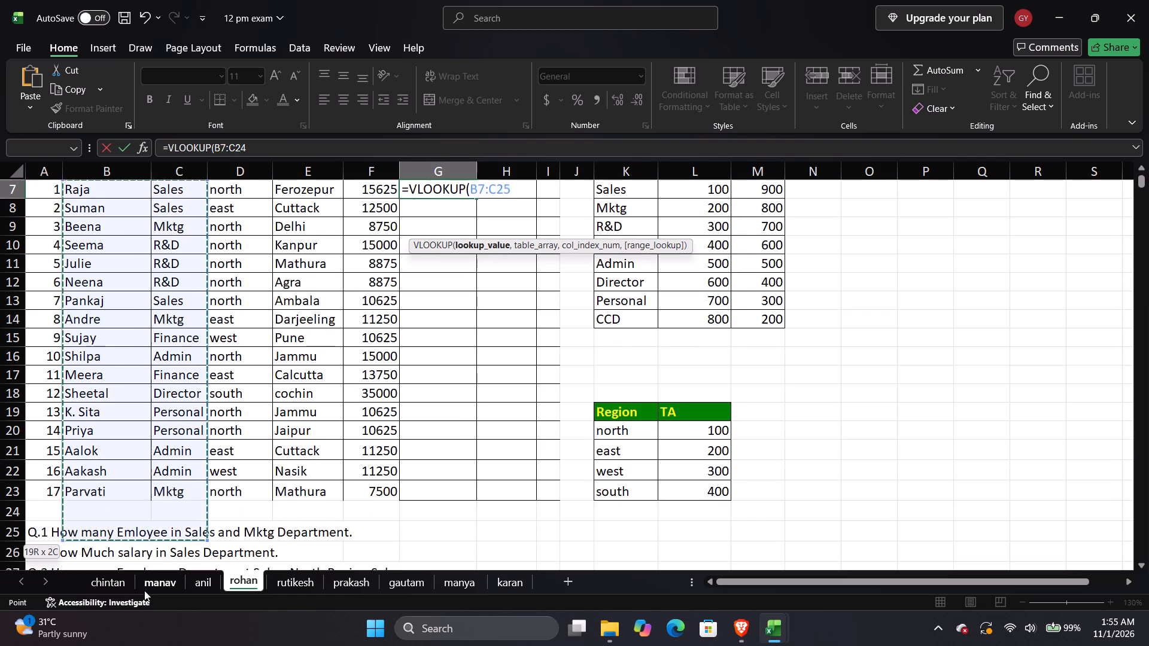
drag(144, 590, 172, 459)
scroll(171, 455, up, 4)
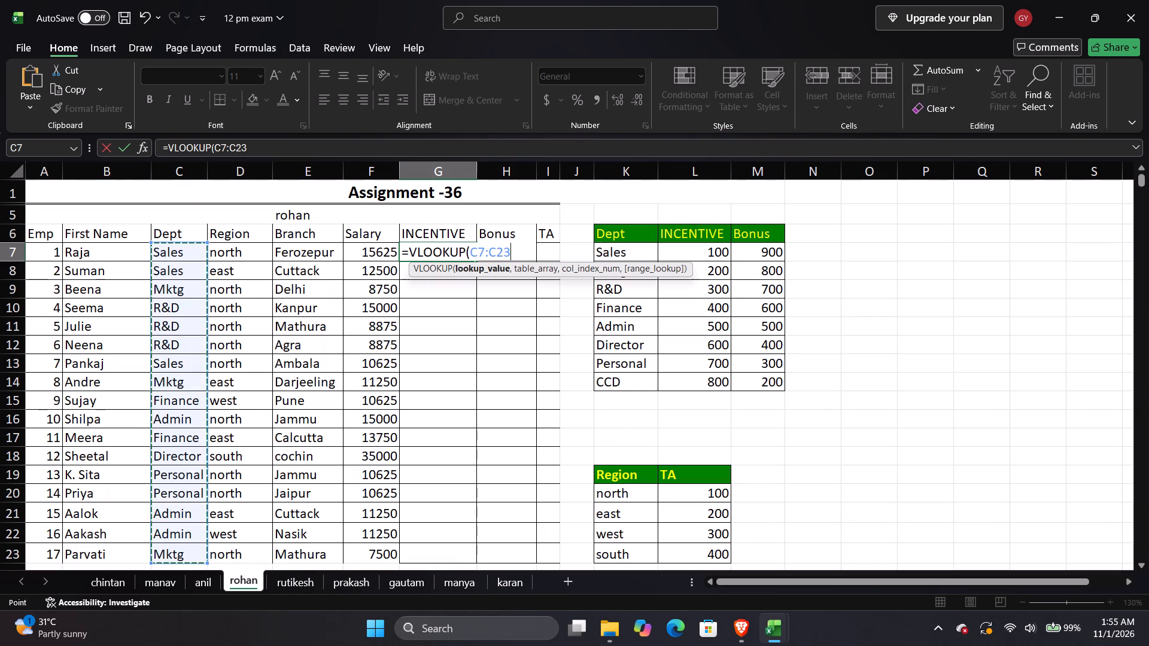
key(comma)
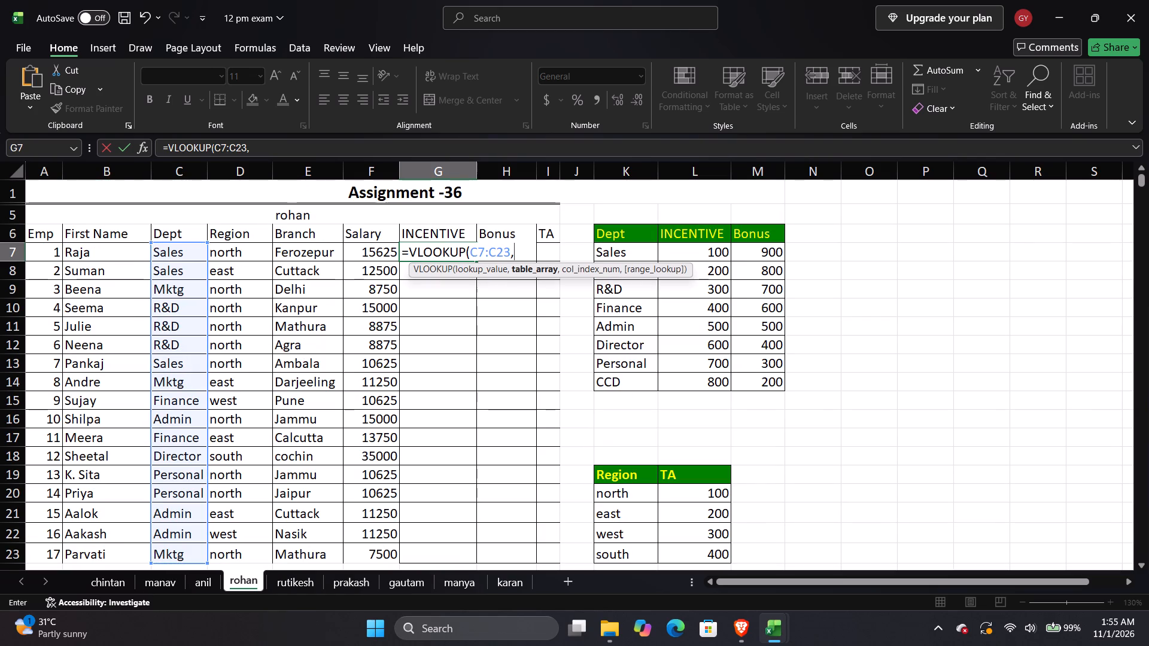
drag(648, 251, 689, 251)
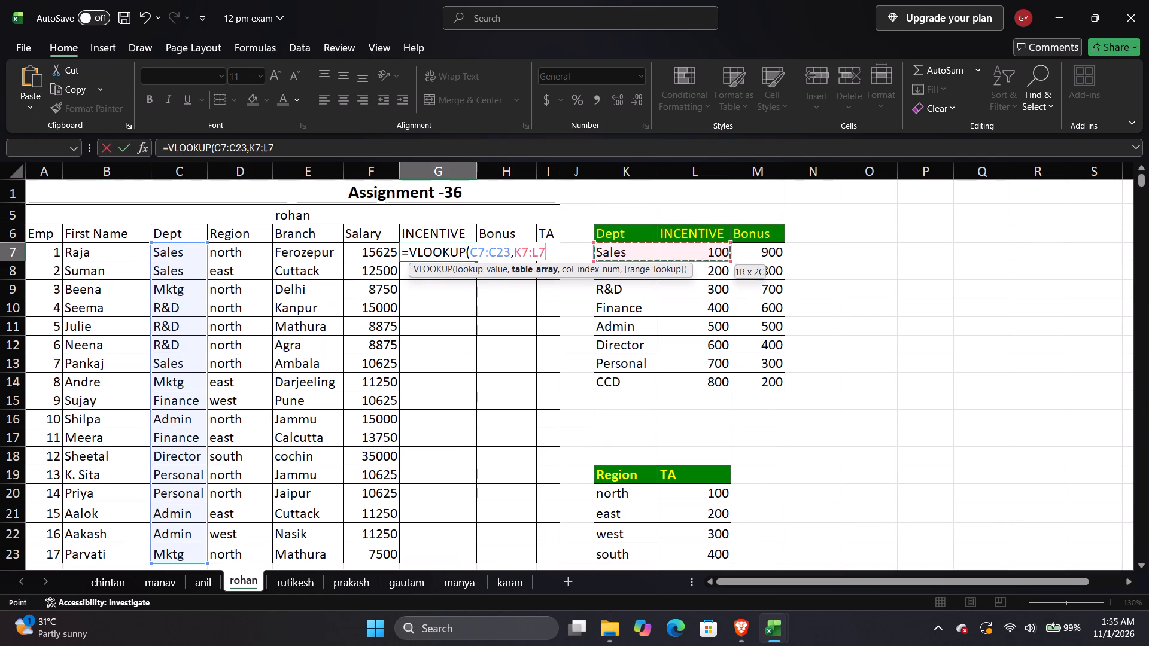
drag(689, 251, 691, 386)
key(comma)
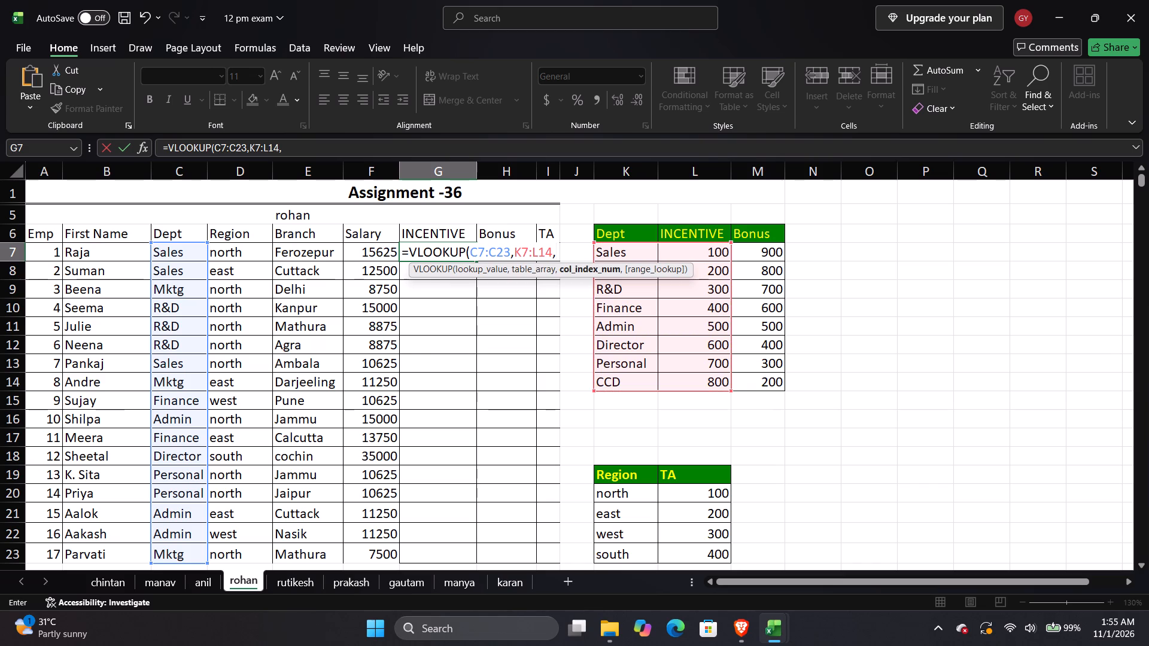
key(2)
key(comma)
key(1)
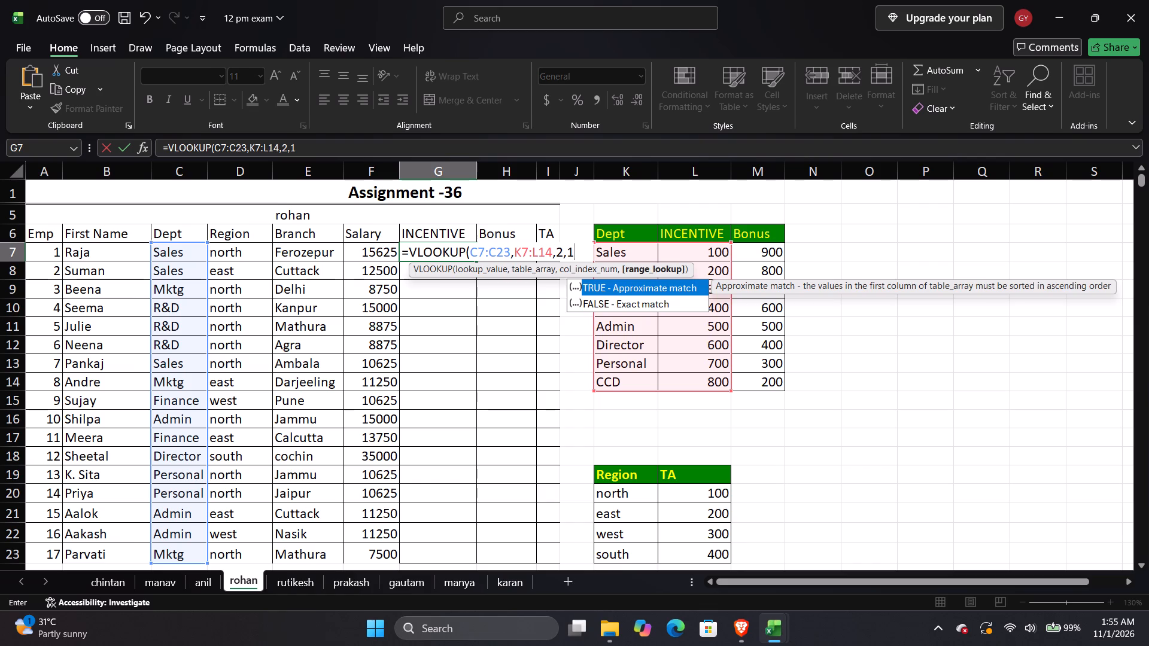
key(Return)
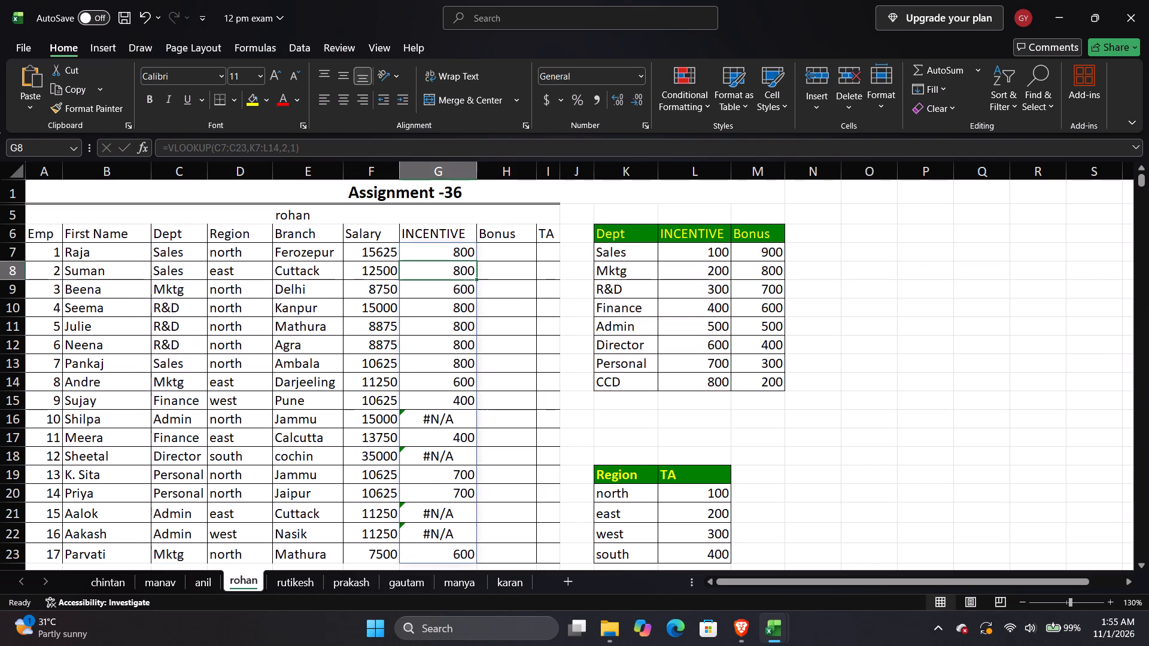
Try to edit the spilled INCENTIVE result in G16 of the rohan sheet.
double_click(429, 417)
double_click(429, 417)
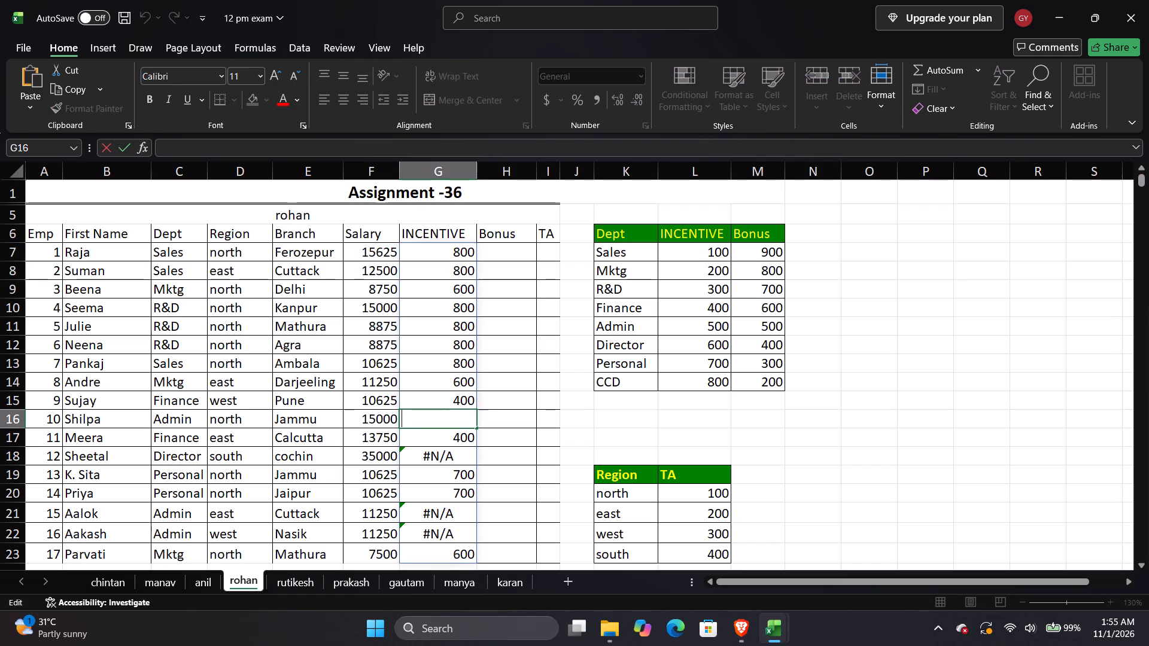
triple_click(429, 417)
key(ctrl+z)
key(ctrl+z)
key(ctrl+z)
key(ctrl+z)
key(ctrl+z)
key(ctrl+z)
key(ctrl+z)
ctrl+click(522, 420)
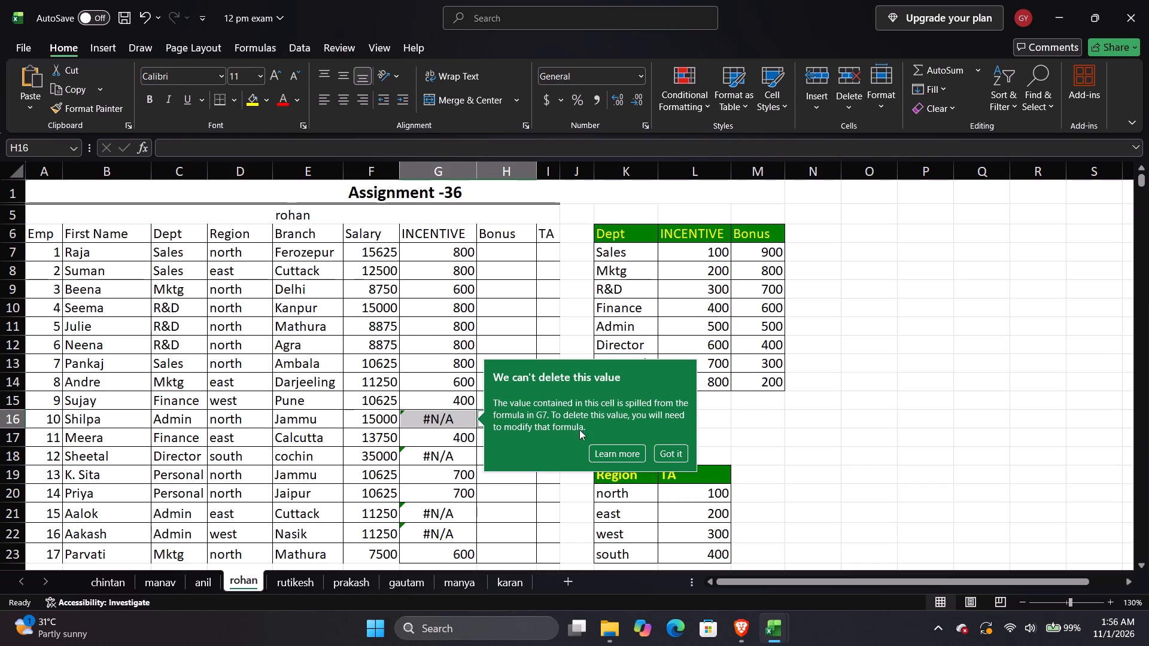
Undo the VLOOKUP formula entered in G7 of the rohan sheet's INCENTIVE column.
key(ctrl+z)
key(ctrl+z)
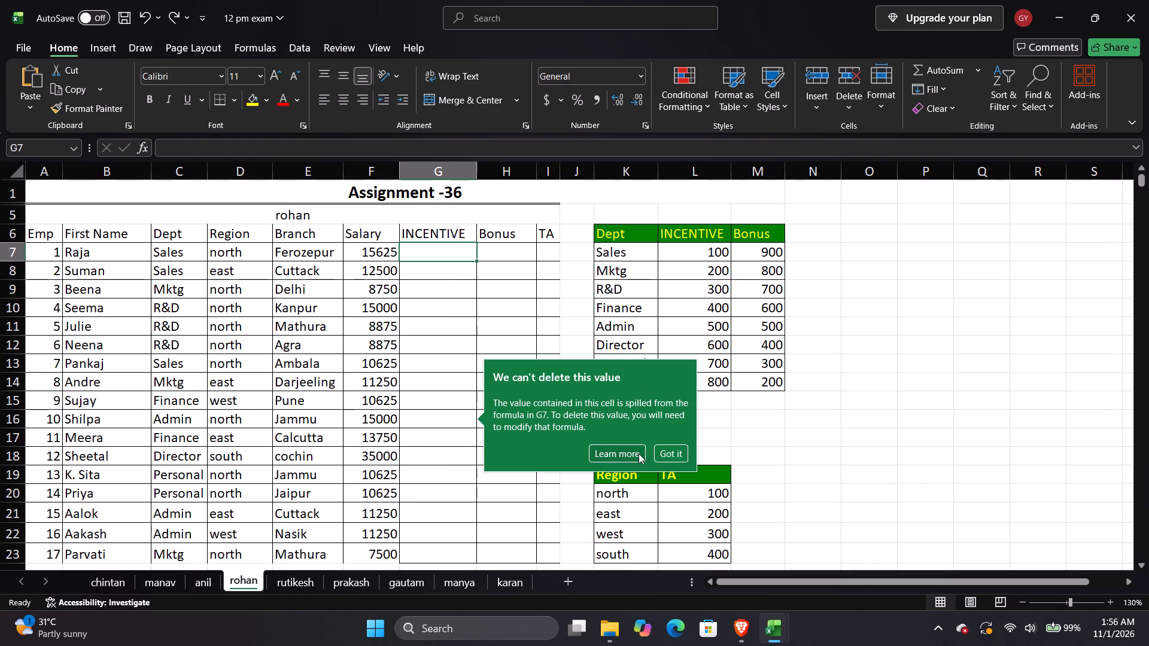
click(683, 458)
Start a VLOOKUP in G7 of the rohan sheet's INCENTIVE column, using the Region cells D7:D23 as the lookup values.
click(459, 246)
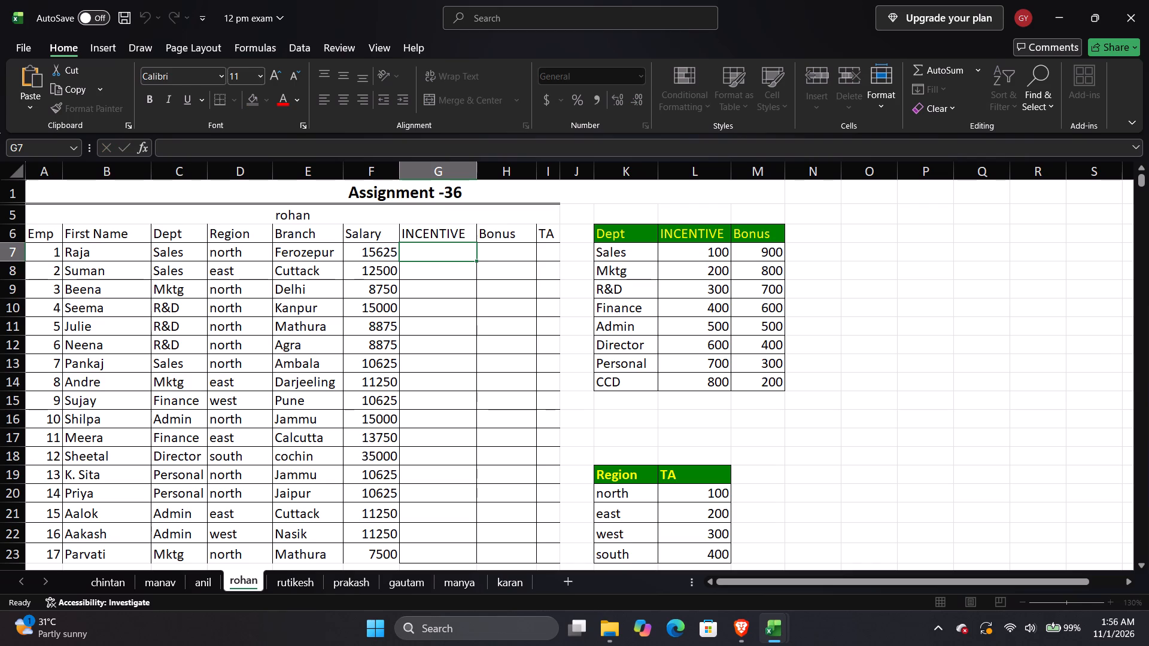
click(490, 274)
click(446, 245)
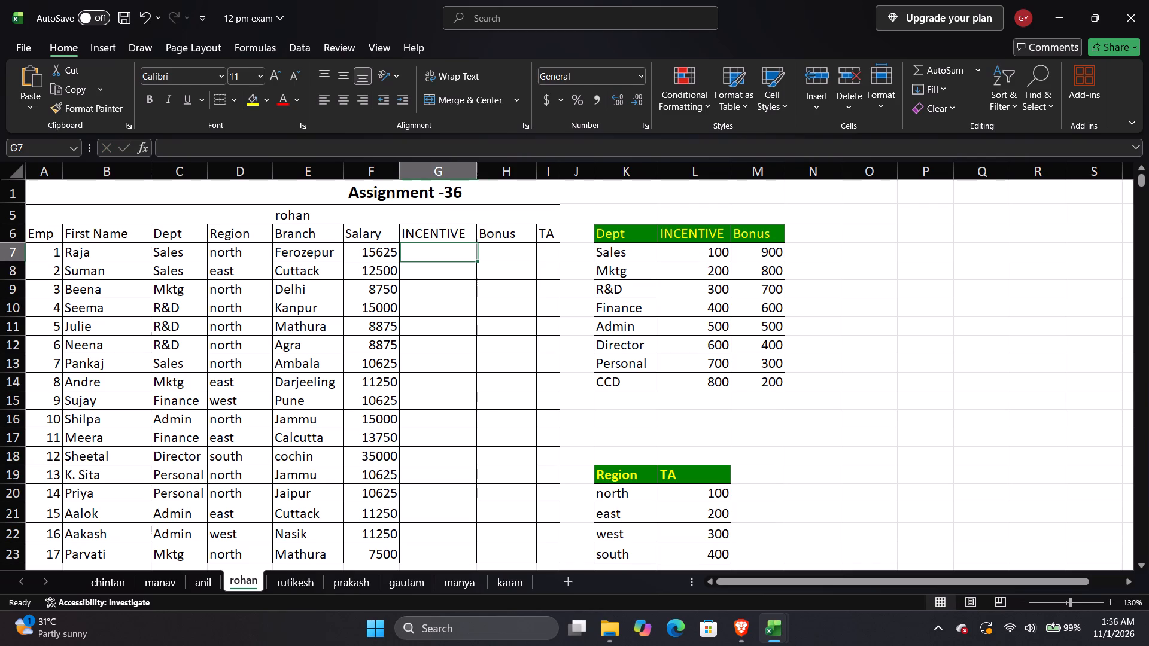
key(equal)
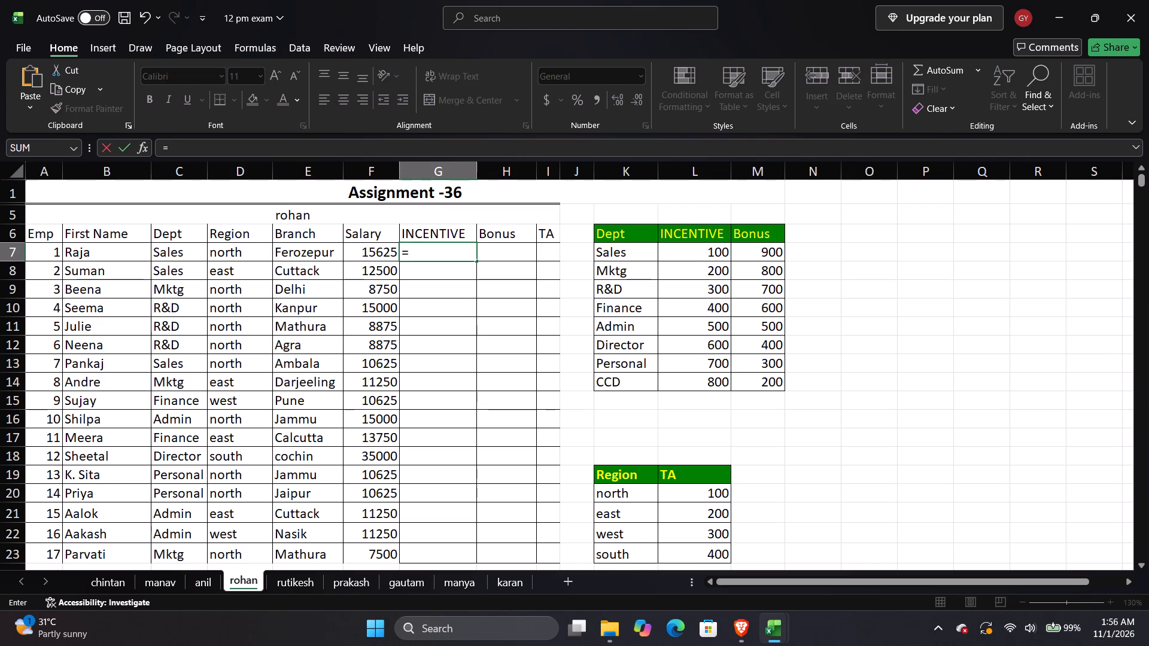
text(VLI)
key(BackSpace)
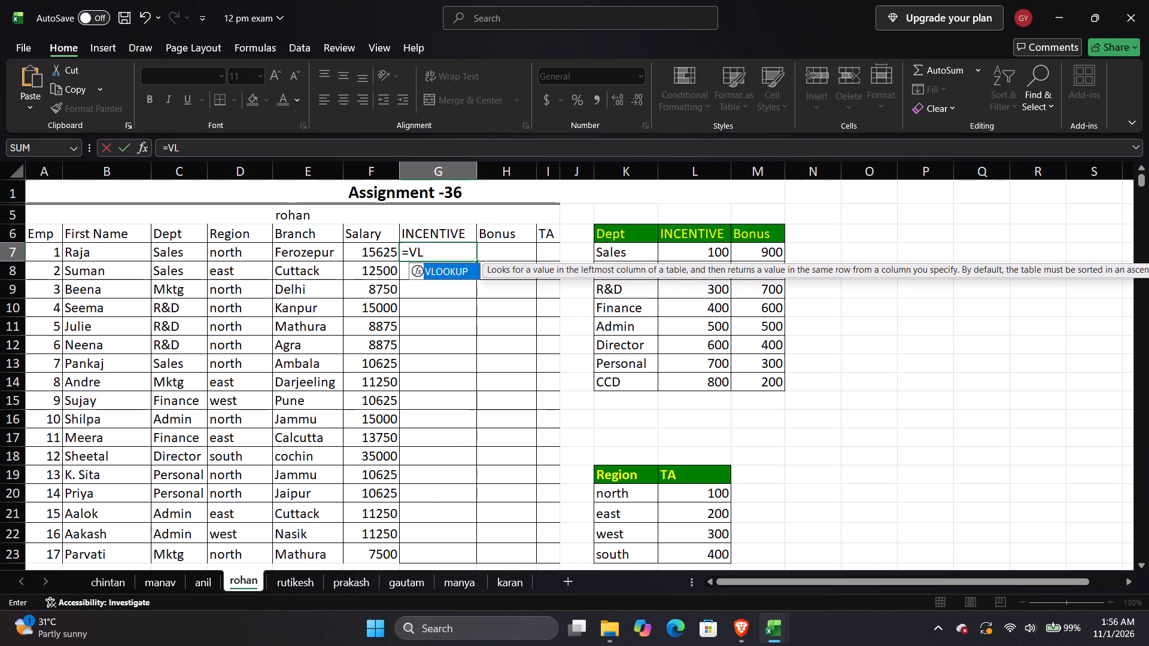
key(Tab)
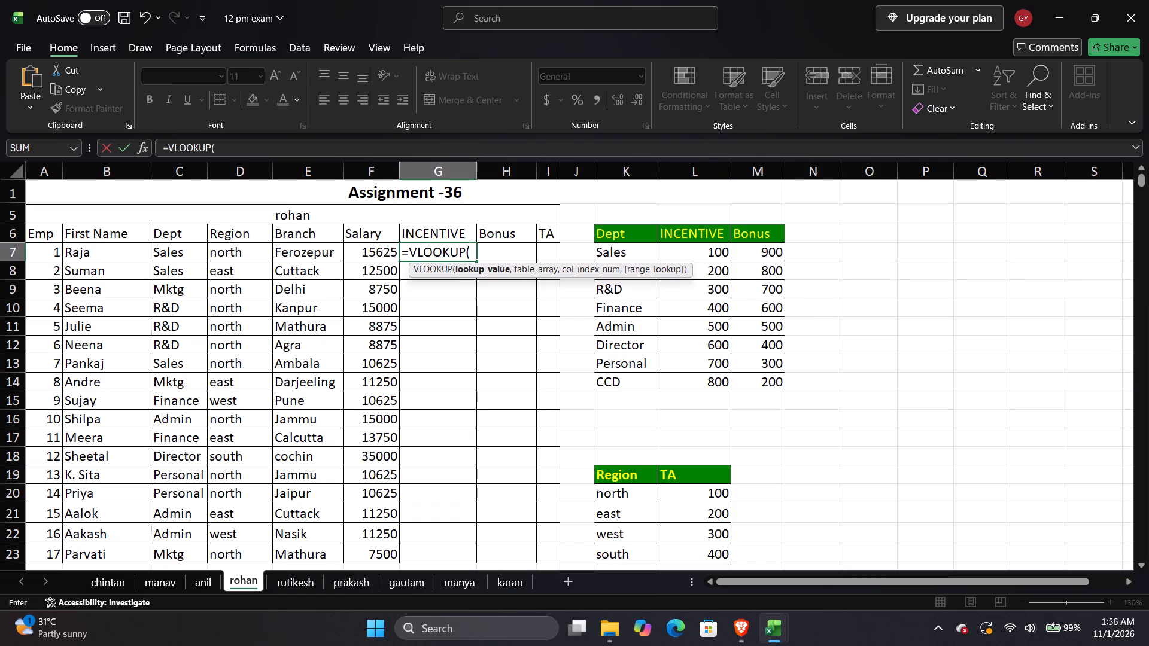
drag(232, 248, 234, 564)
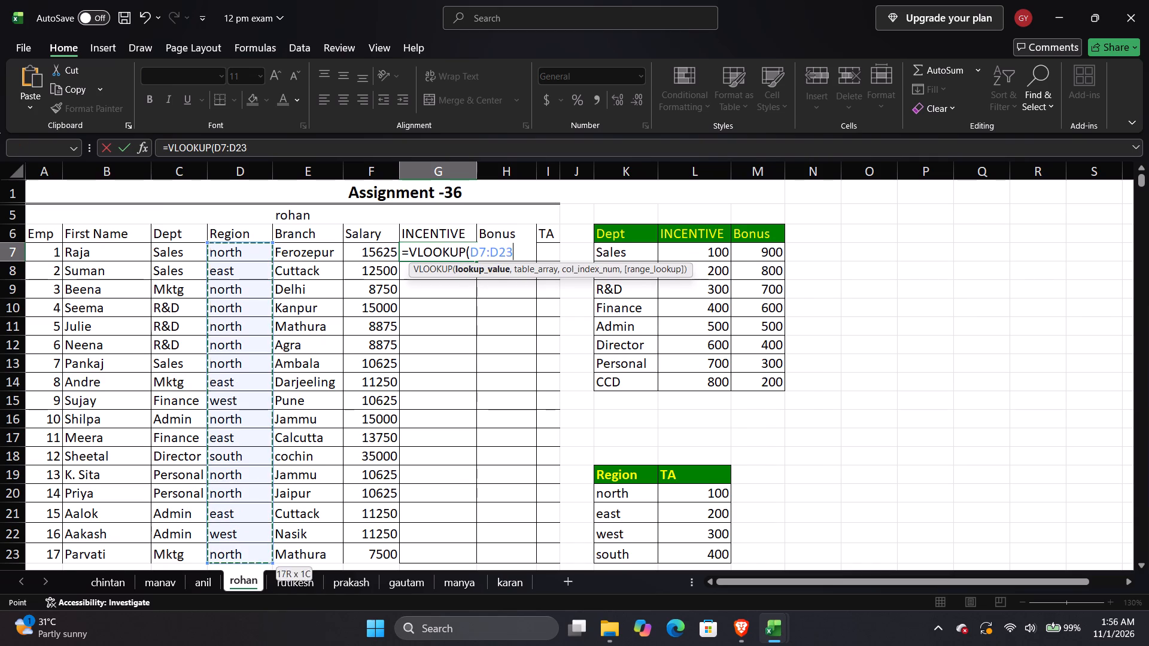
drag(234, 564, 227, 483)
scroll(226, 482, up, 3)
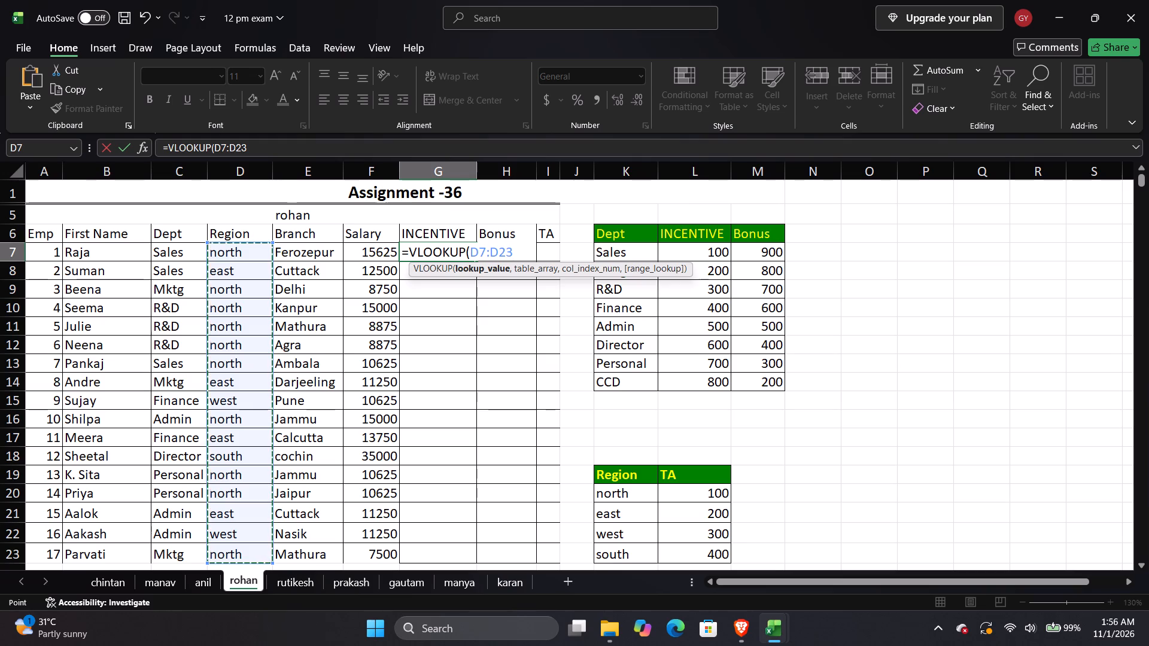
key(comma)
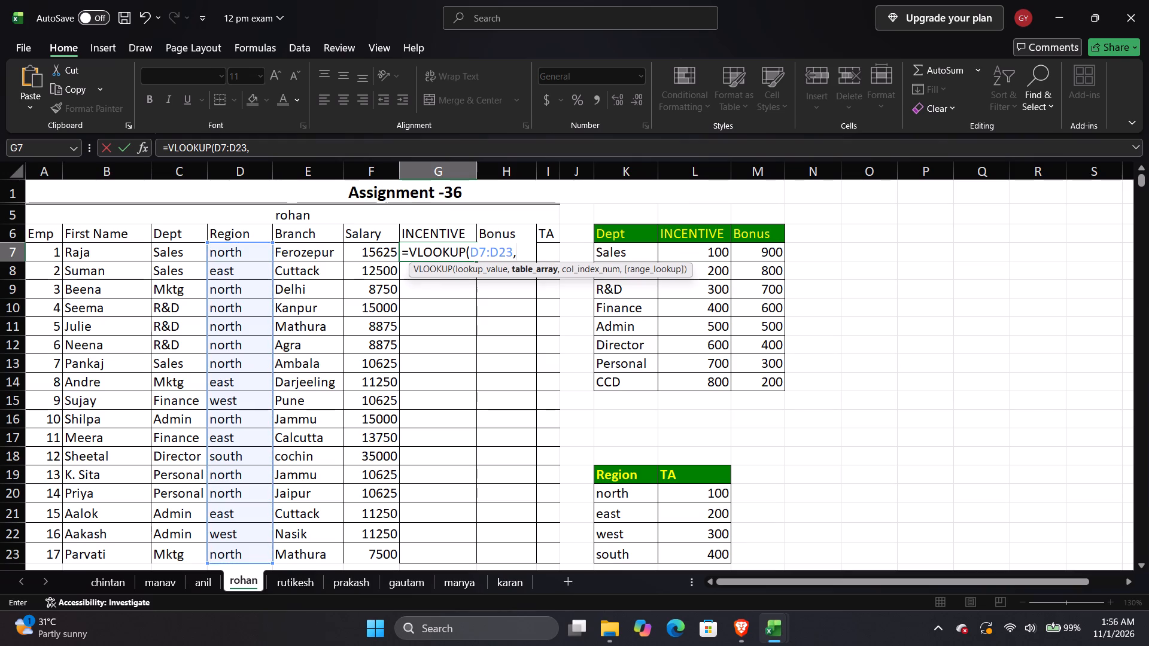
Complete the G7 formula with the absolute table array $K$7:$L$14, column index 2 and range lookup 0.
drag(619, 251, 710, 379)
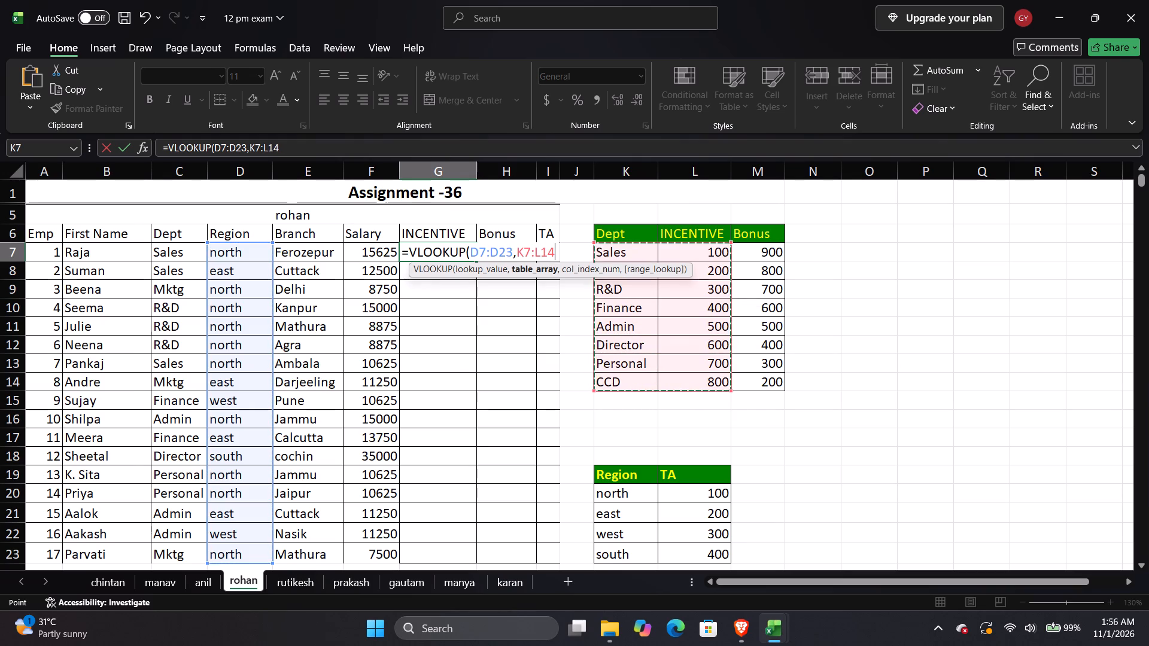
key(comma)
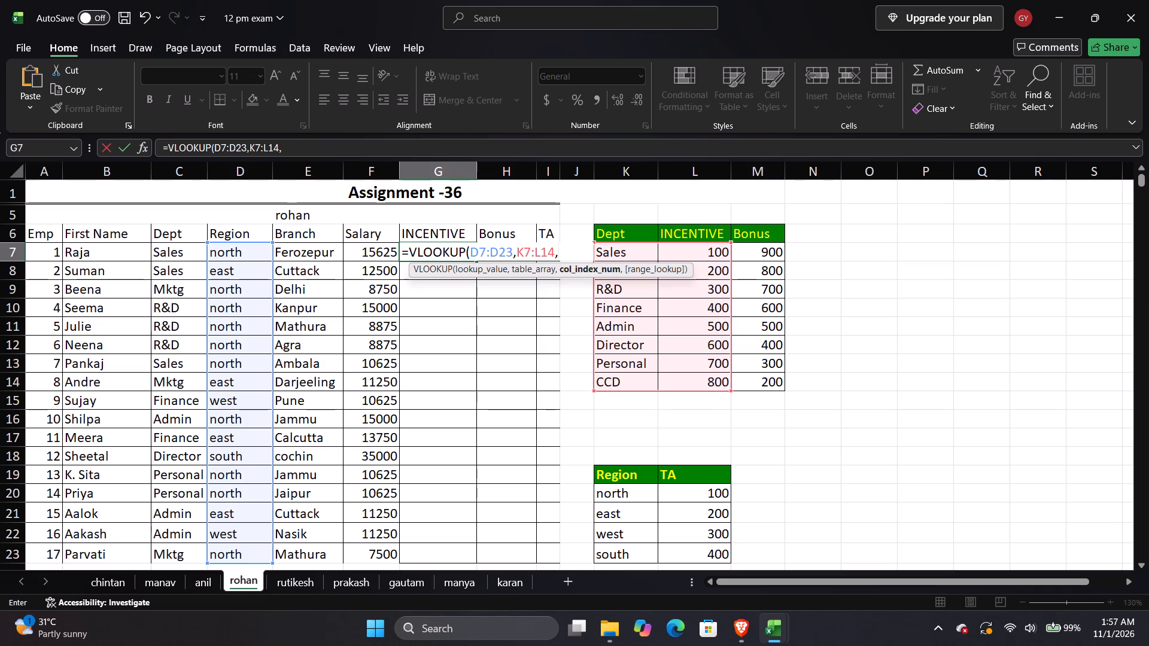
key(2)
key(comma)
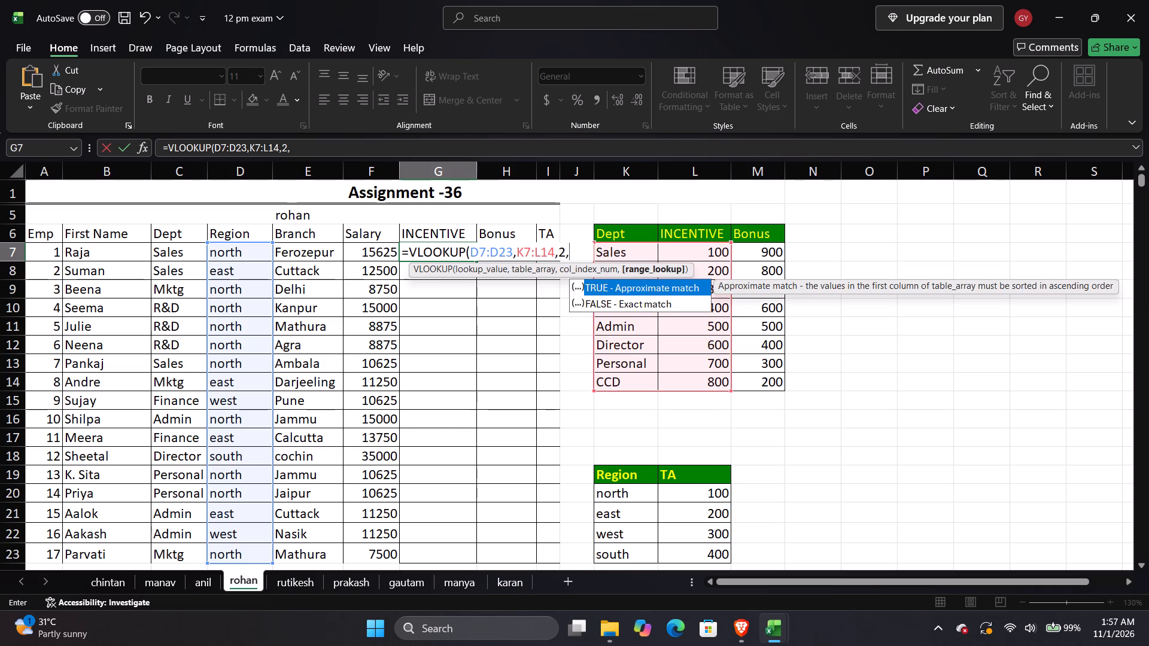
key(0)
click(545, 270)
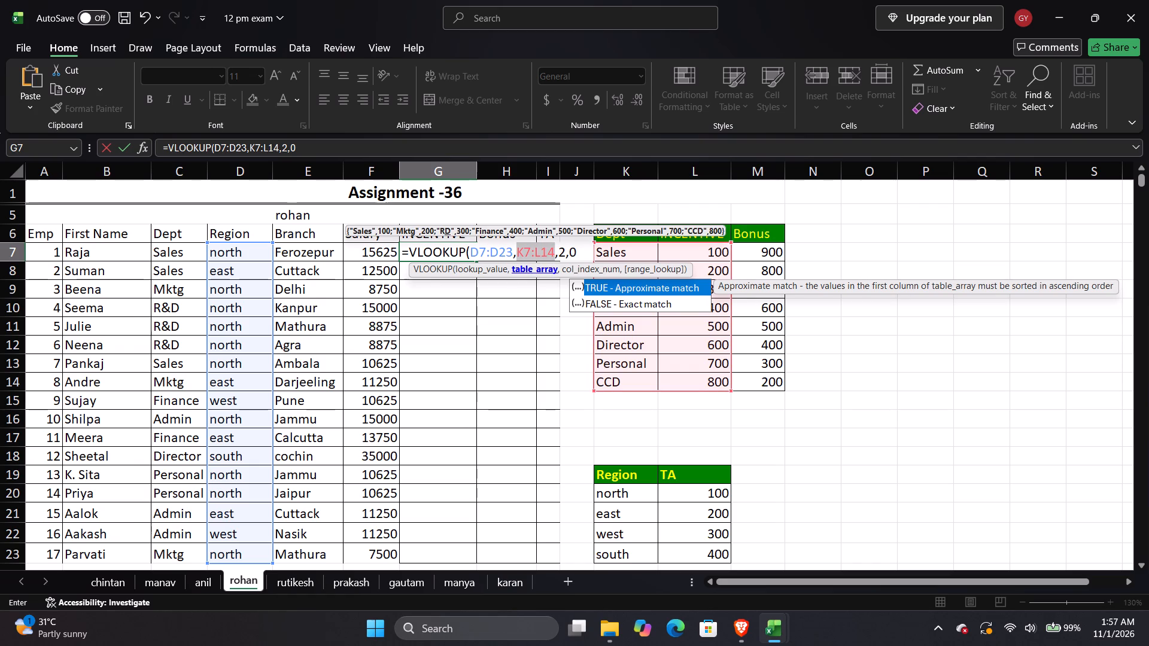
key(F4)
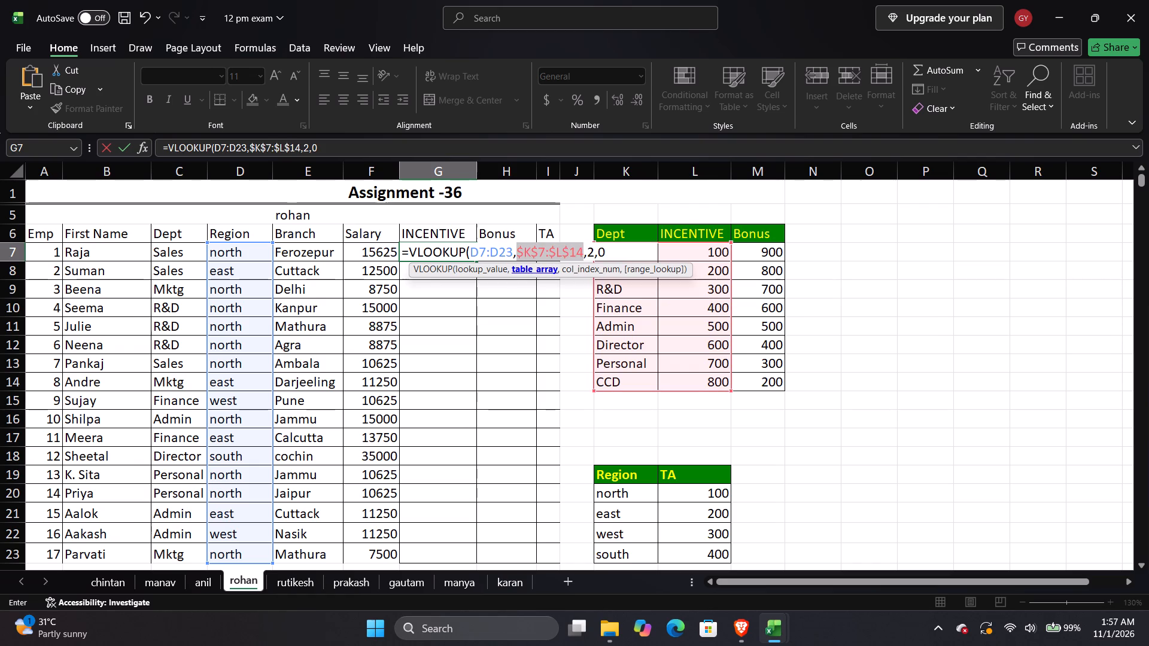
key(Return)
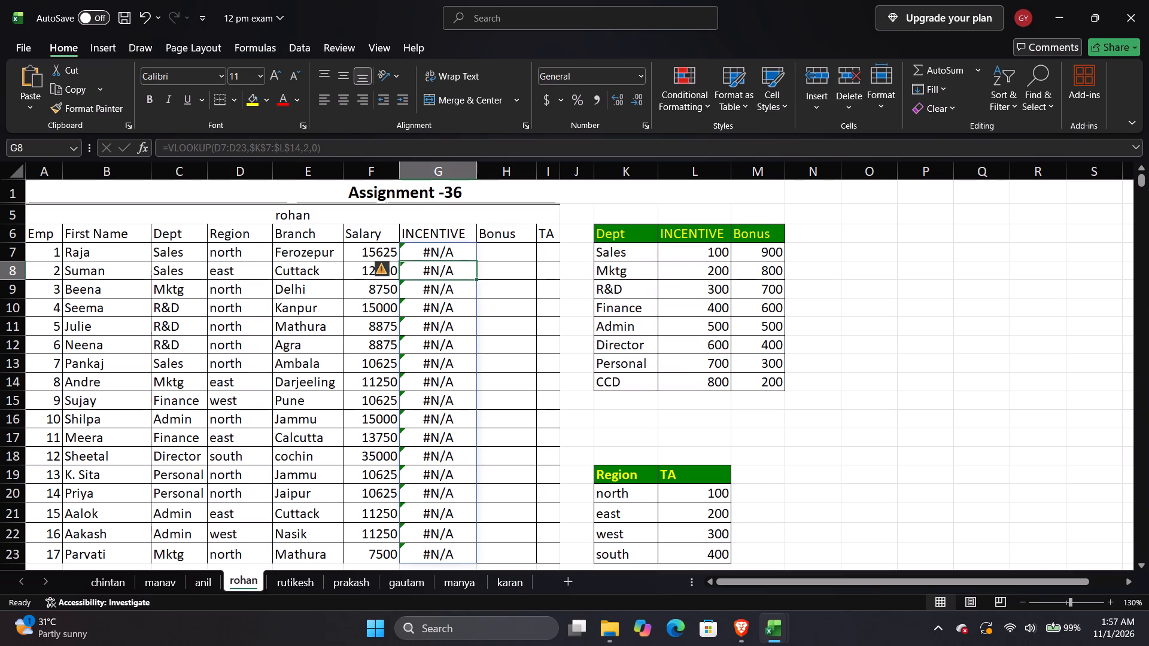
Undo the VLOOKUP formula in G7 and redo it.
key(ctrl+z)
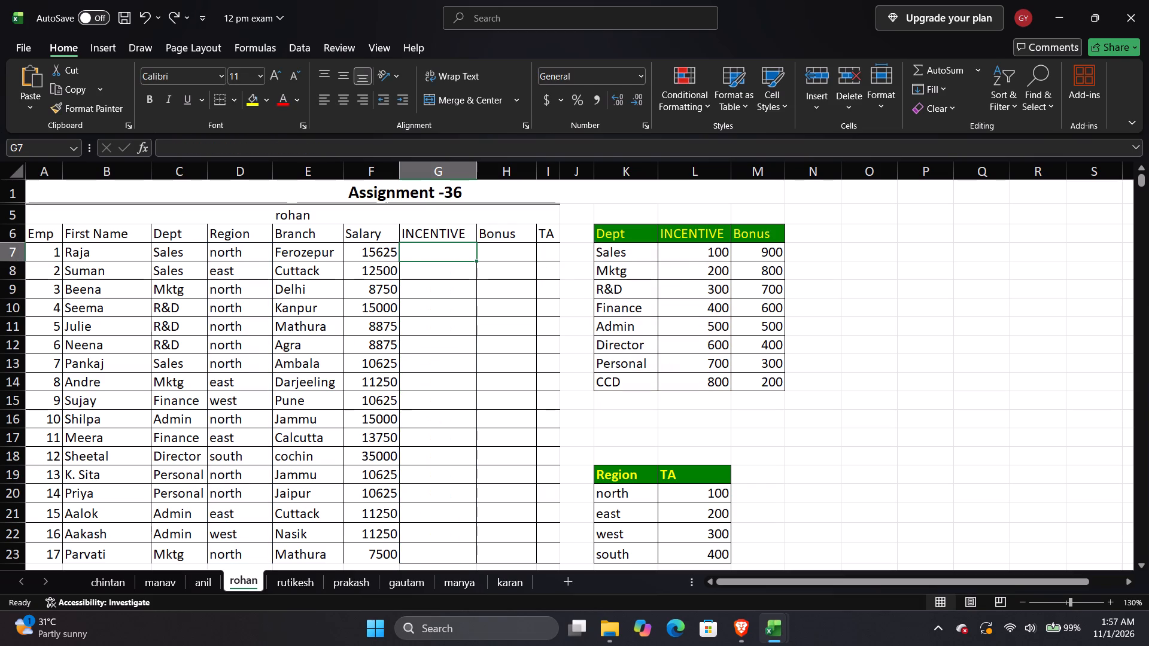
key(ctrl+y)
Edit the G7 formula so its table array uses the relative reference K7:L14.
double_click(448, 258)
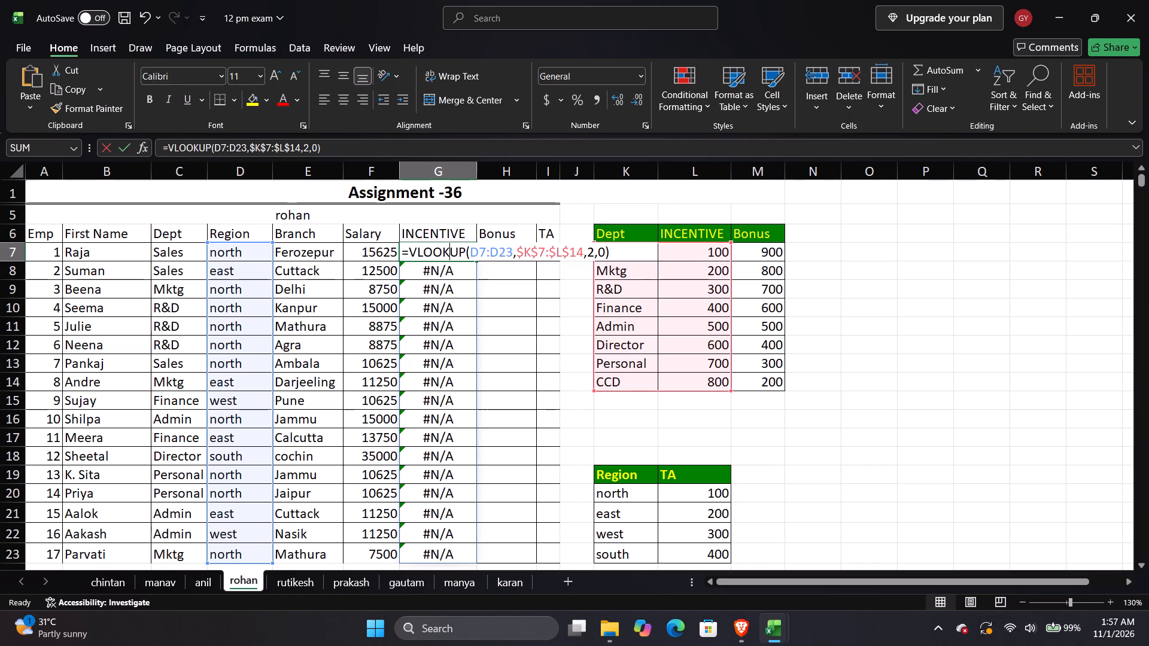
click(572, 246)
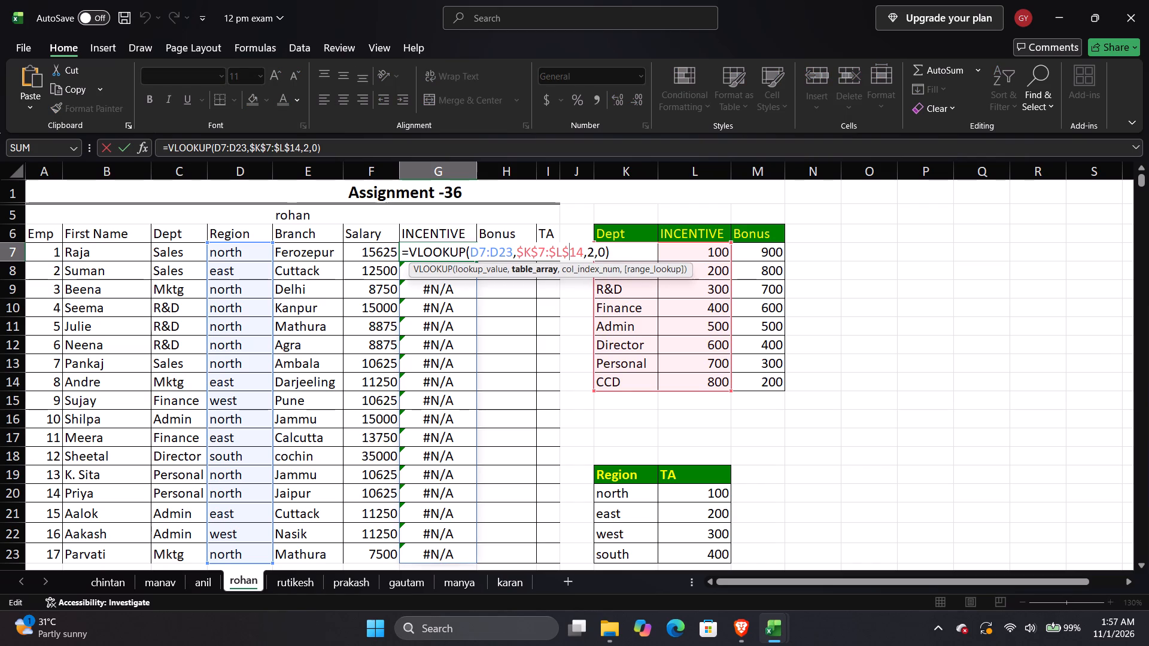
key(F4)
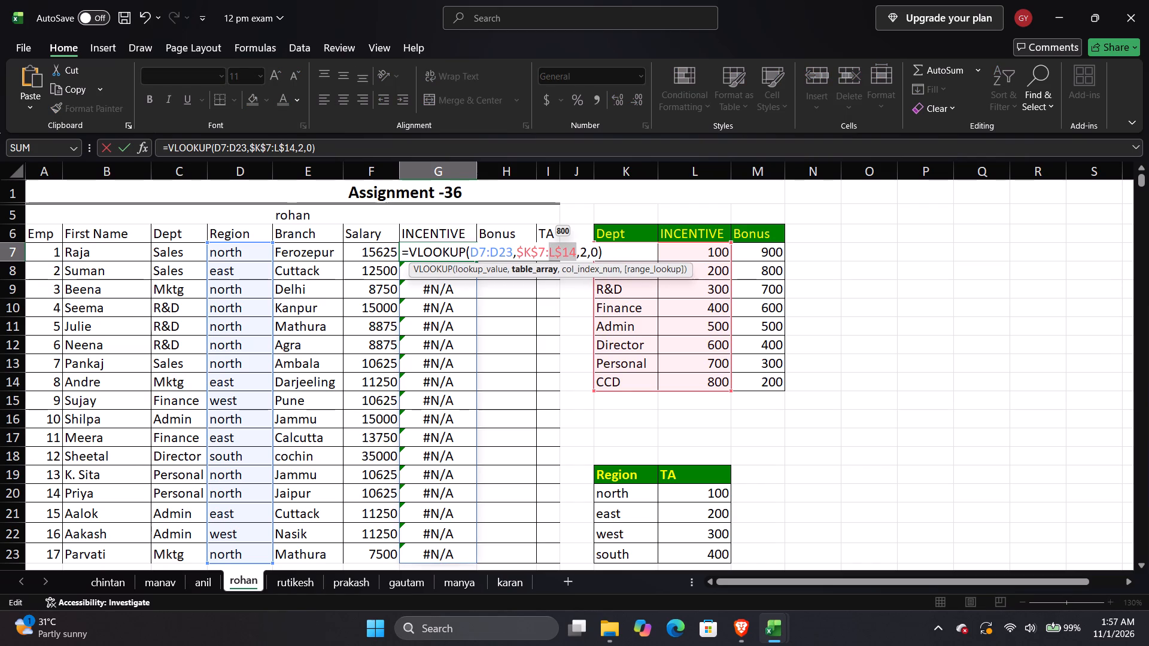
key(F4)
key(F4)
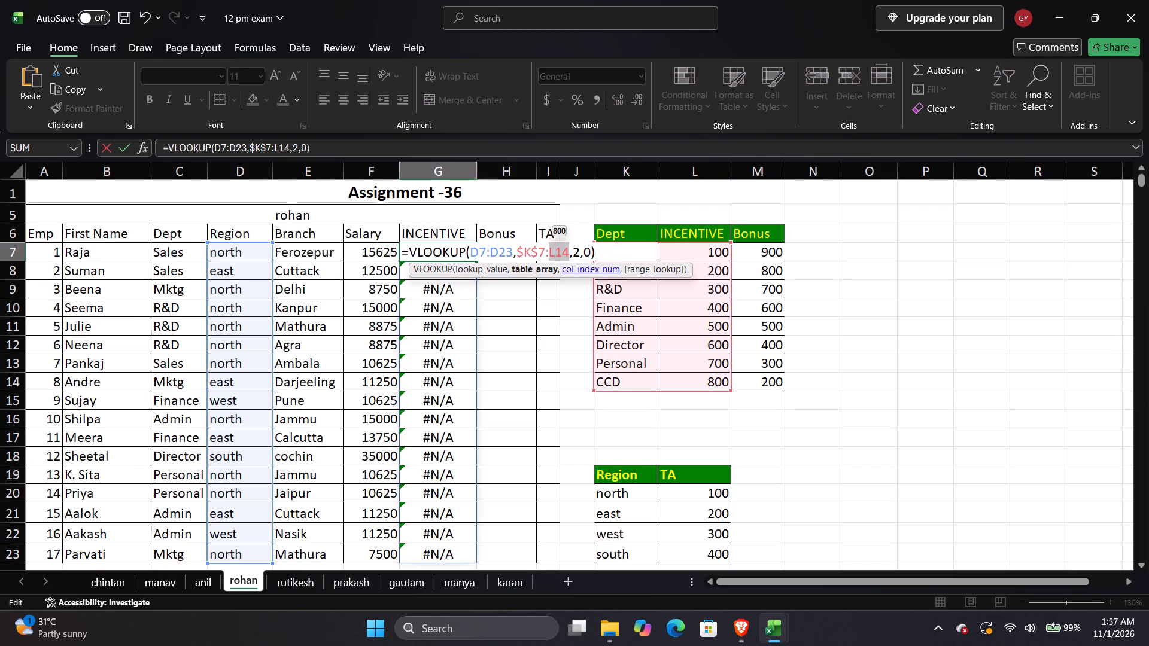
click(528, 247)
key(F4)
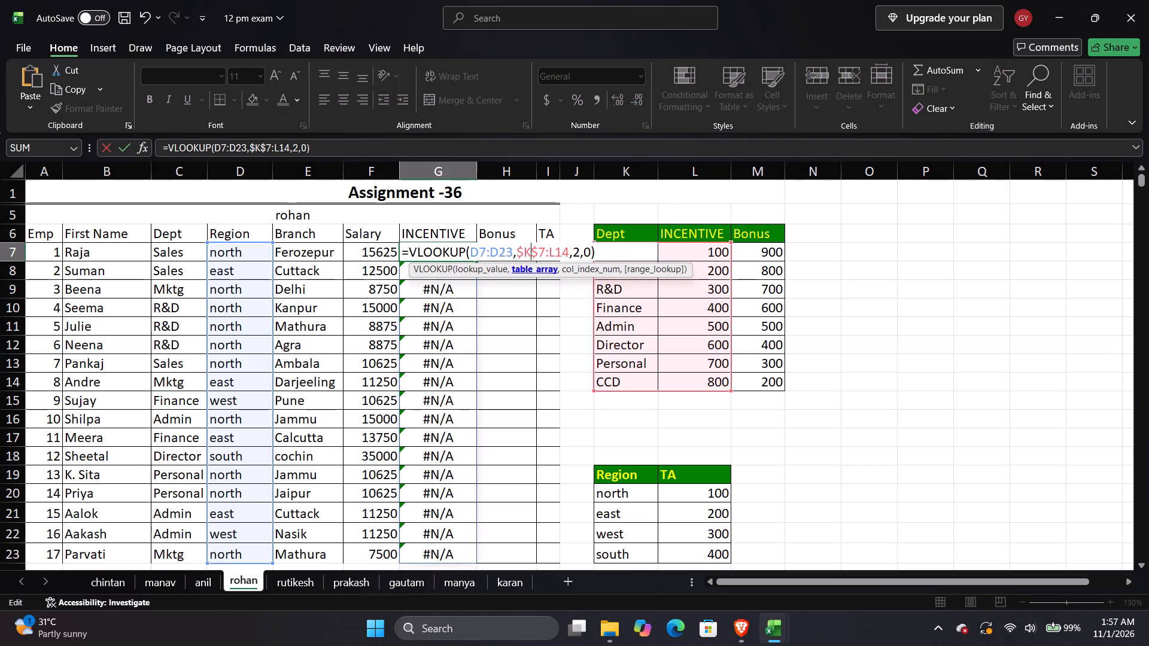
key(F4)
key(F4)
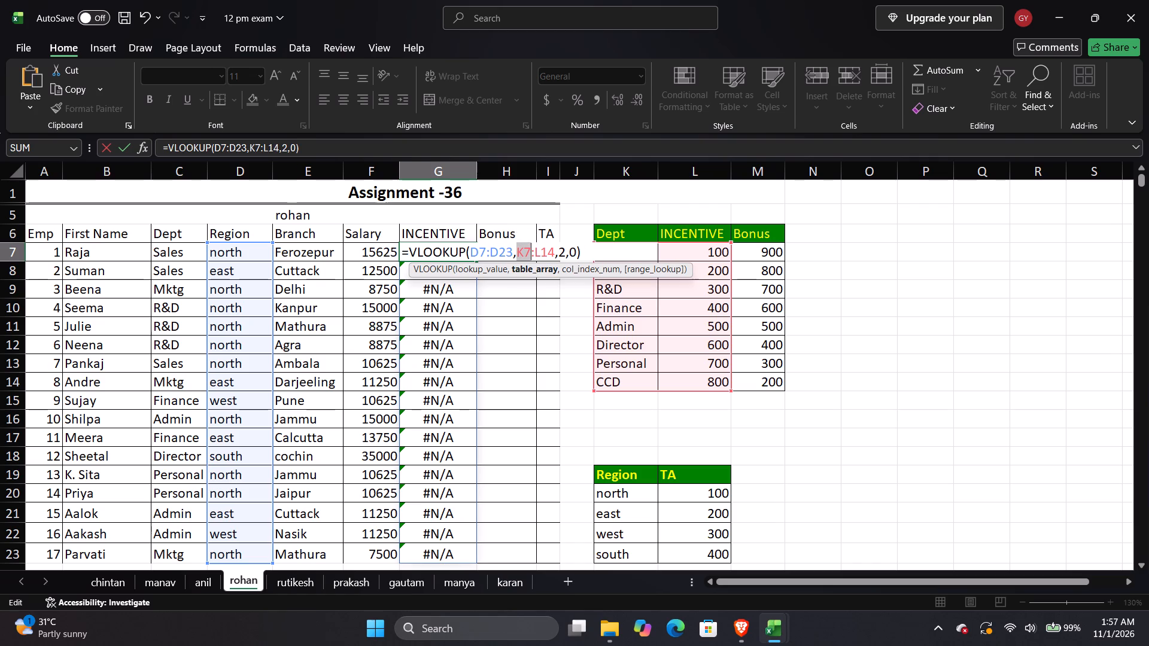
Set the range lookup argument of the G7 formula to 1 and commit the formula.
click(586, 254)
click(576, 249)
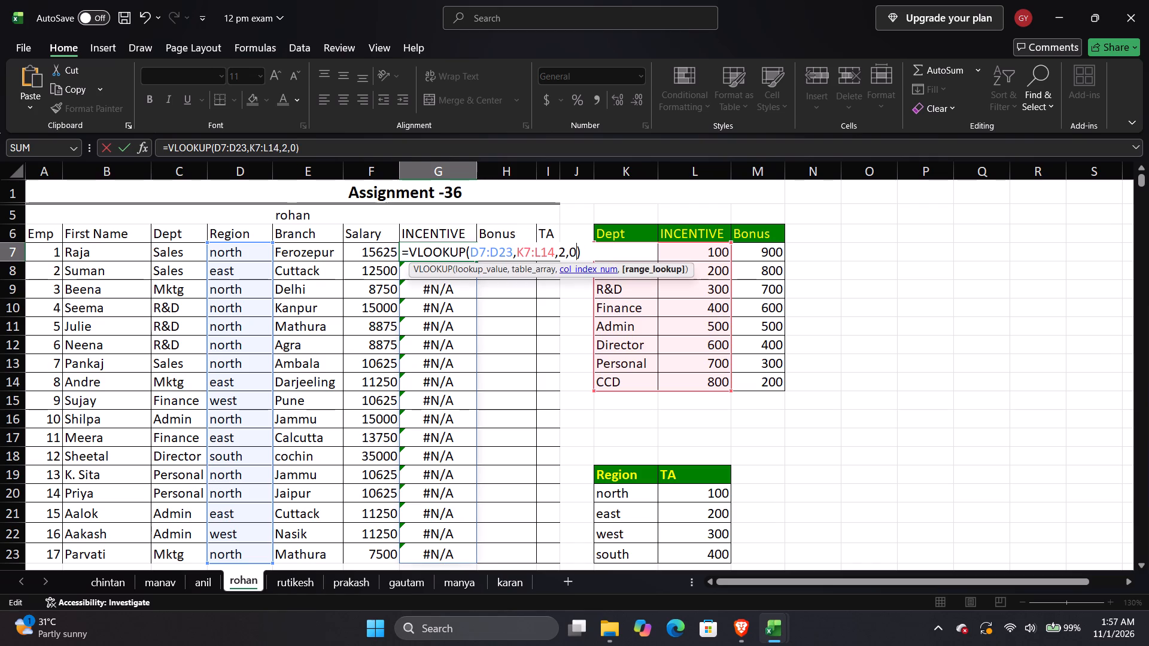
key(BackSpace)
key(1)
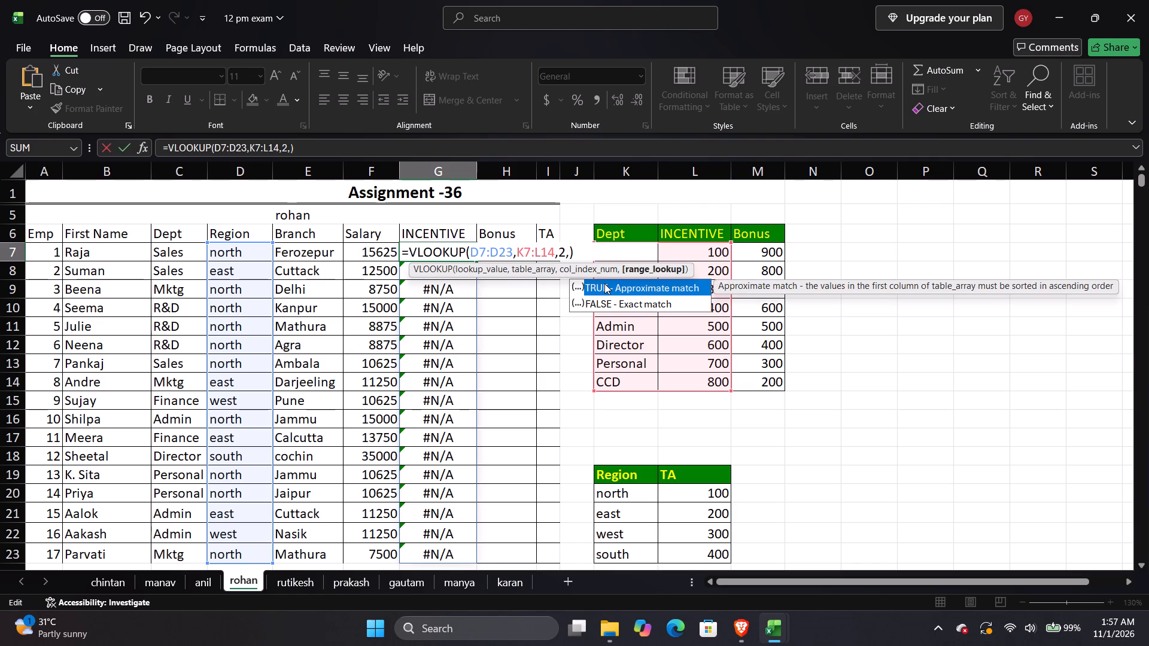
key(Return)
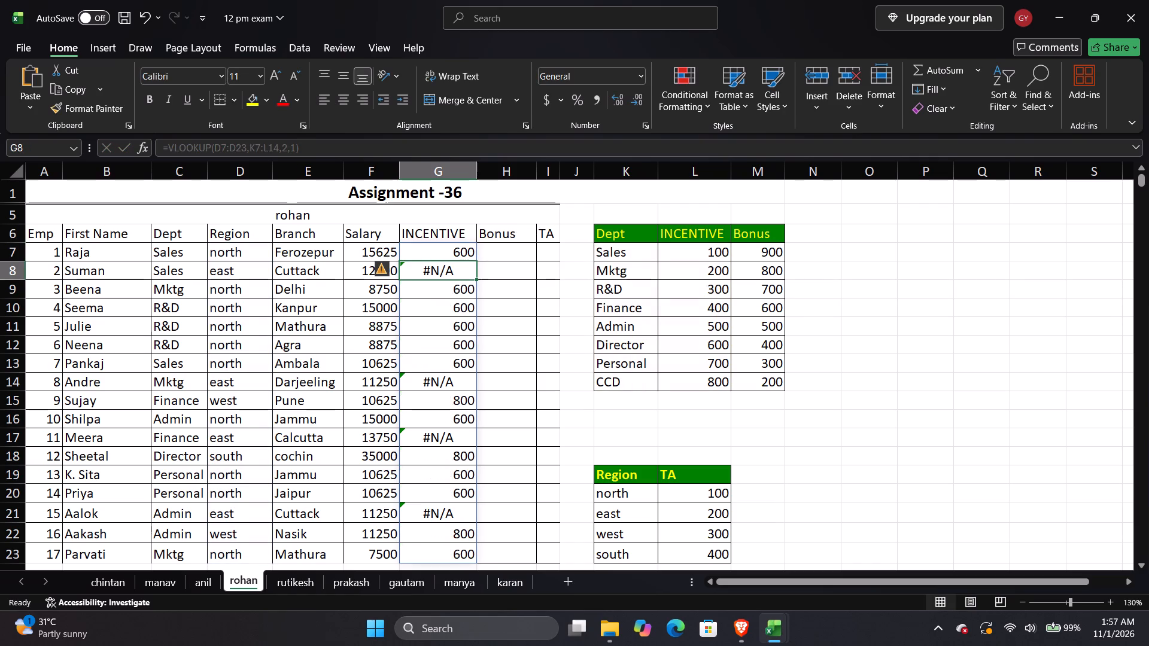
Open the help on the error in G8 and read how to correct it.
click(379, 269)
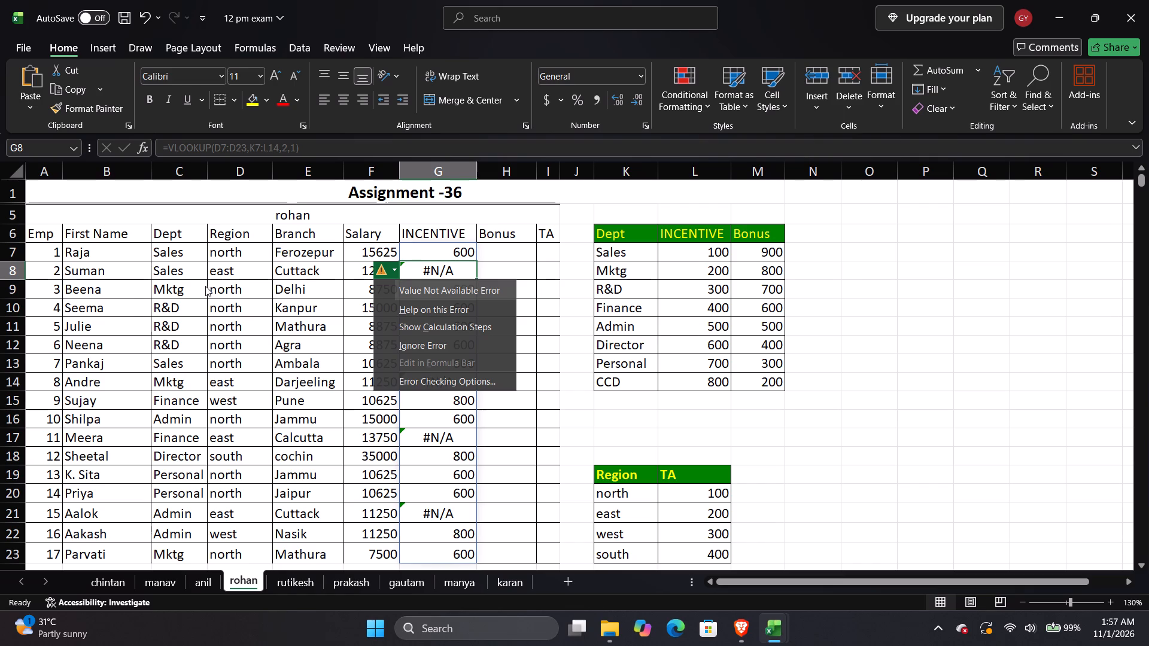
click(460, 316)
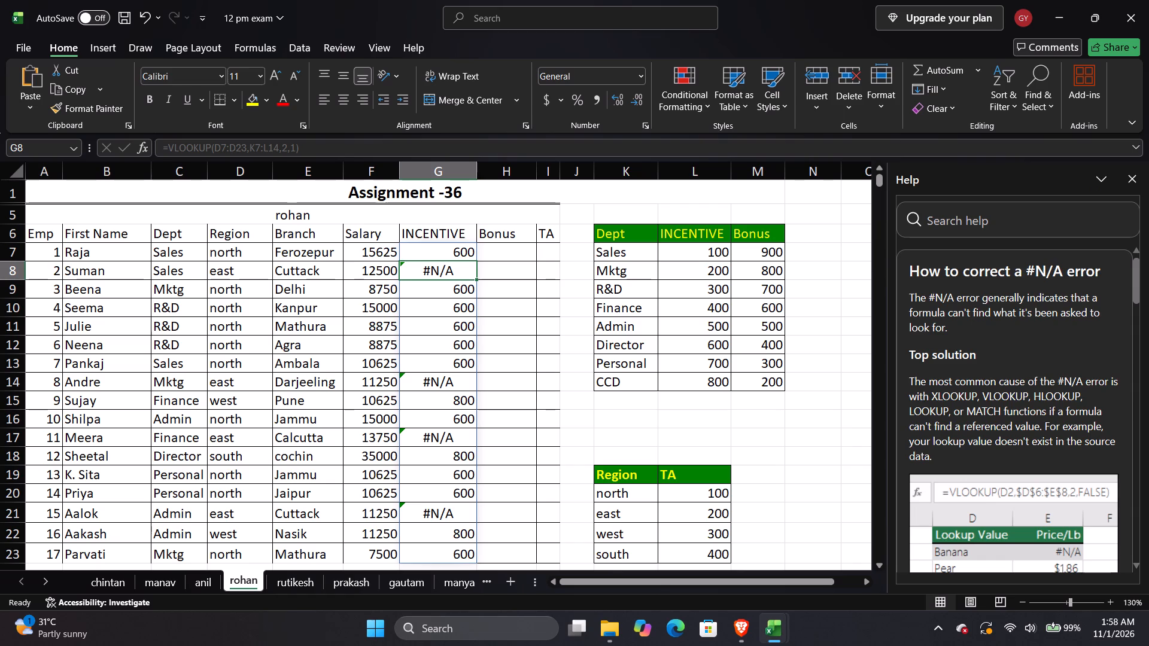
scroll(1009, 313, down, 3)
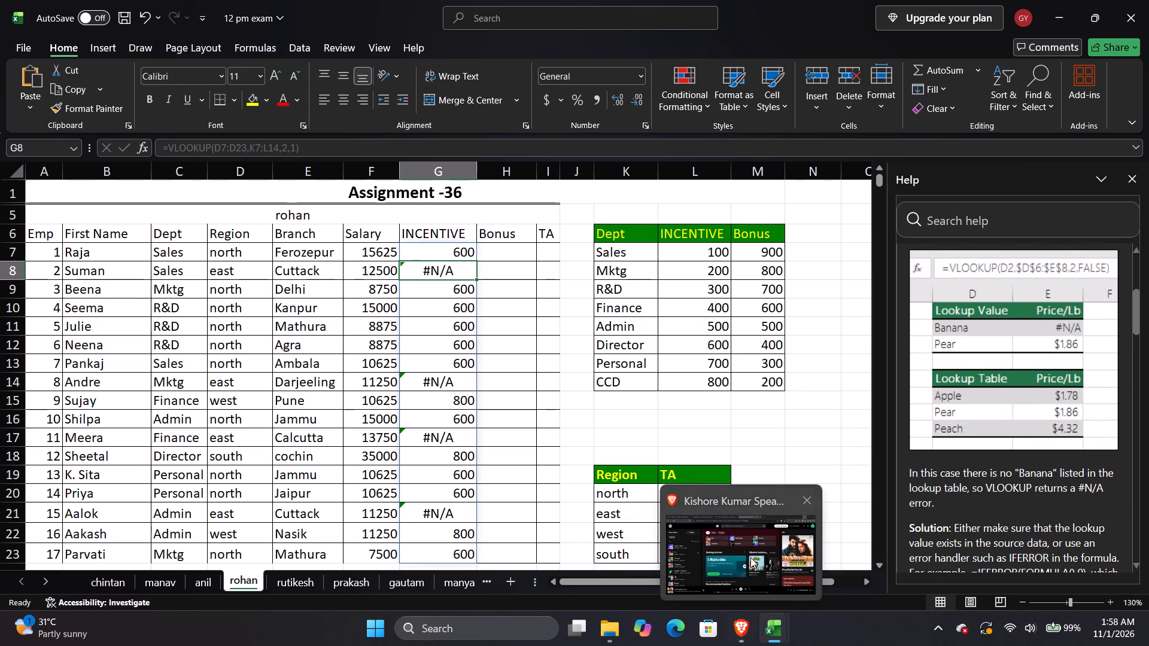
Switch to Spotify in the Brave browser and pause the playing song.
click(750, 557)
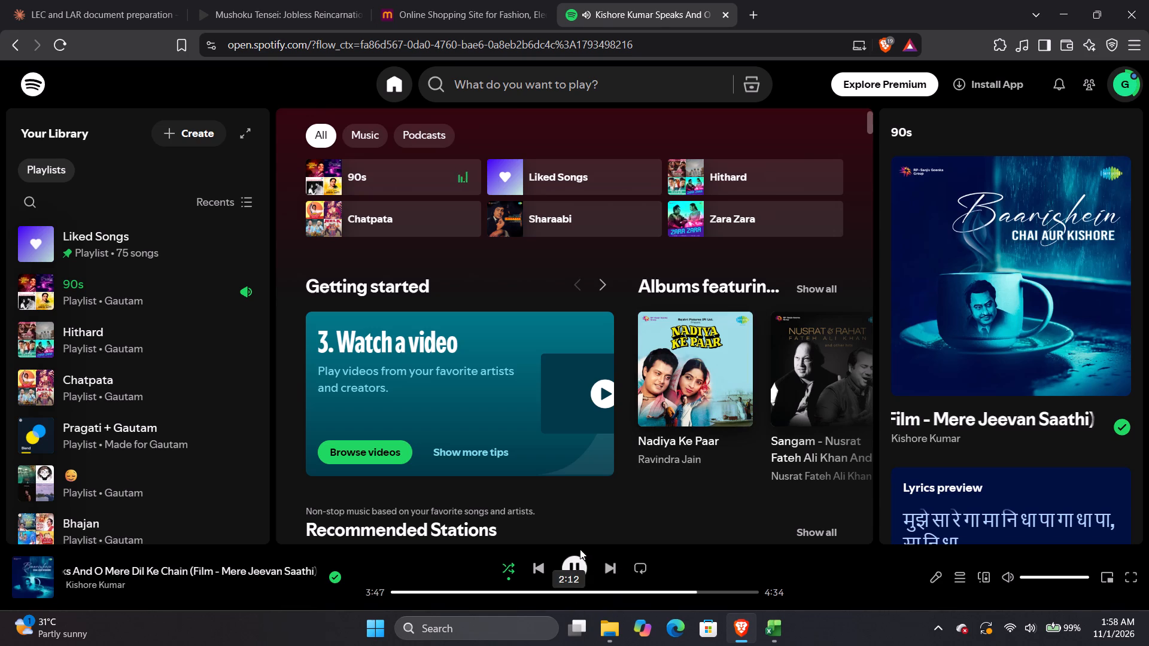
click(581, 576)
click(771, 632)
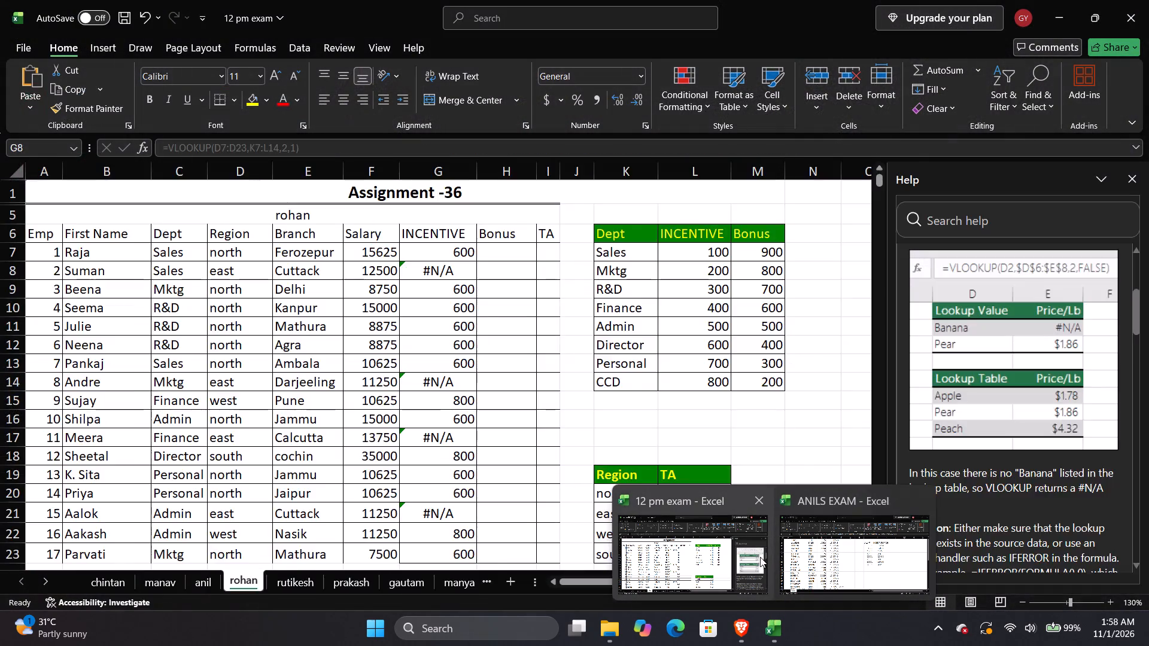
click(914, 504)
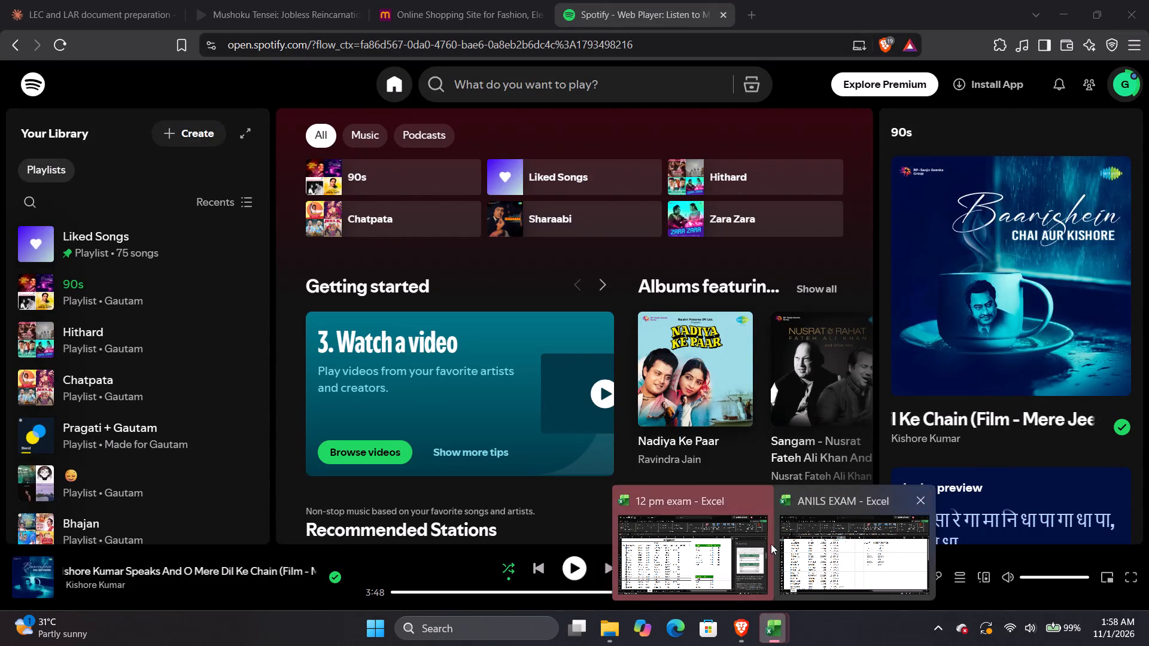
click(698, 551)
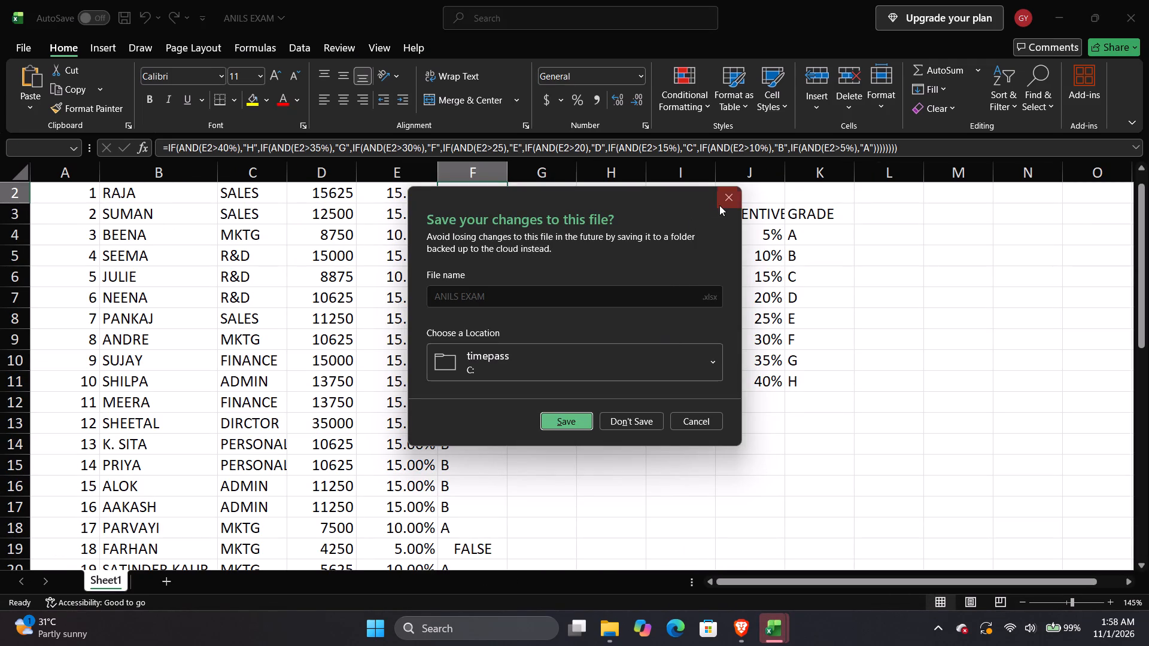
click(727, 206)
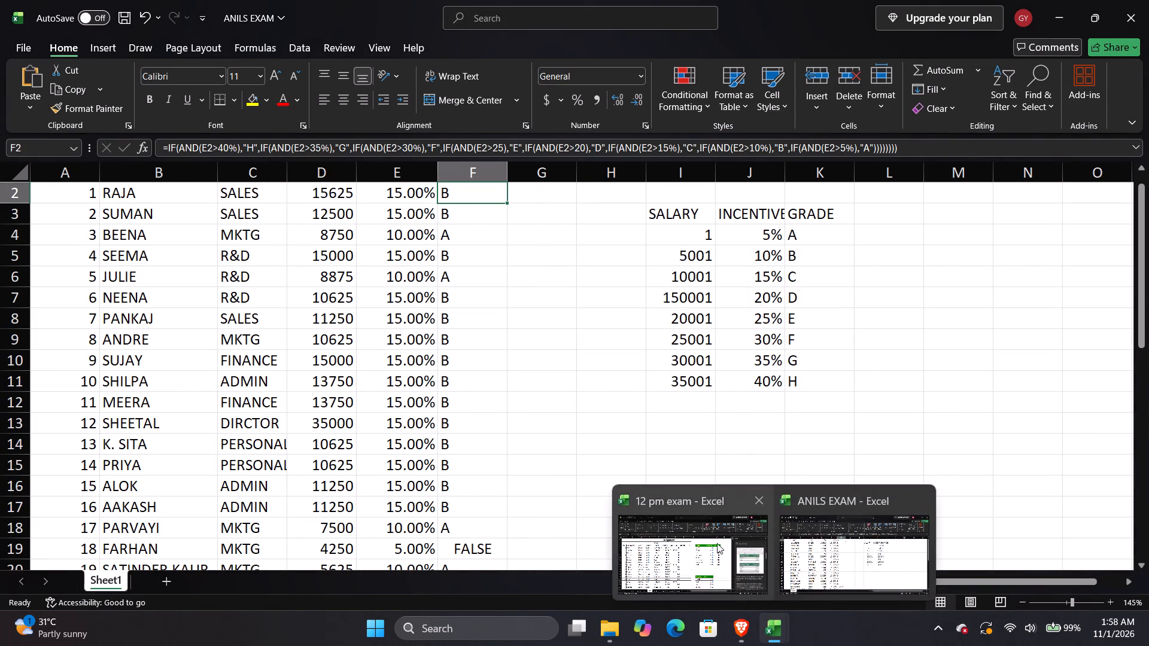
Switch back to the 12 pm exam workbook in Excel.
click(717, 543)
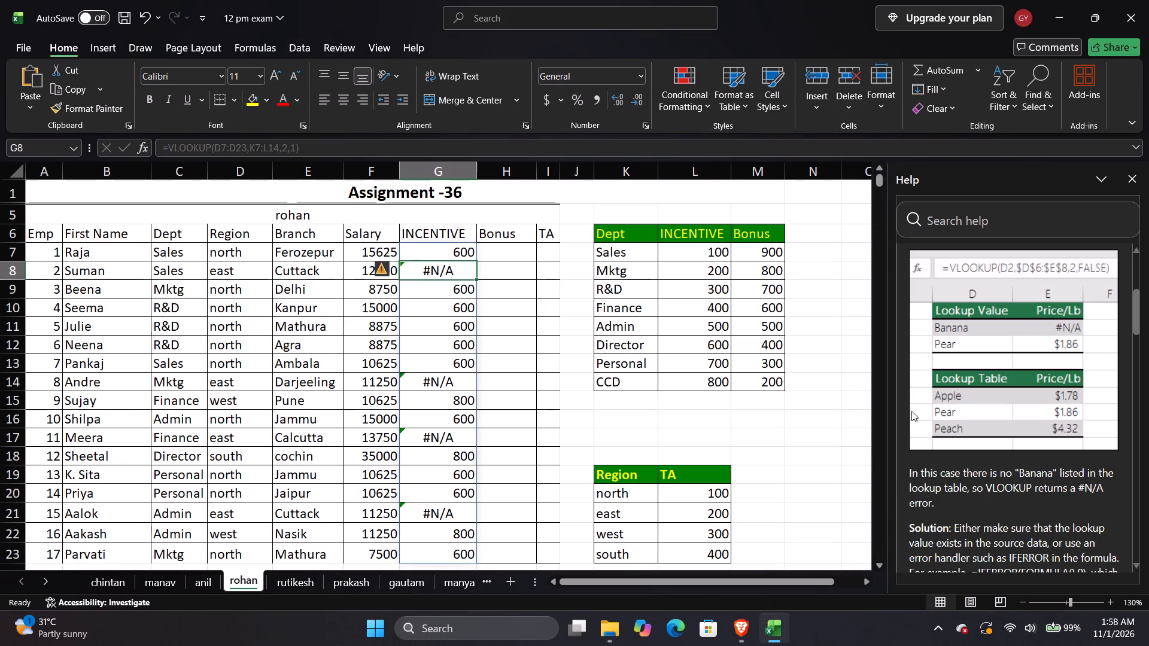
Read the help article's explanation of the VLOOKUP #N/A error and its IFERROR solution.
scroll(950, 460, down, 1)
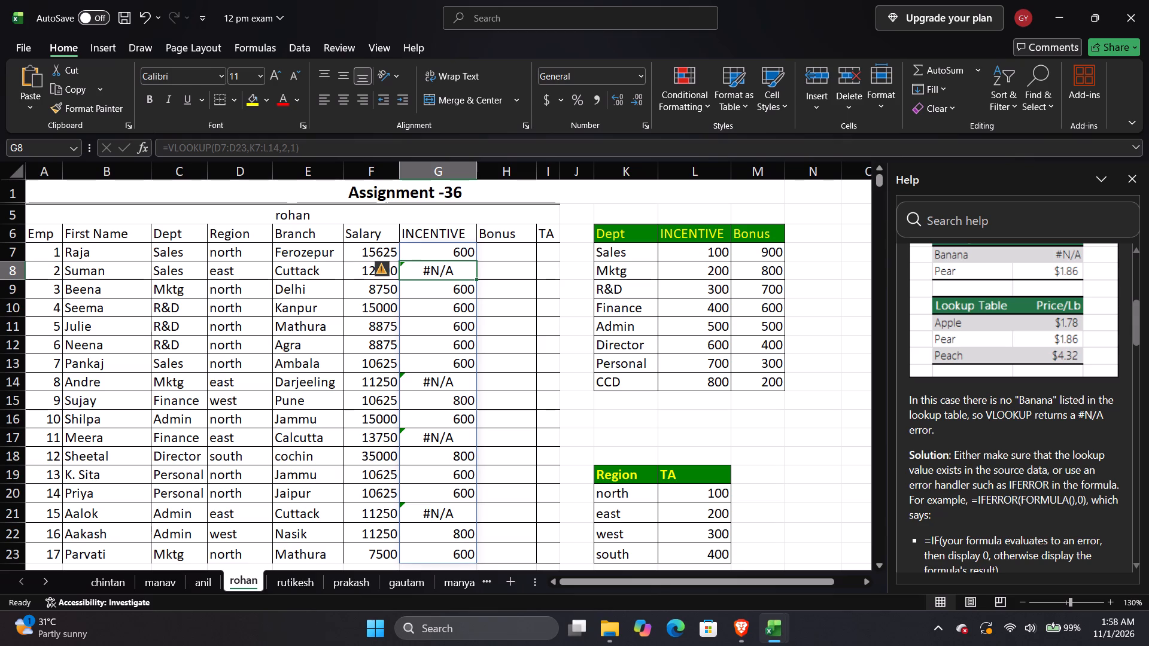
scroll(1059, 419, down, 1)
scroll(1059, 419, up, 1)
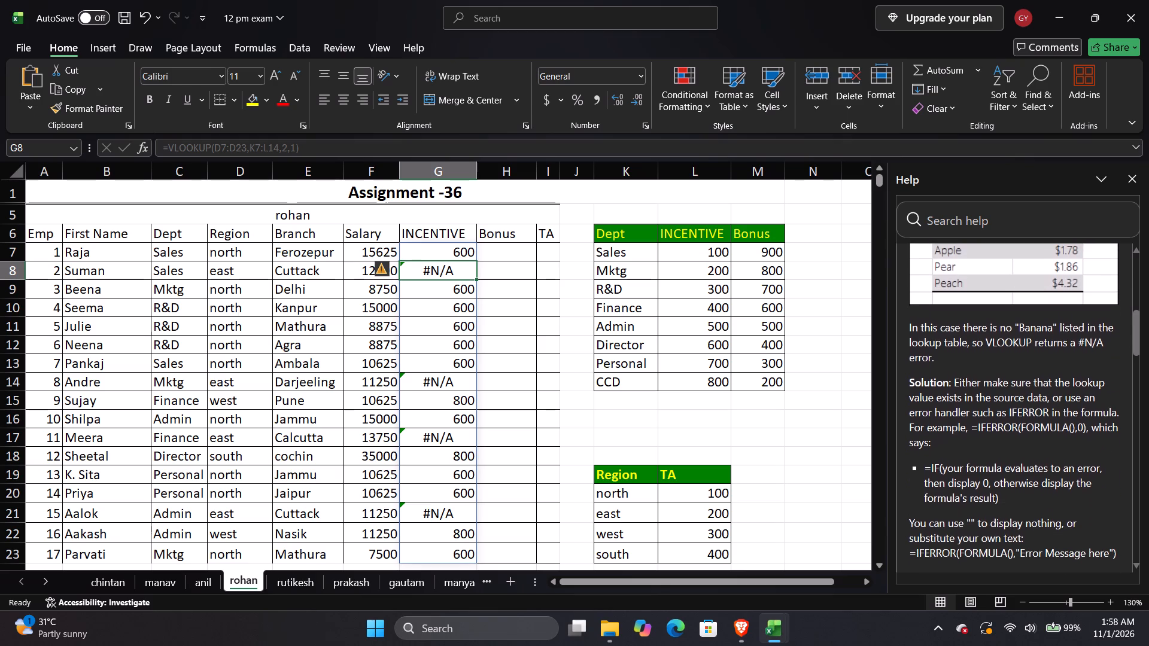
scroll(1059, 419, up, 1)
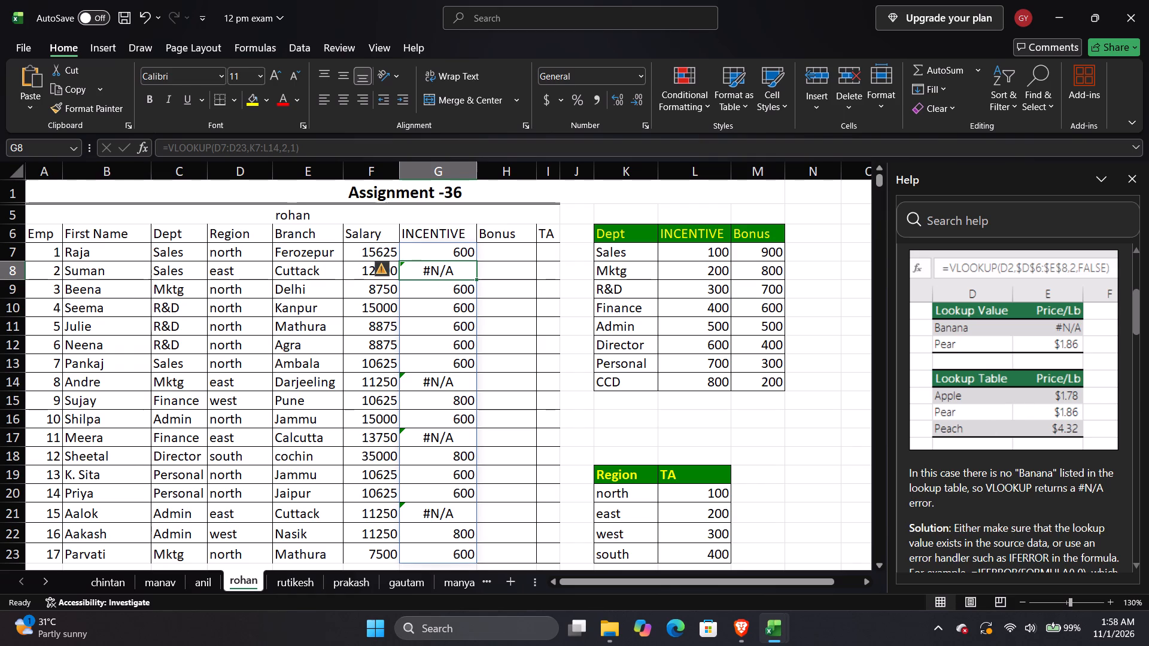
click(1092, 182)
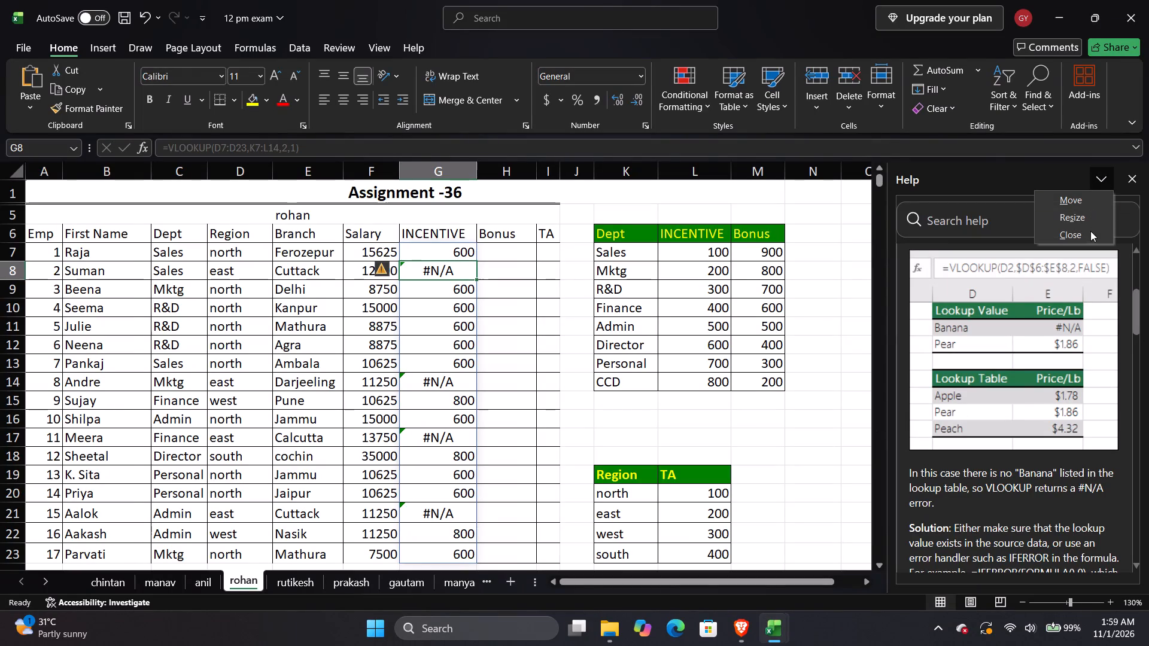
click(1096, 176)
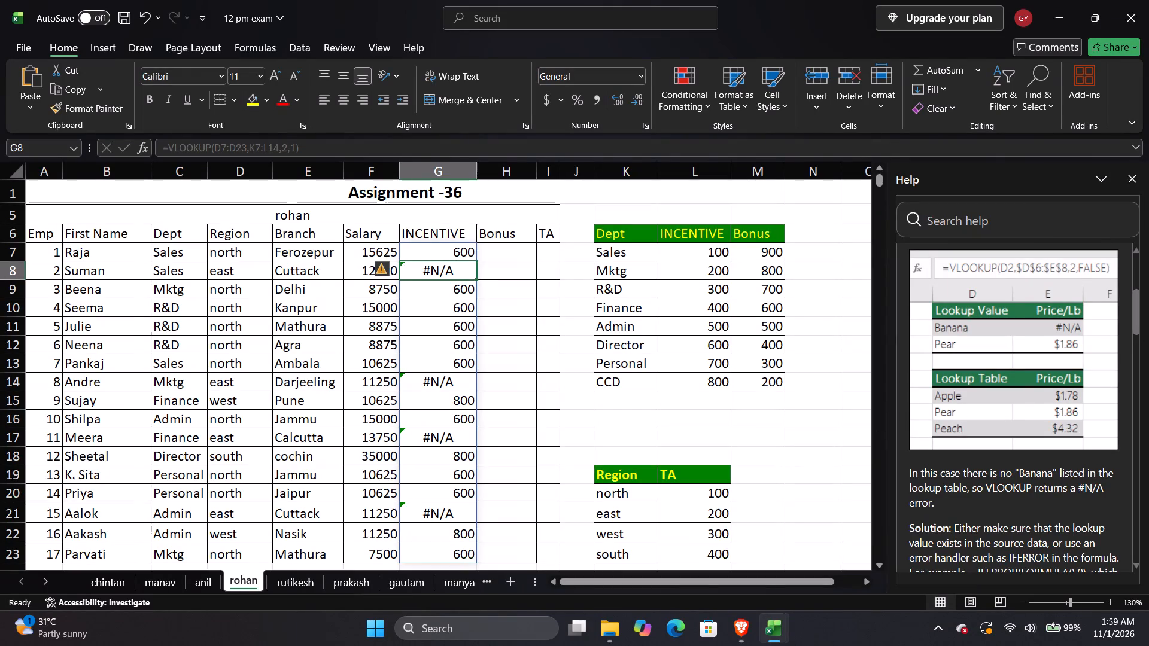
Show the calculation steps for the error in G8, and close the evaluation.
click(378, 272)
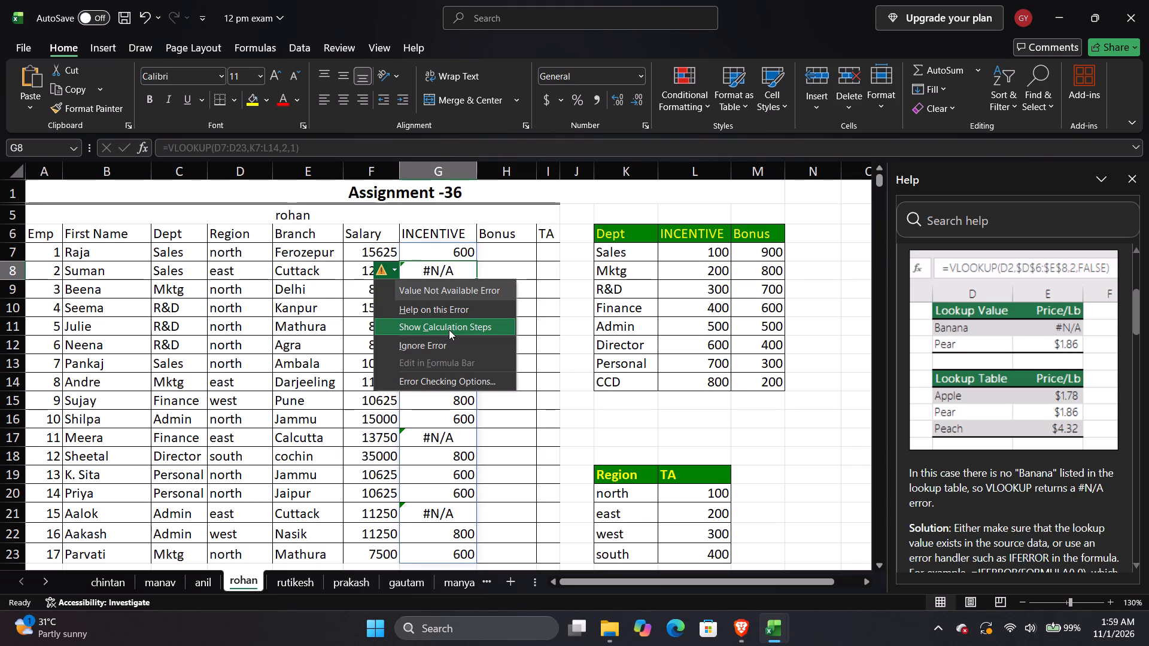
click(449, 330)
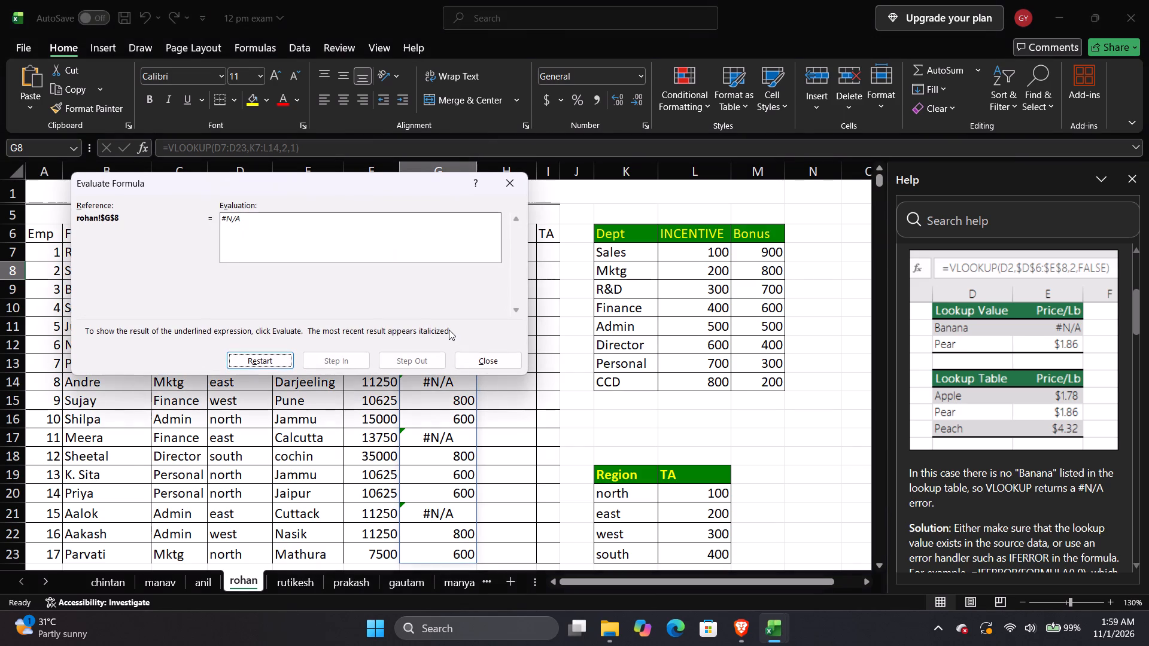
click(498, 186)
Review the error checking options offered for the G8 error, and leave them without changing any setting.
click(388, 267)
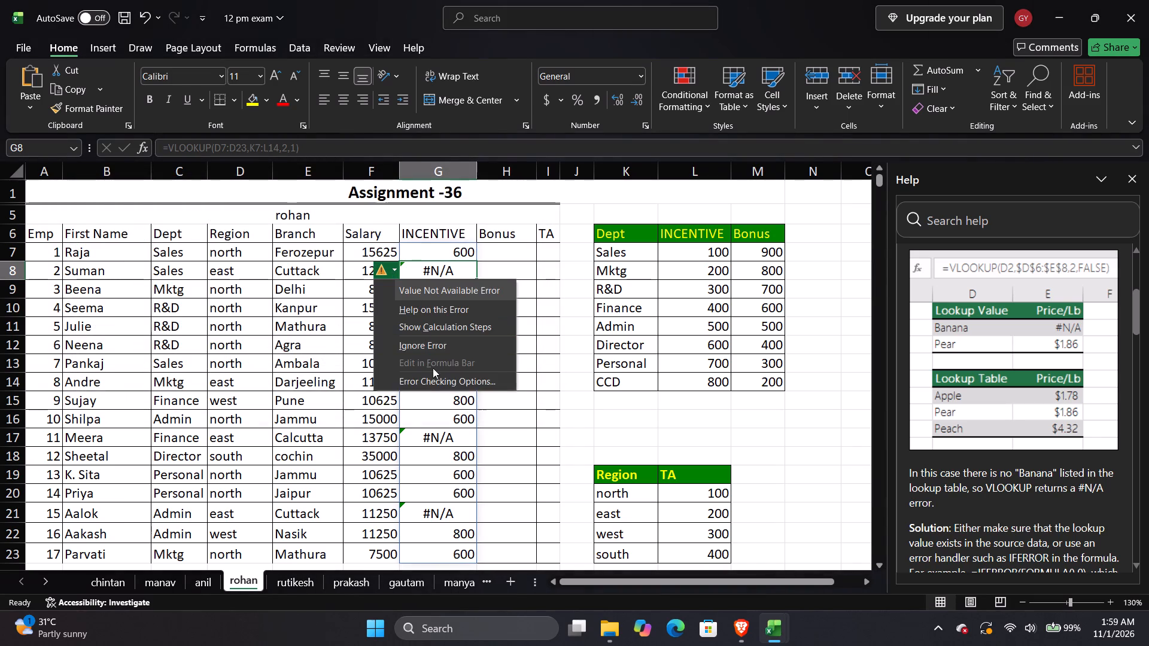
click(436, 381)
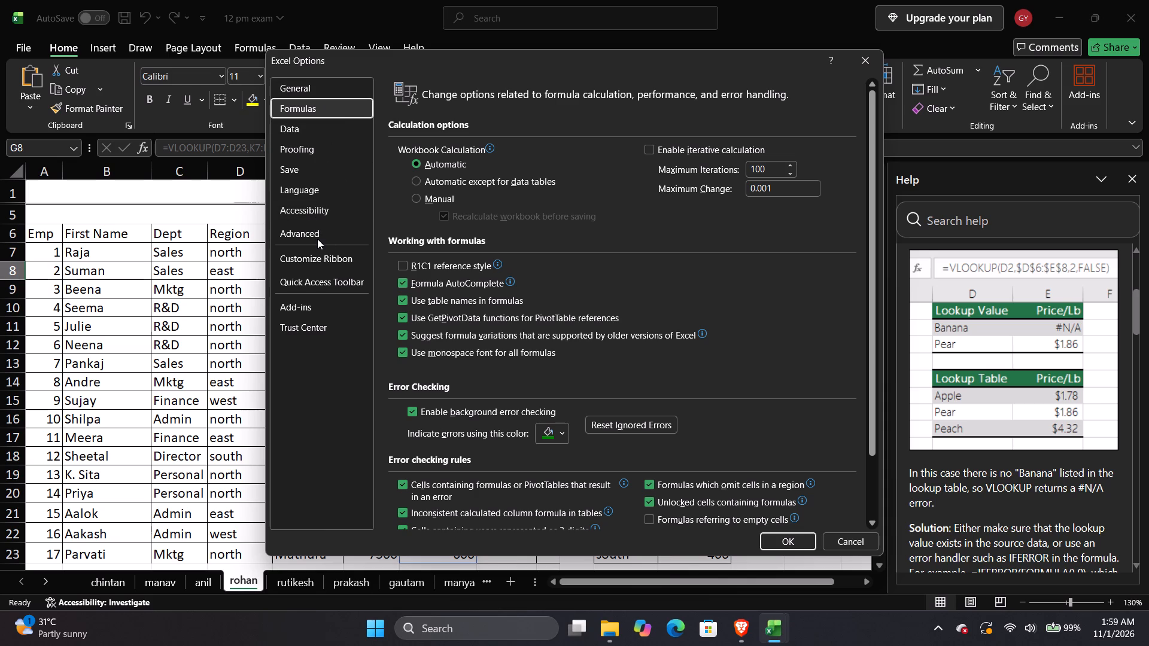
scroll(475, 383, down, 1)
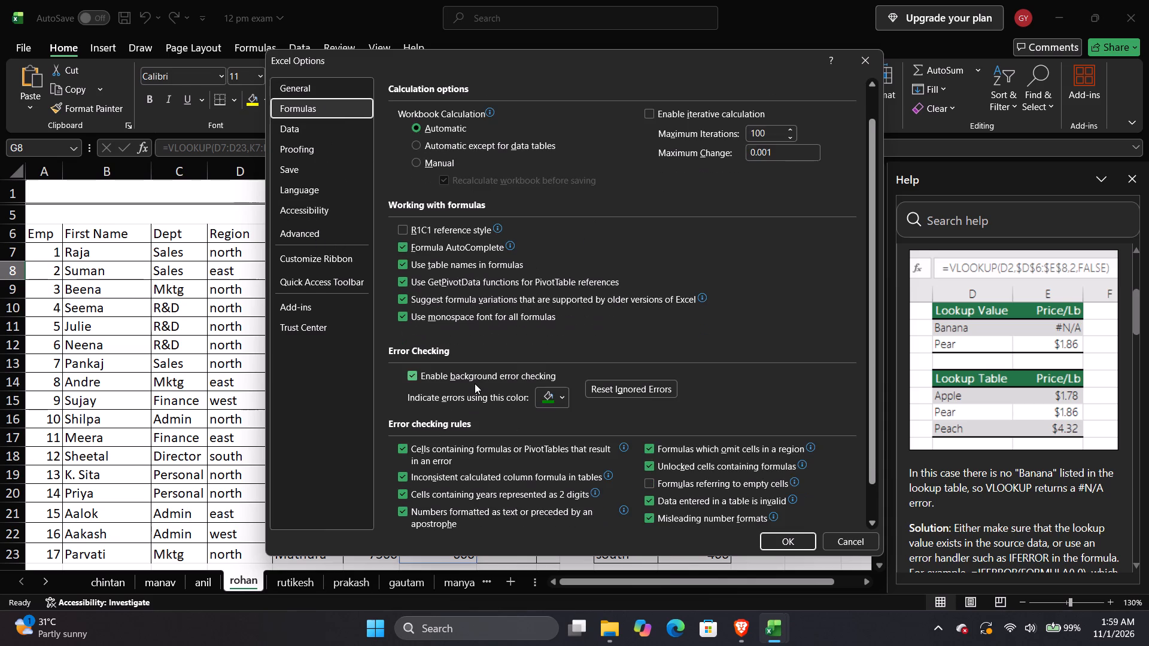
scroll(460, 340, up, 3)
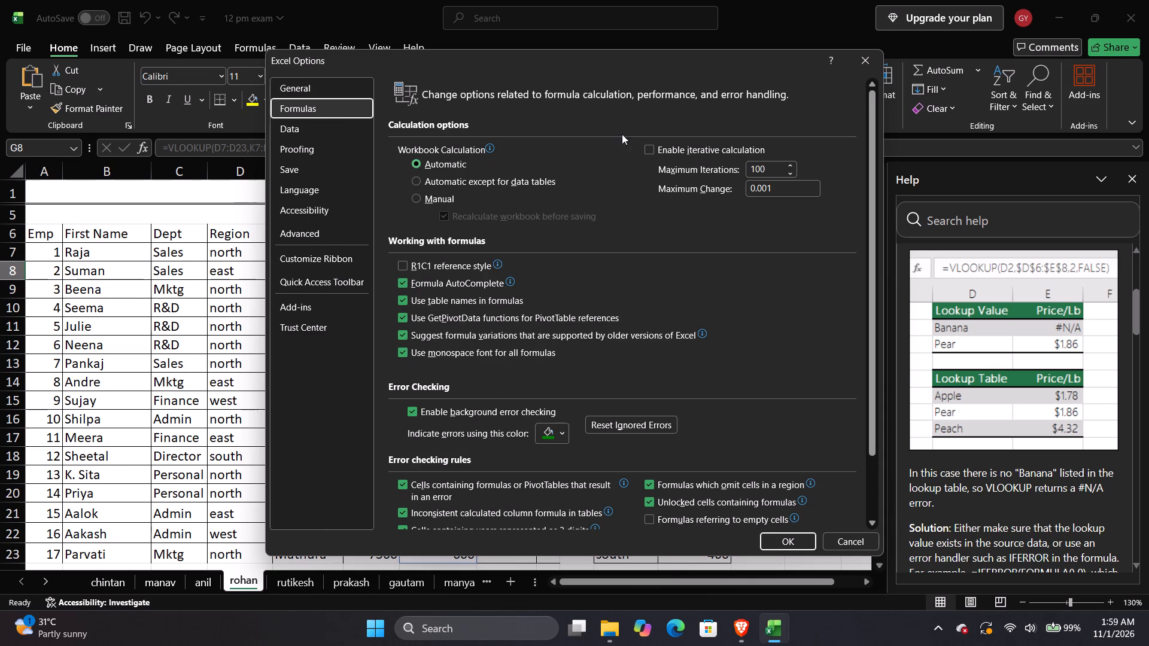
click(870, 63)
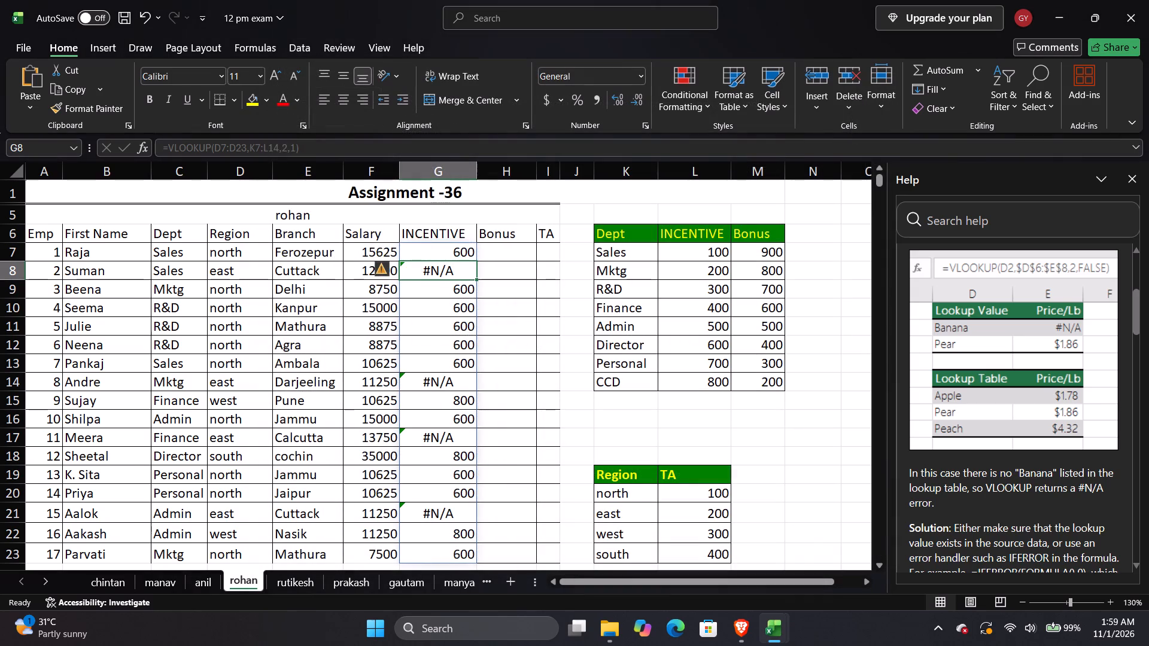
Examine the Dept entries in C7, C8 and C14 against the Sales entry in K7 of the lookup table.
click(189, 269)
double_click(189, 275)
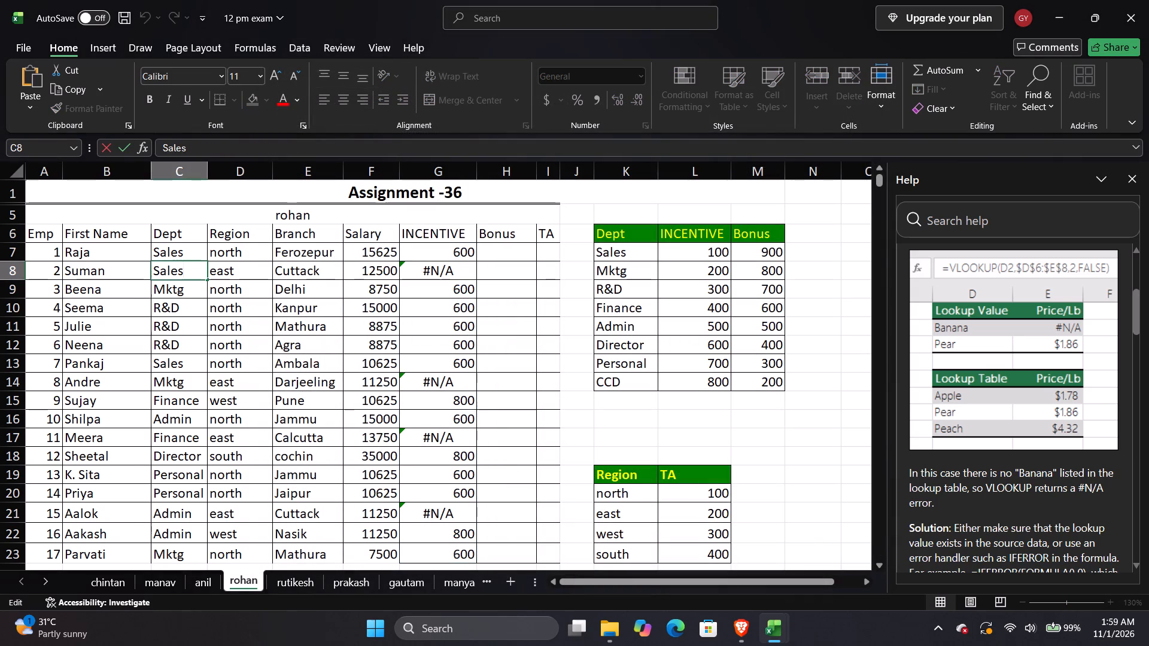
double_click(628, 252)
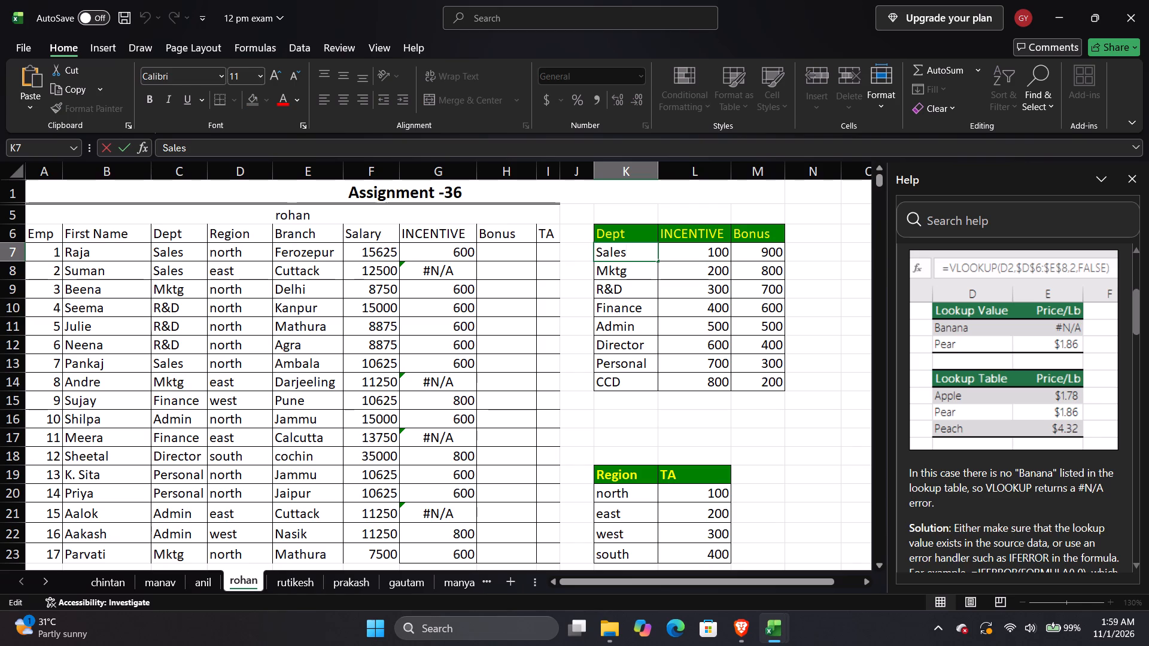
click(415, 379)
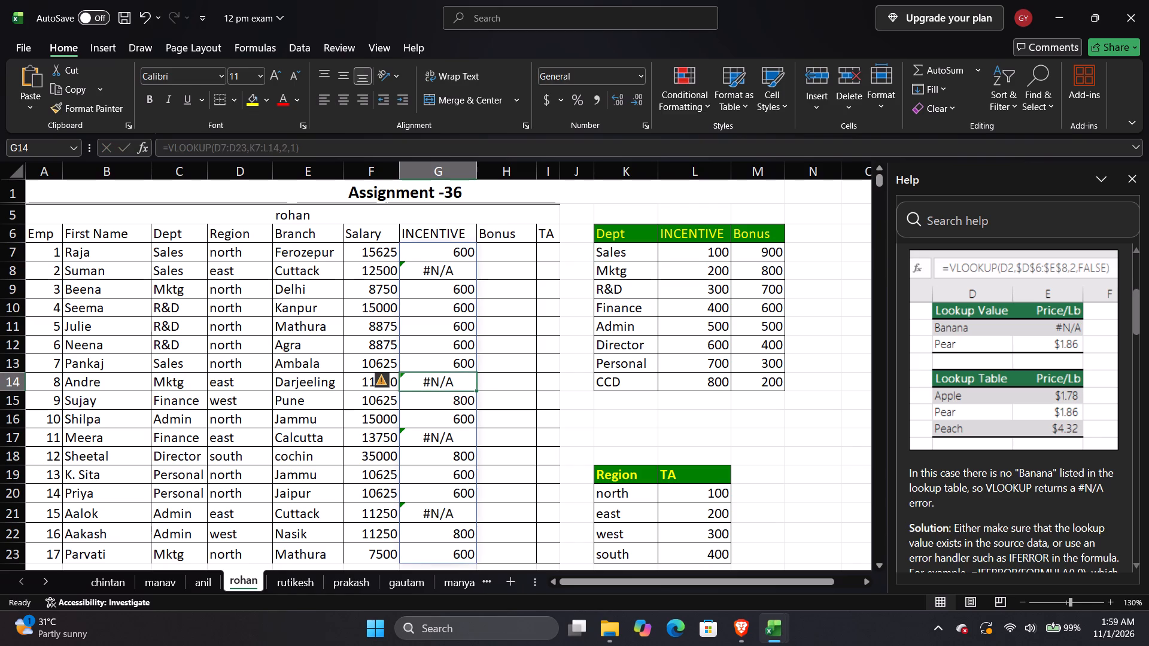
double_click(180, 389)
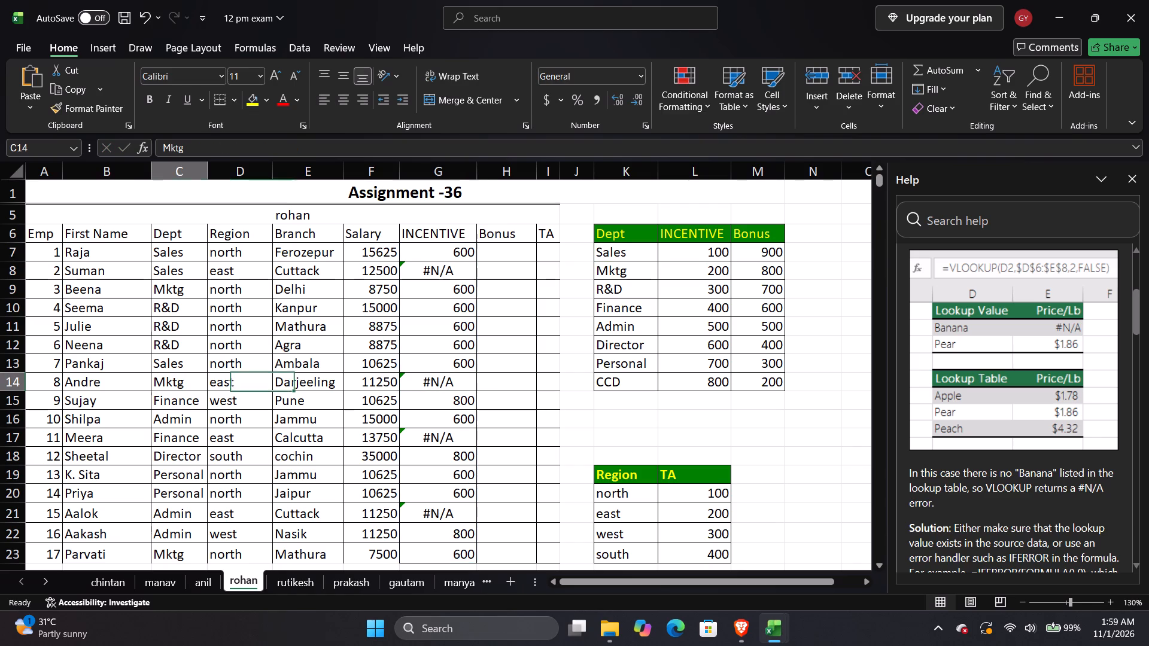
double_click(187, 379)
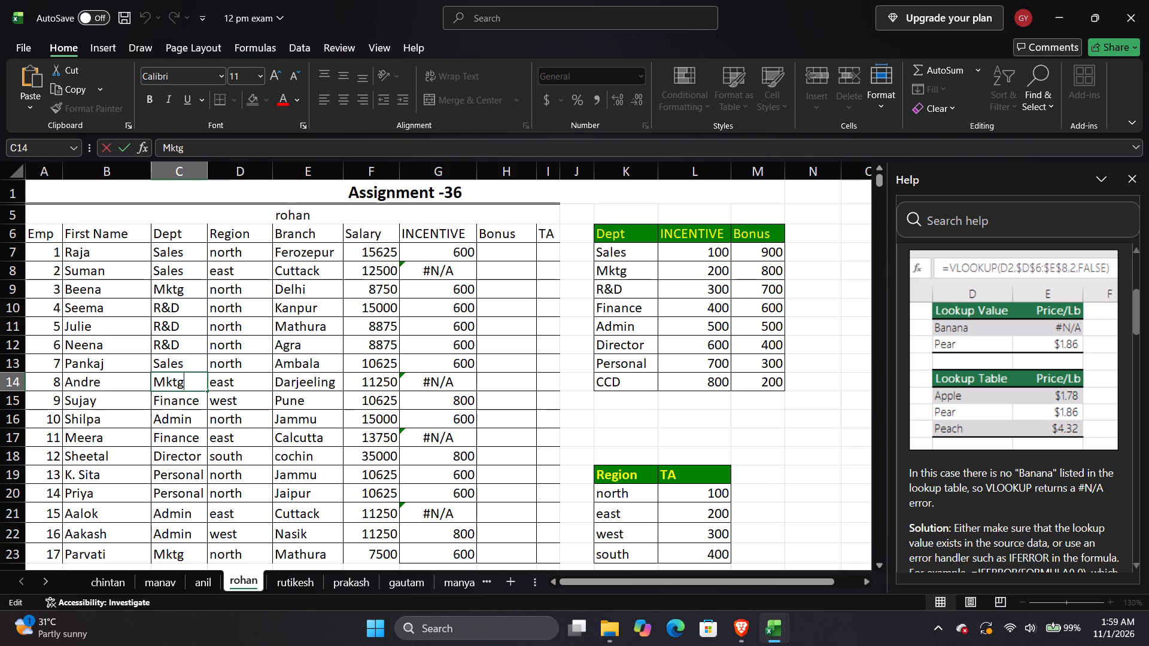
double_click(176, 255)
double_click(189, 252)
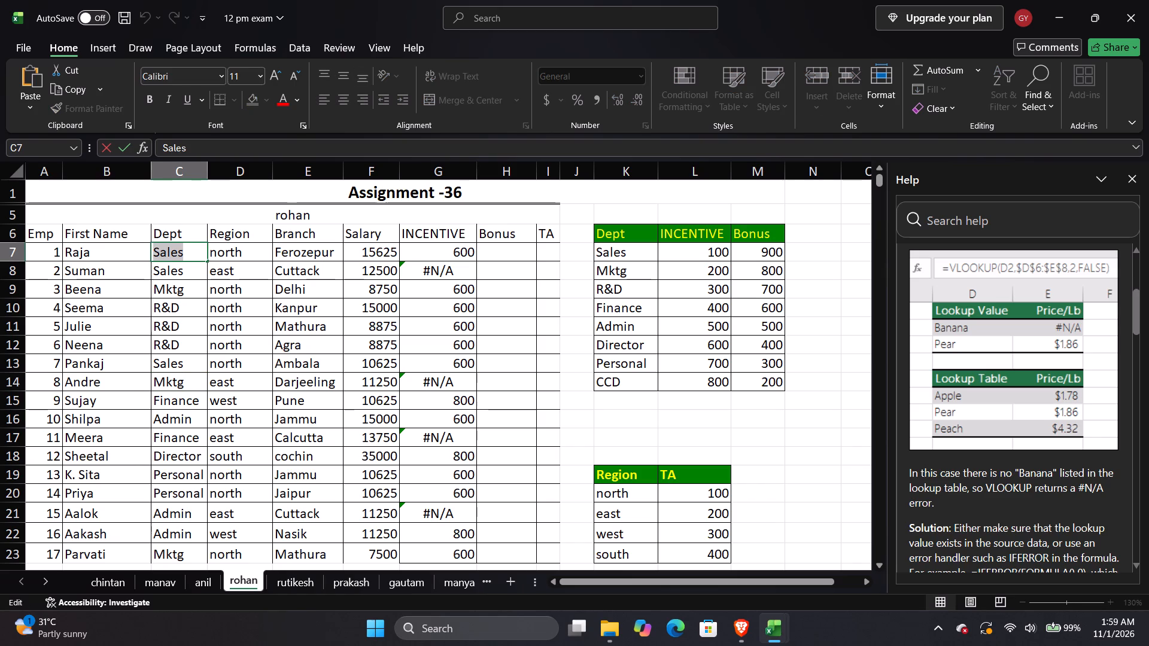
click(189, 252)
double_click(193, 252)
double_click(611, 252)
double_click(627, 254)
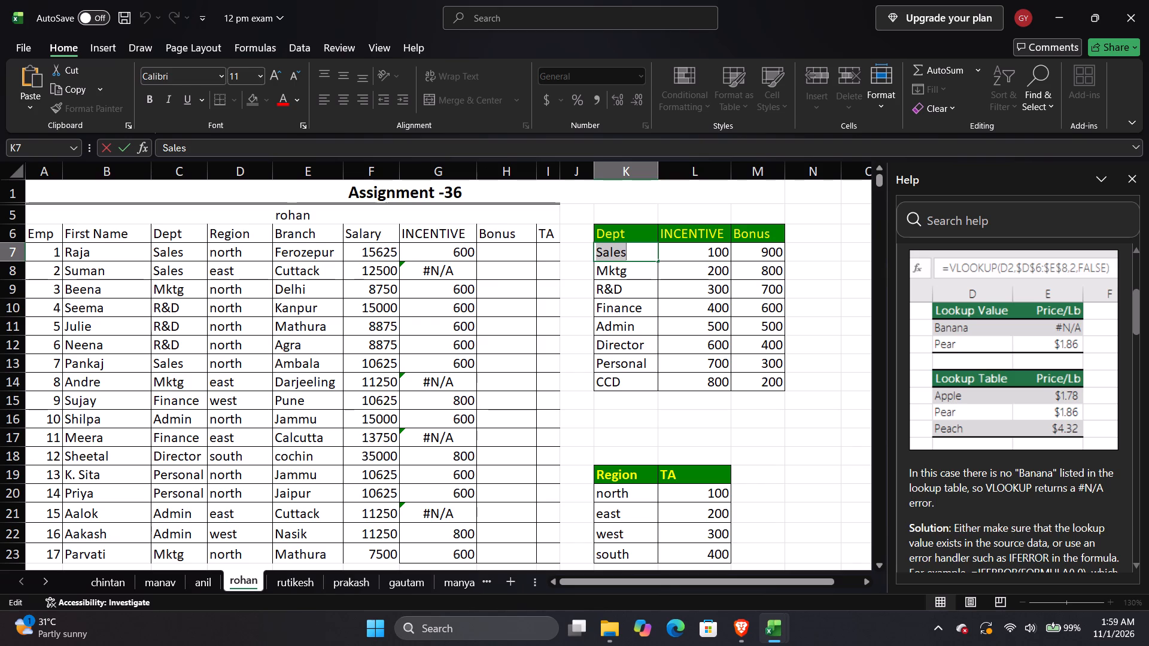
double_click(175, 389)
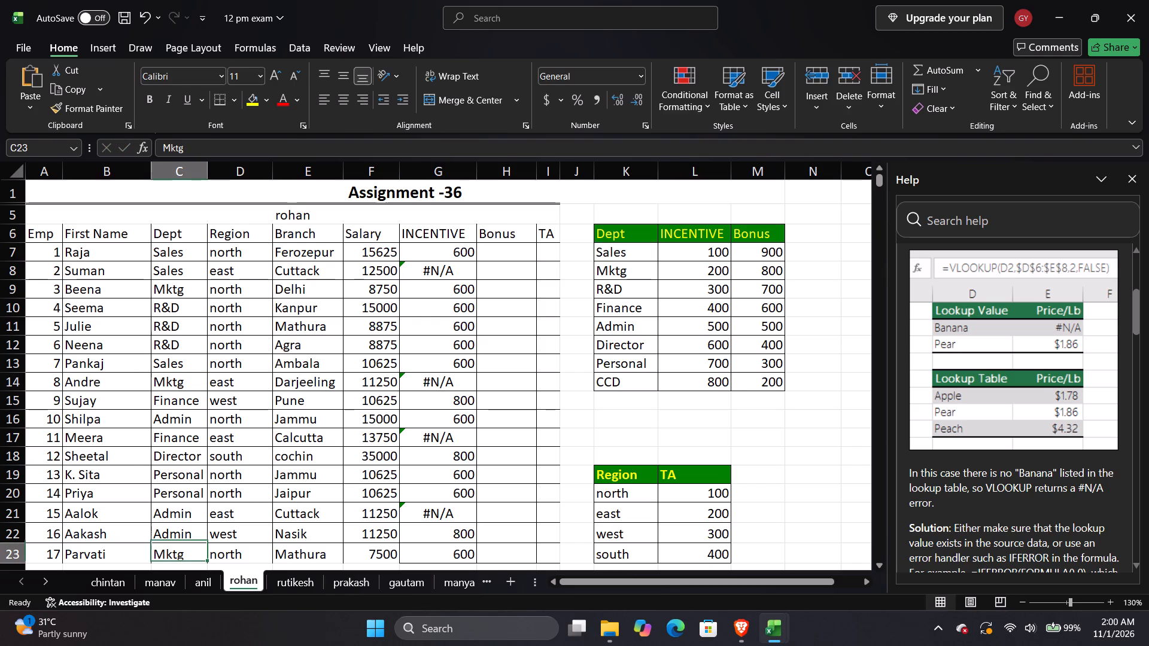
click(180, 373)
click(180, 373)
double_click(184, 385)
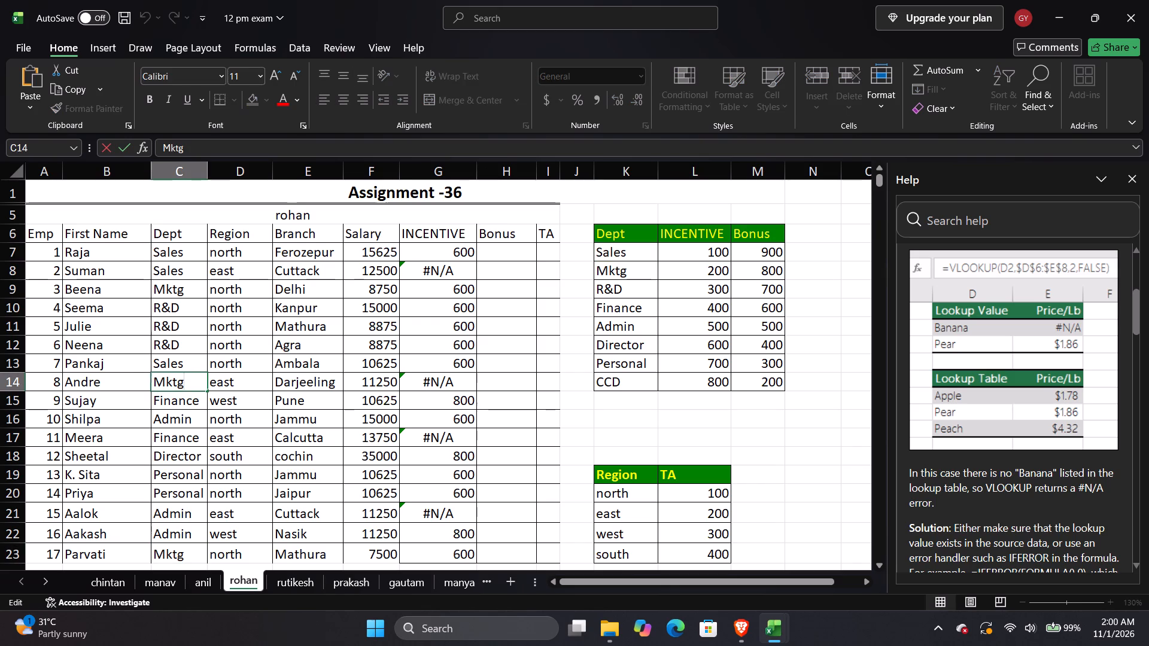
double_click(179, 380)
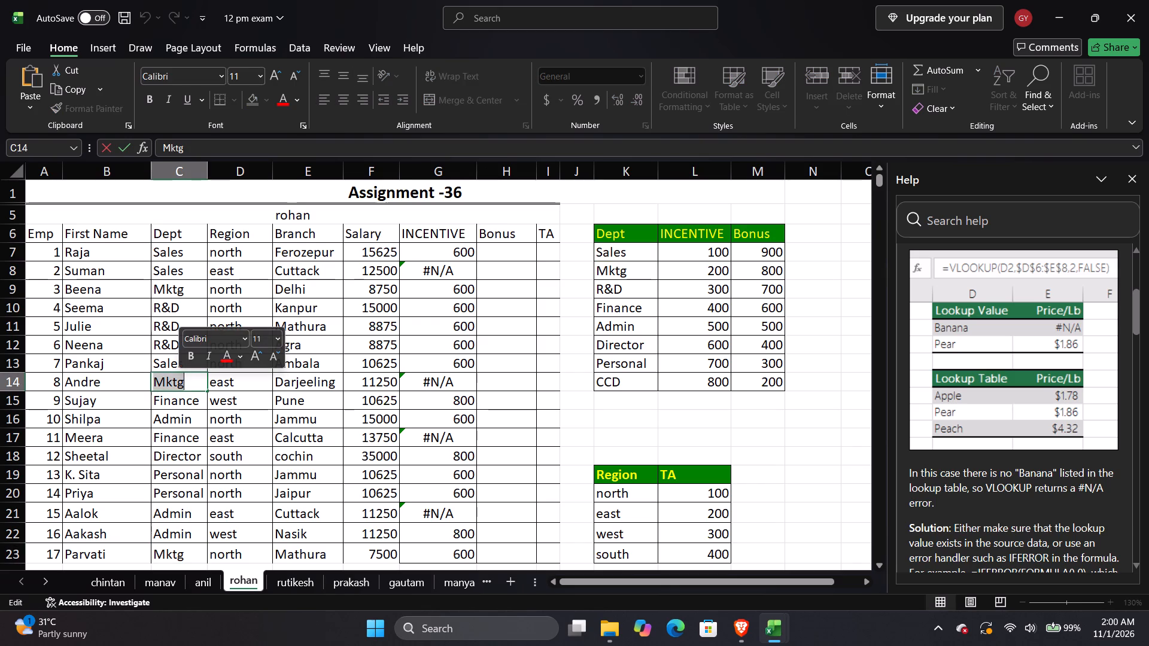
Inspect the INCENTIVE formula cell G14 without editing it, and bring up its error options.
double_click(430, 383)
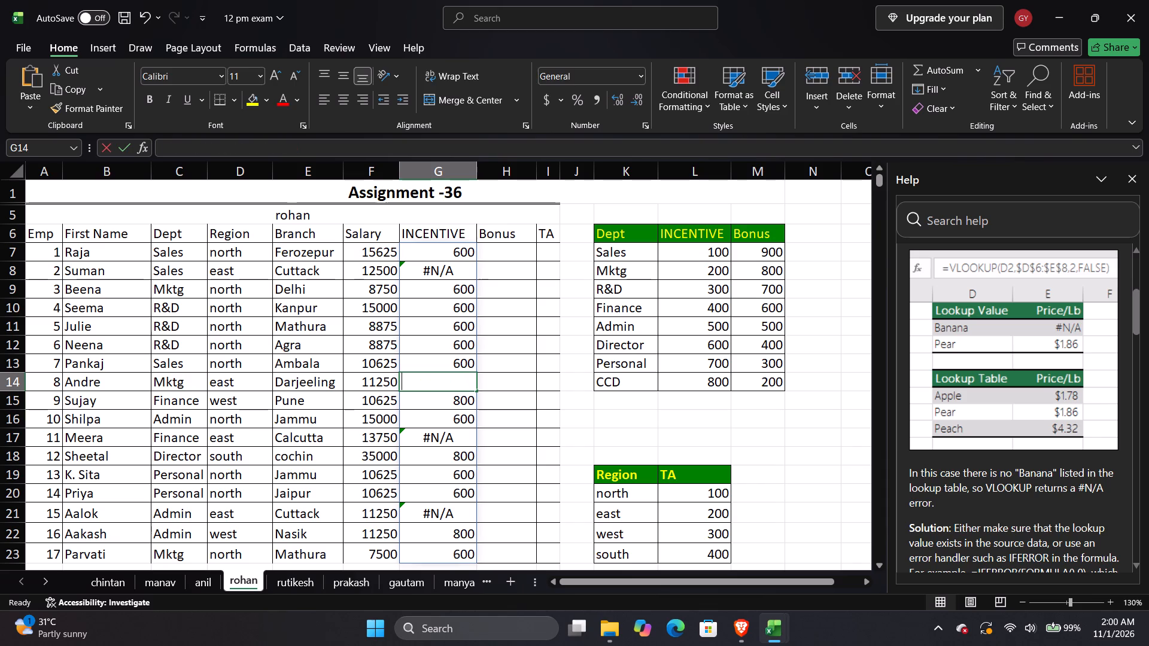
triple_click(430, 383)
click(498, 381)
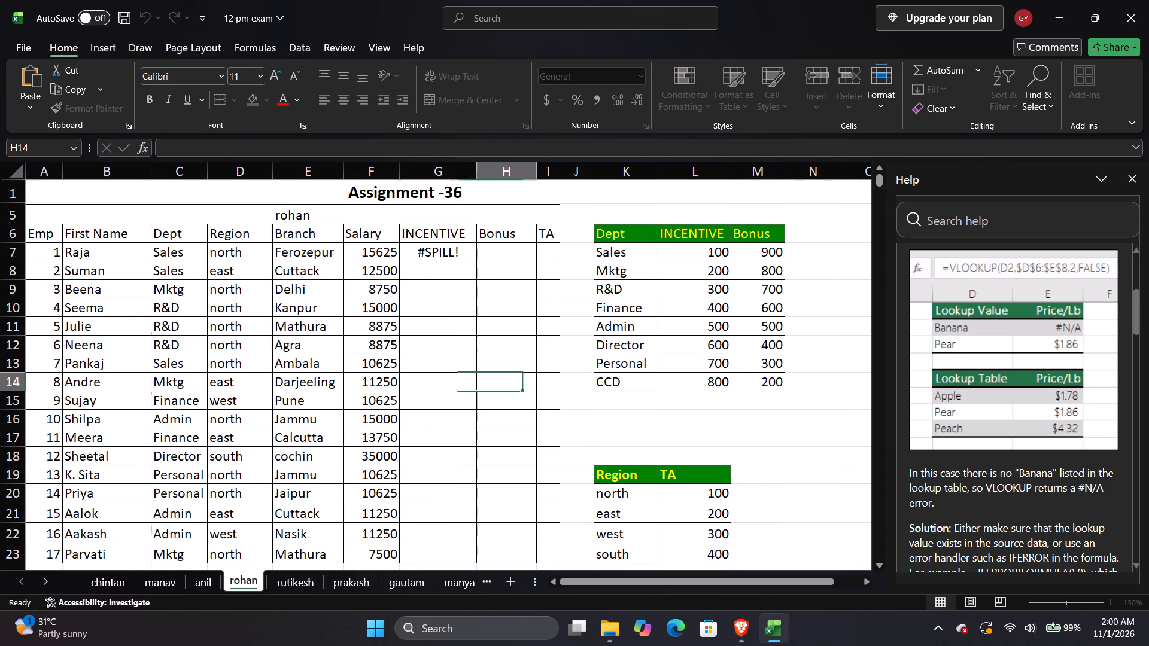
right_click(454, 377)
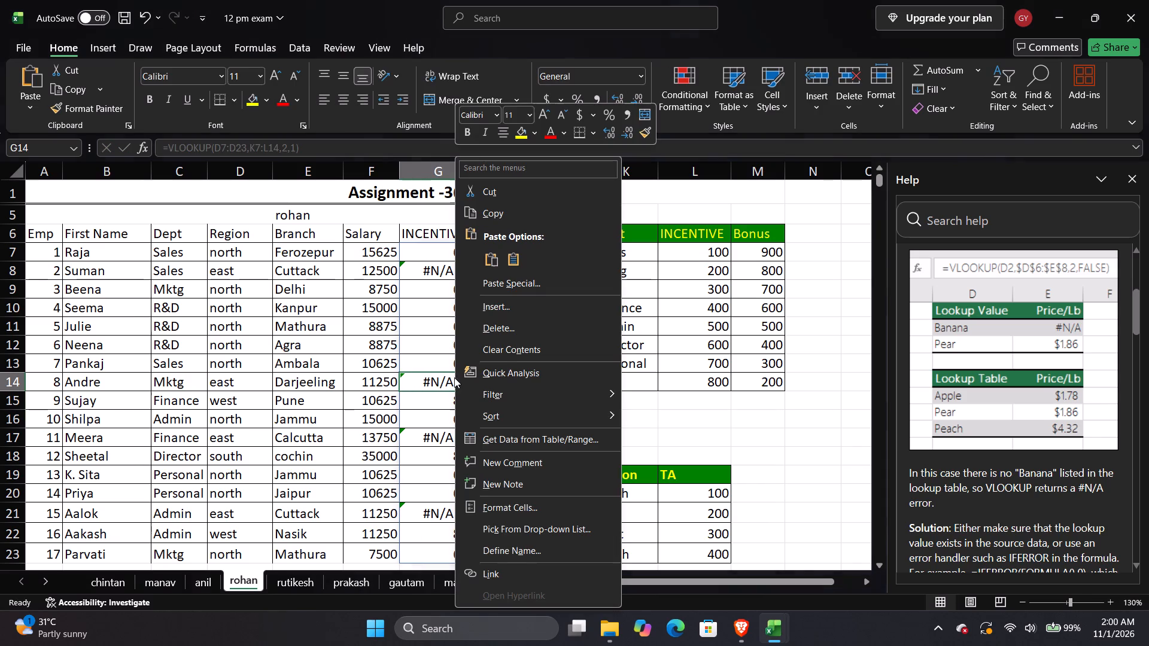
right_click(405, 387)
click(387, 375)
click(387, 379)
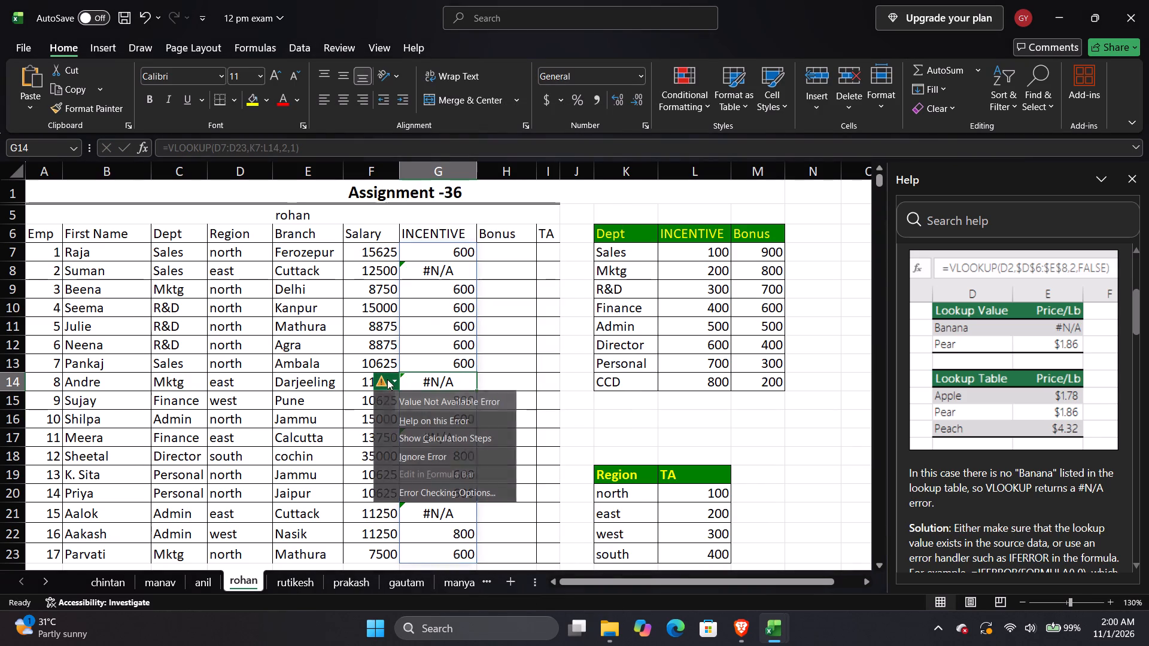
click(411, 402)
click(411, 402)
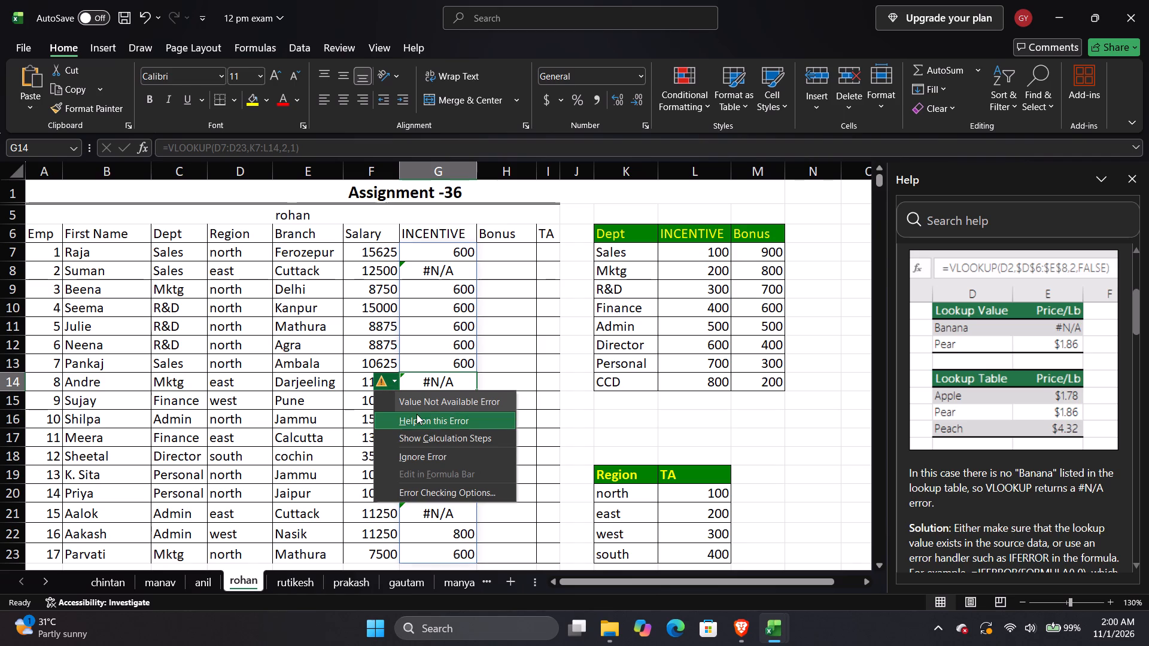
Read the help article on correcting the #N/A error, including its IFERROR solution and troubleshooting checklist, and close the help.
scroll(981, 370, down, 2)
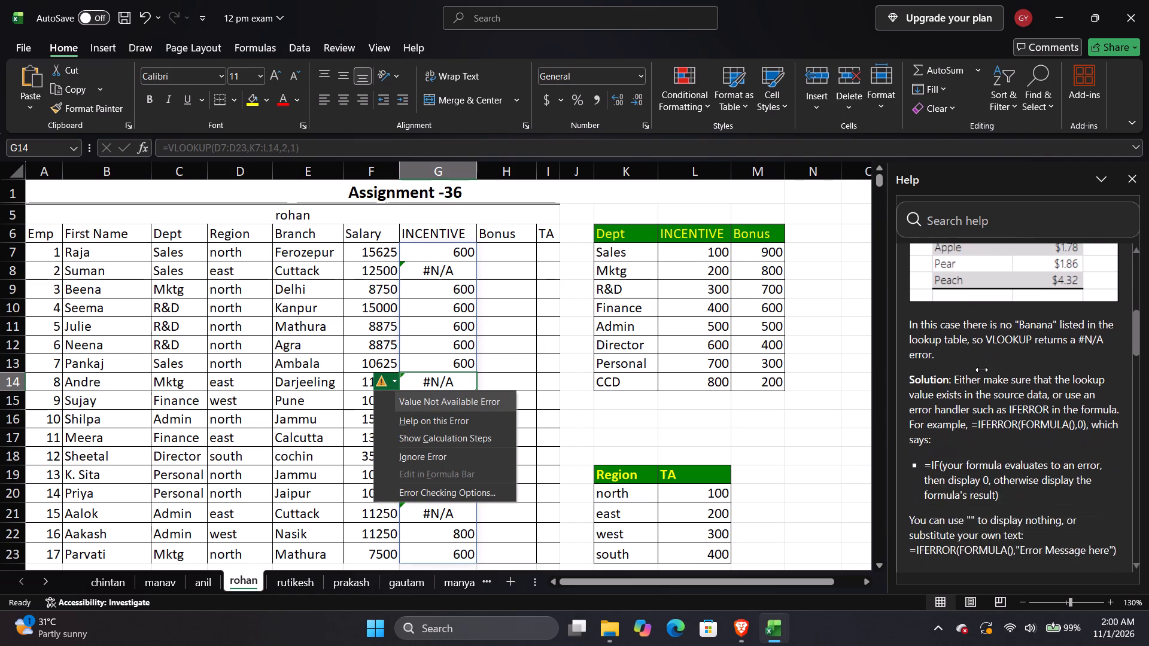
scroll(981, 376, down, 2)
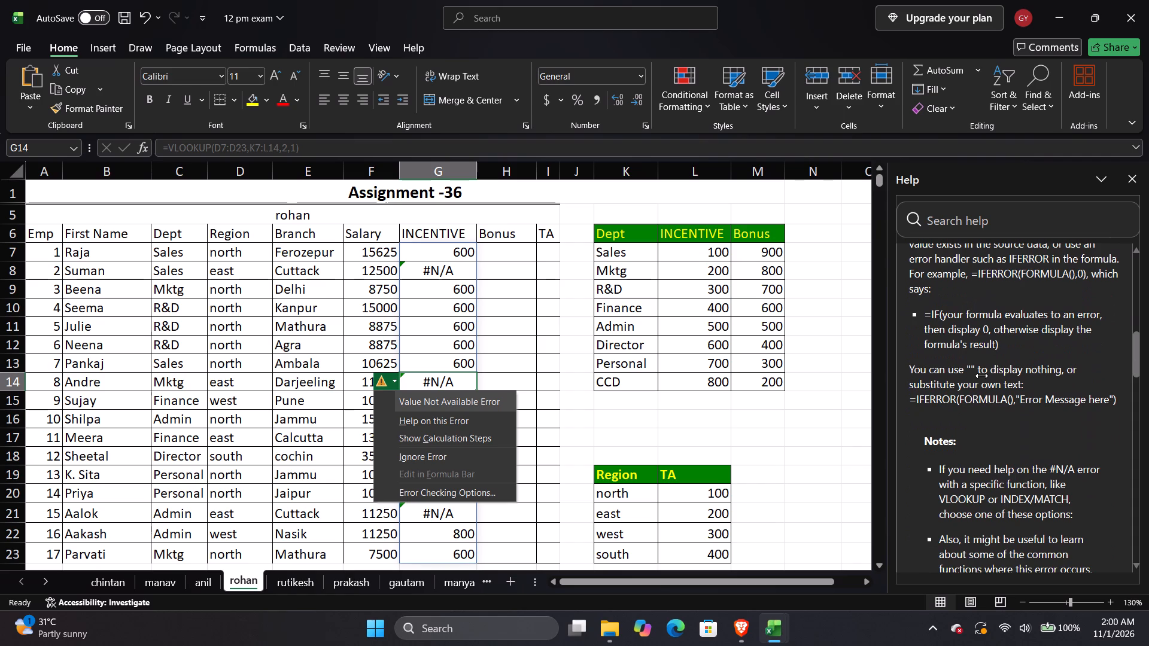
scroll(999, 324, up, 2)
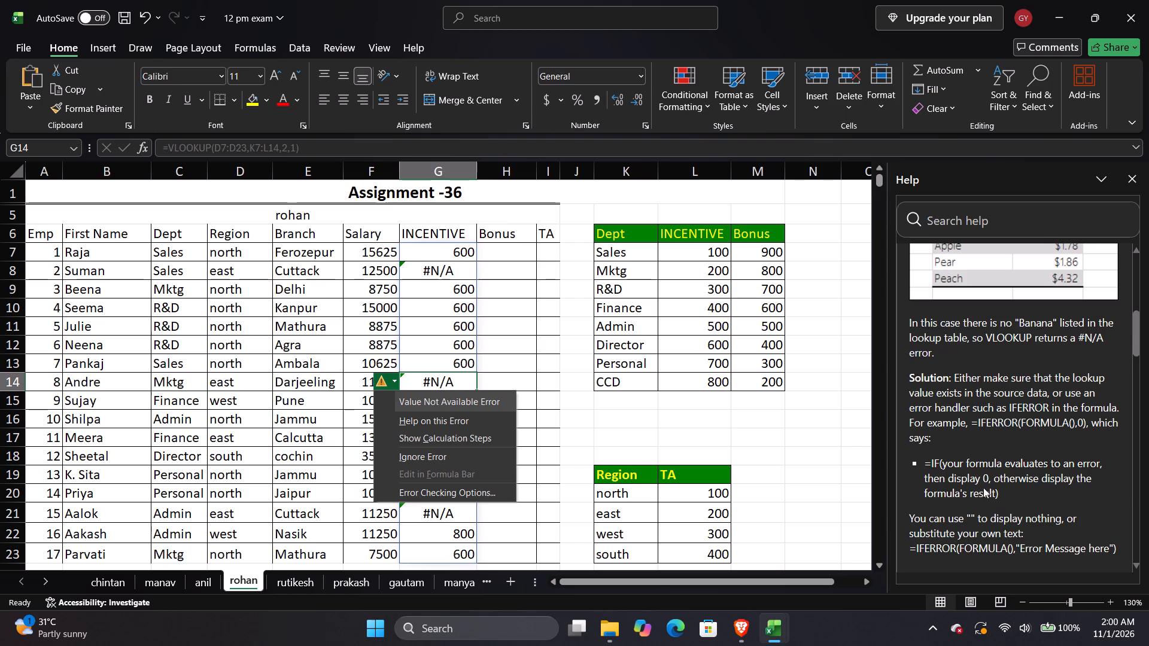
scroll(958, 505, down, 1)
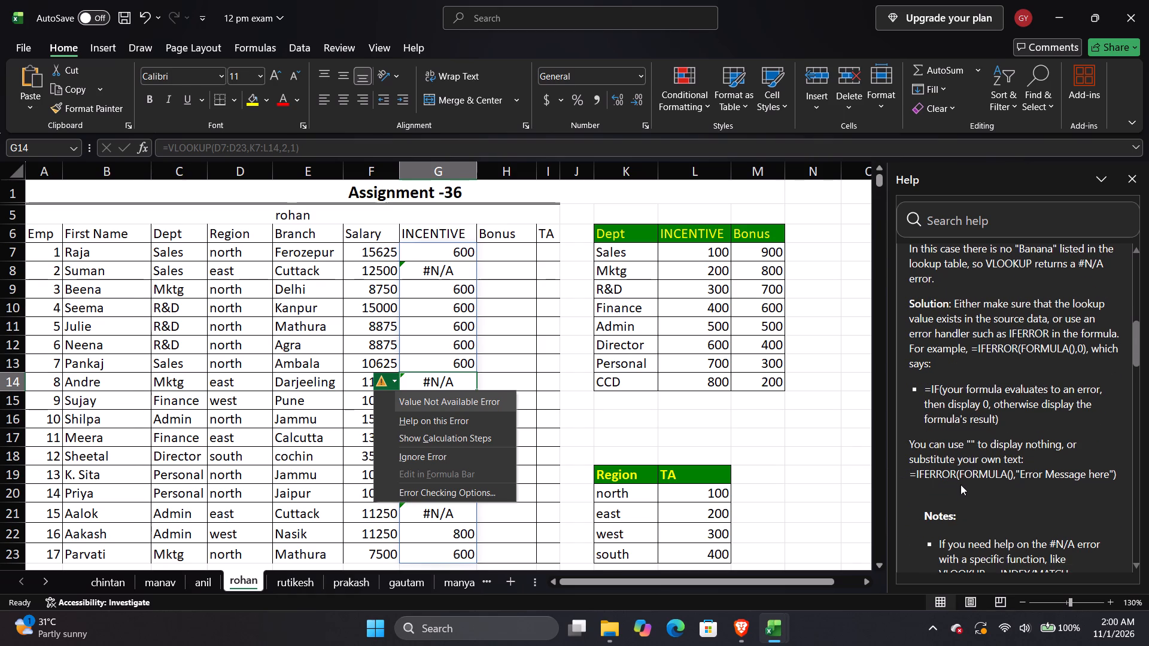
scroll(956, 483, down, 3)
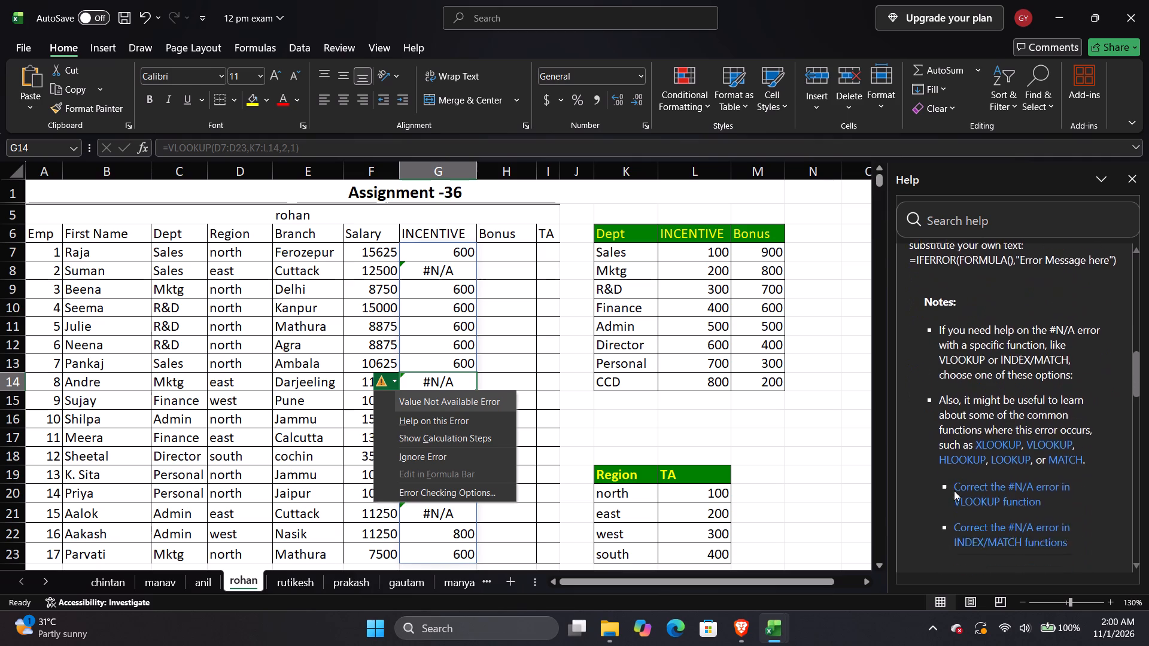
scroll(954, 490, down, 5)
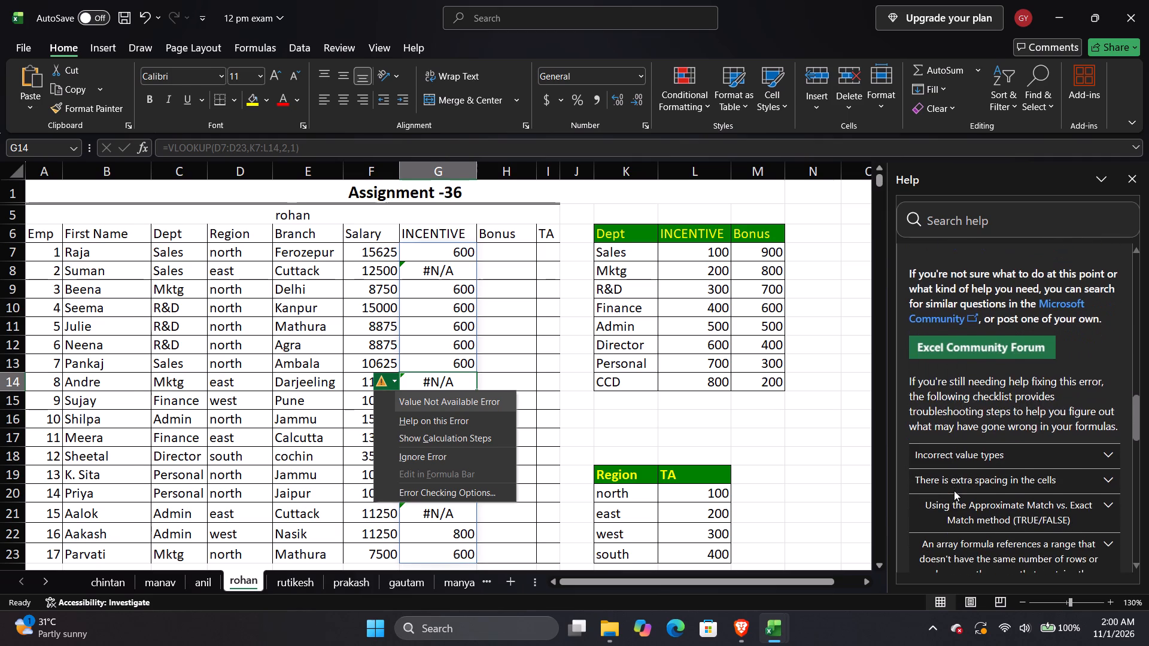
scroll(954, 490, down, 1)
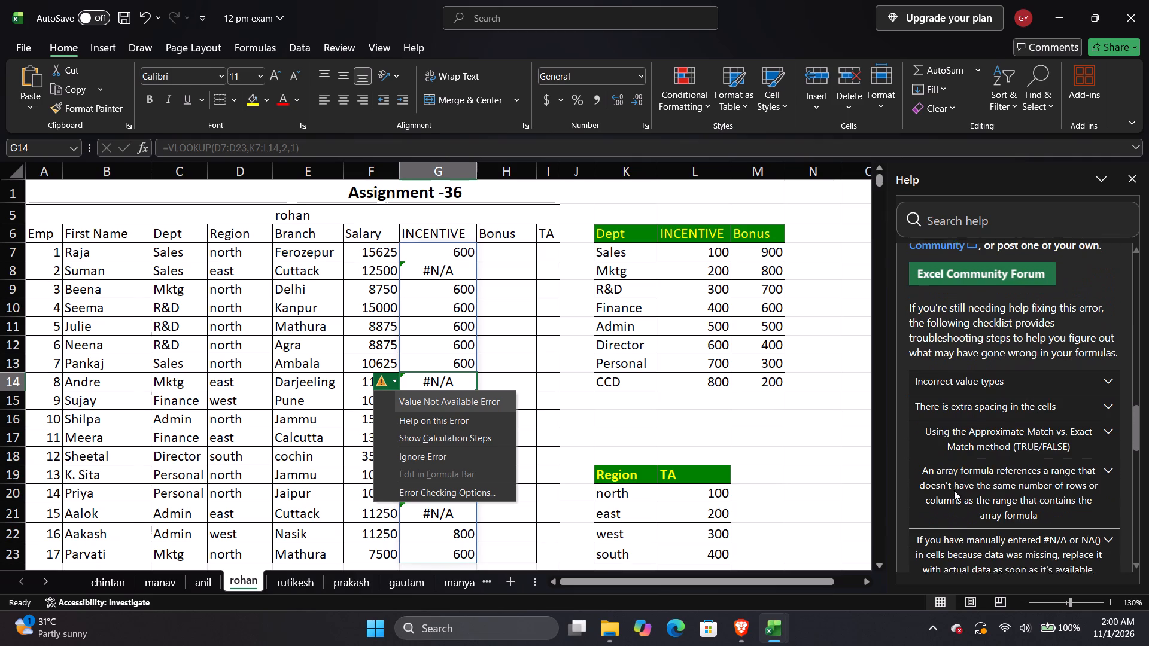
scroll(954, 490, up, 1)
scroll(954, 490, down, 4)
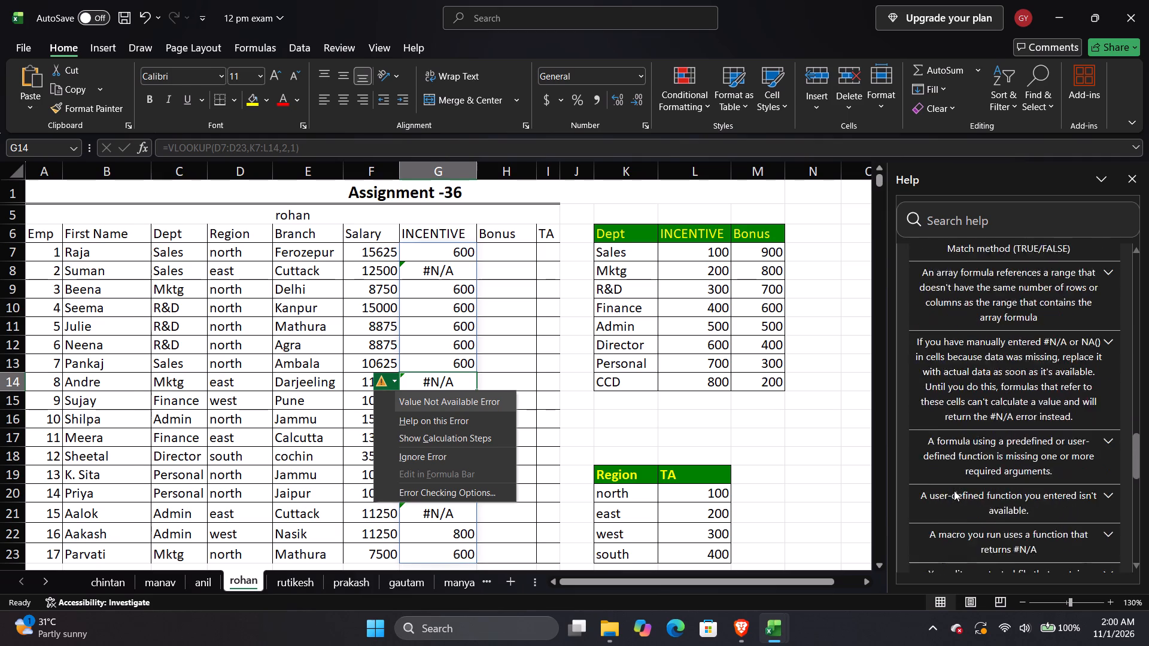
scroll(954, 490, down, 7)
scroll(954, 490, up, 6)
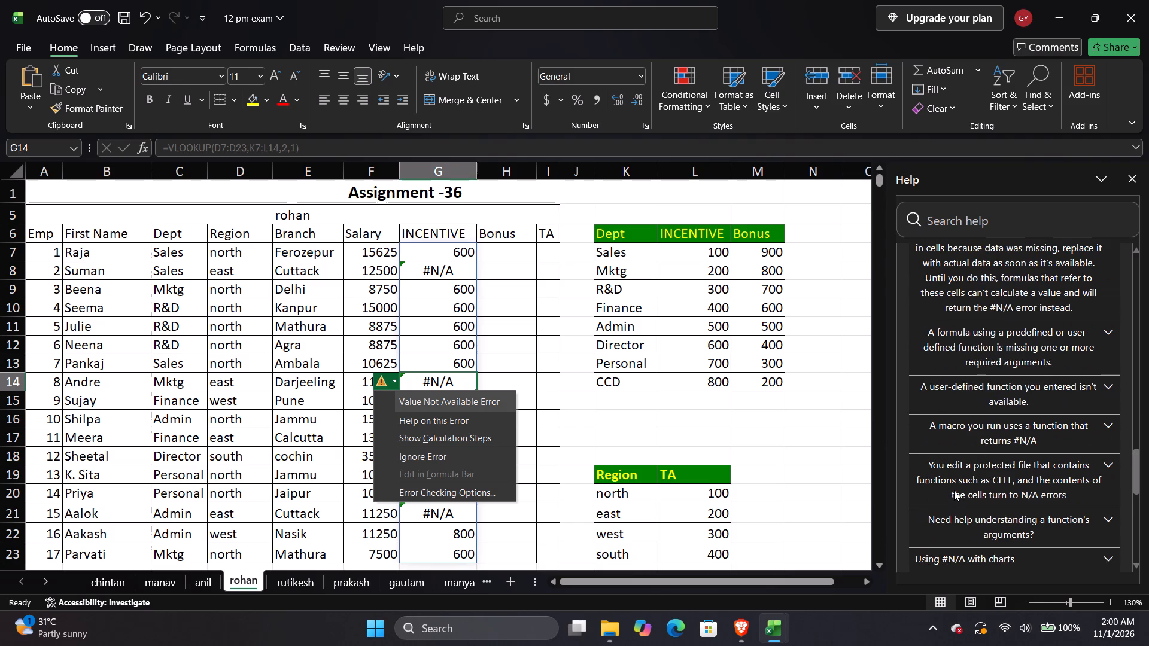
click(1130, 175)
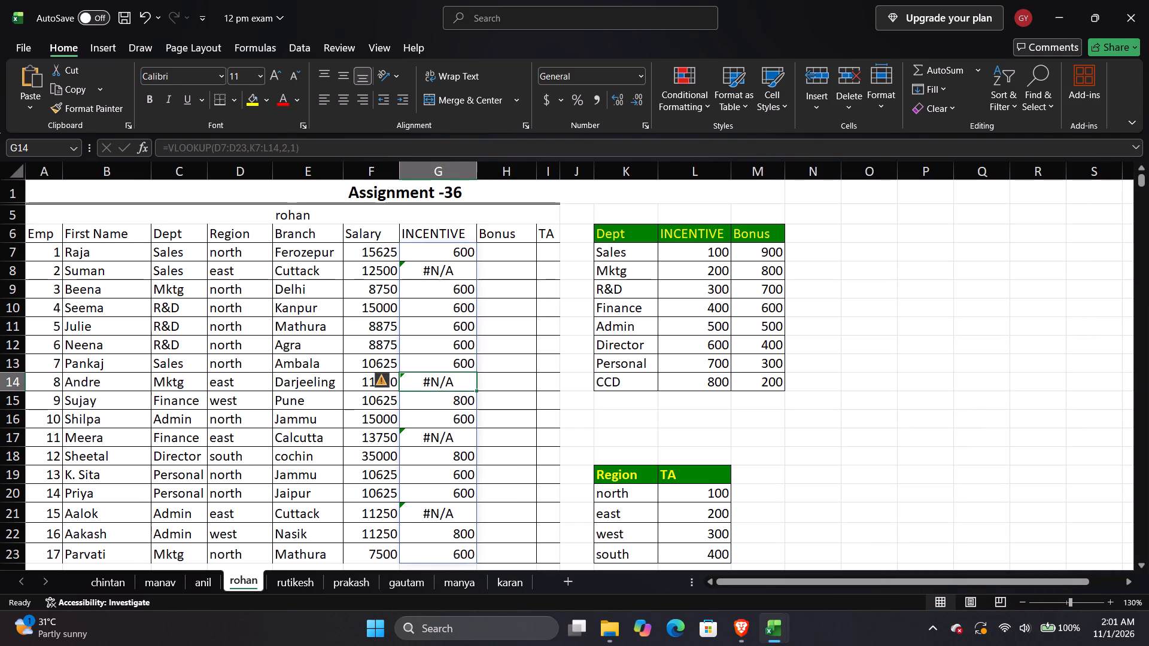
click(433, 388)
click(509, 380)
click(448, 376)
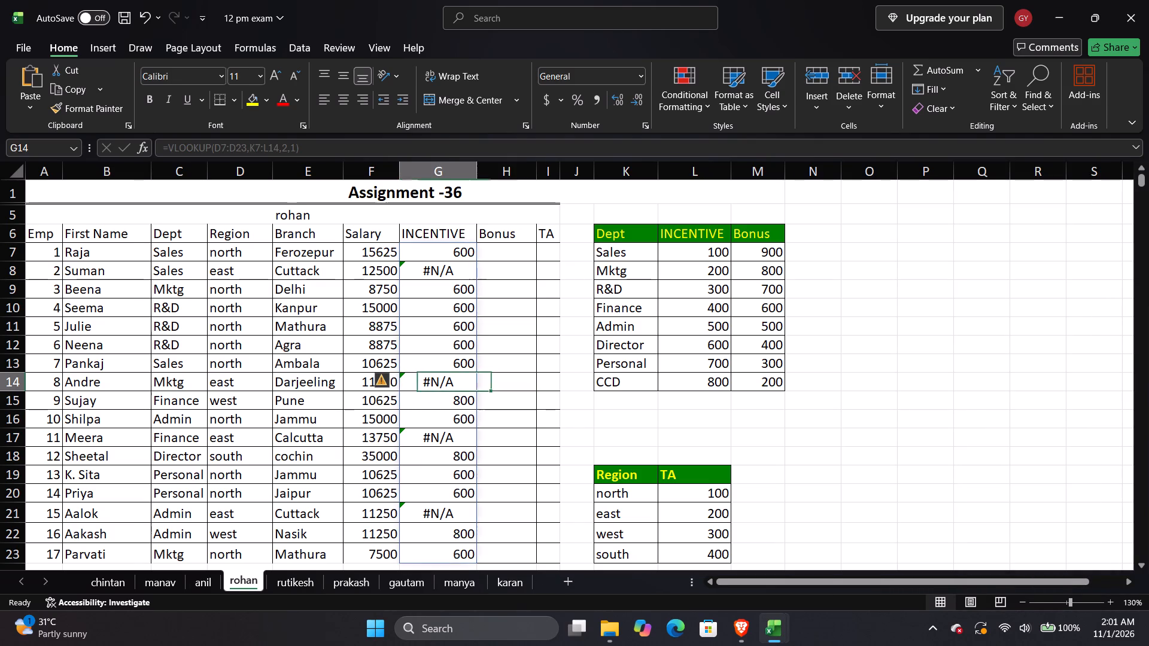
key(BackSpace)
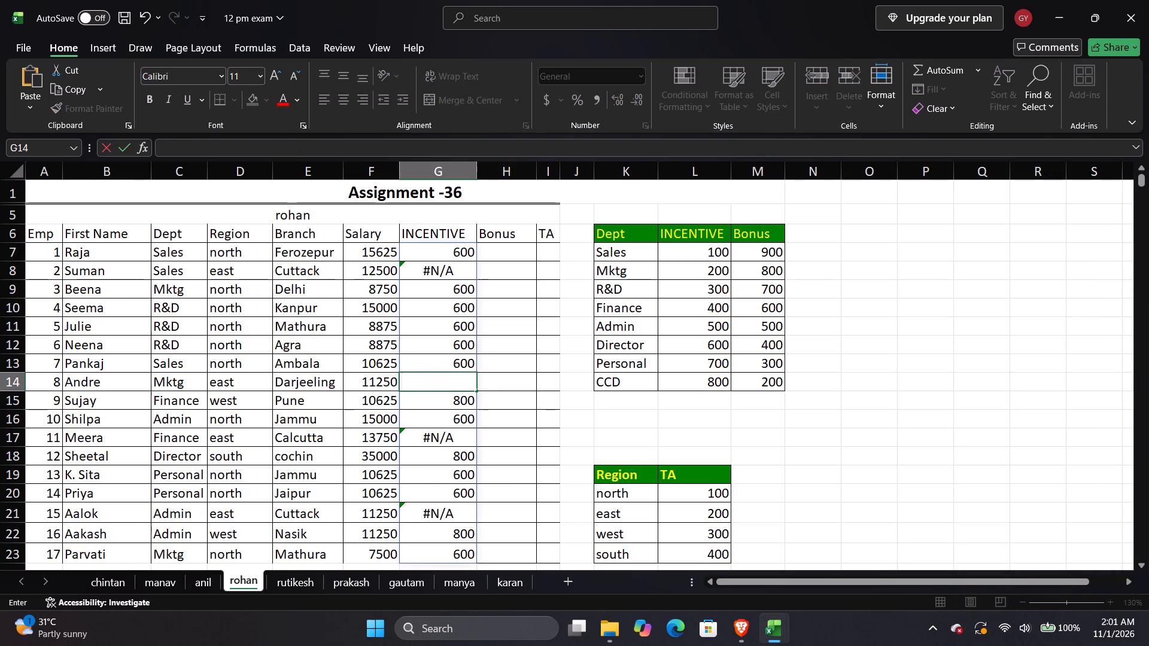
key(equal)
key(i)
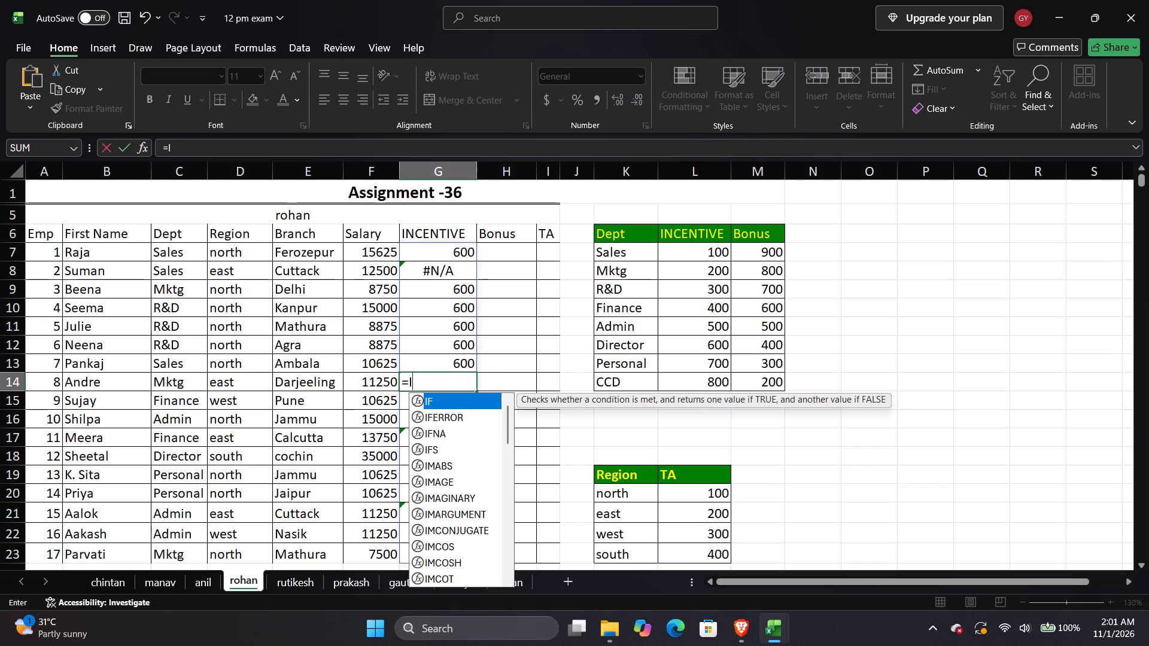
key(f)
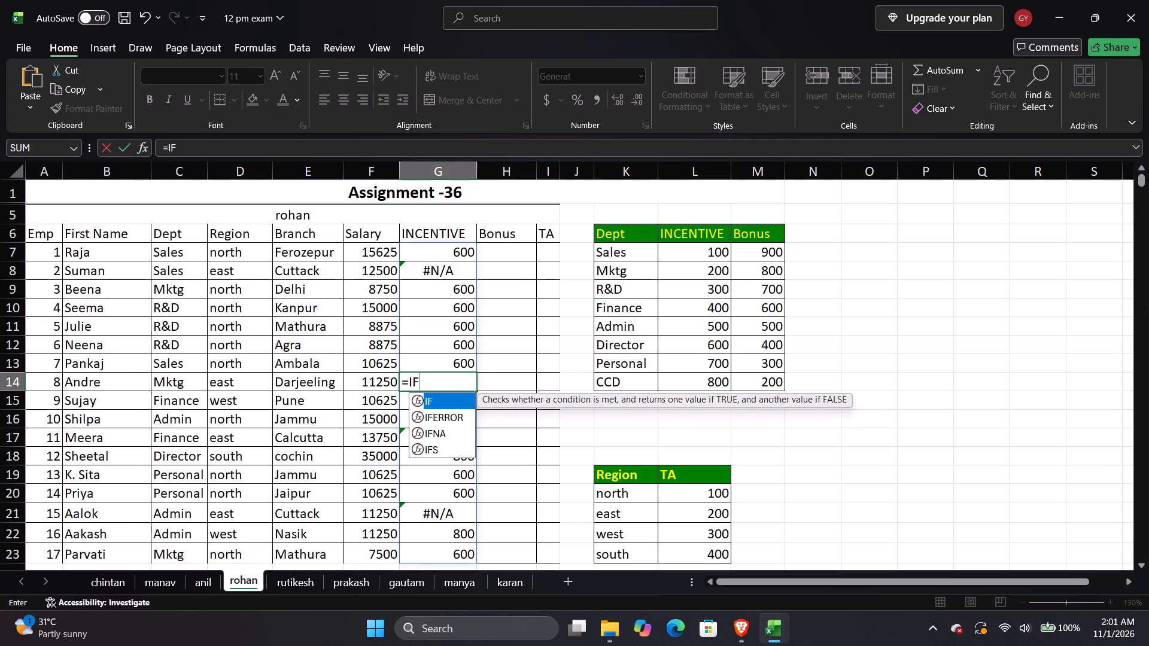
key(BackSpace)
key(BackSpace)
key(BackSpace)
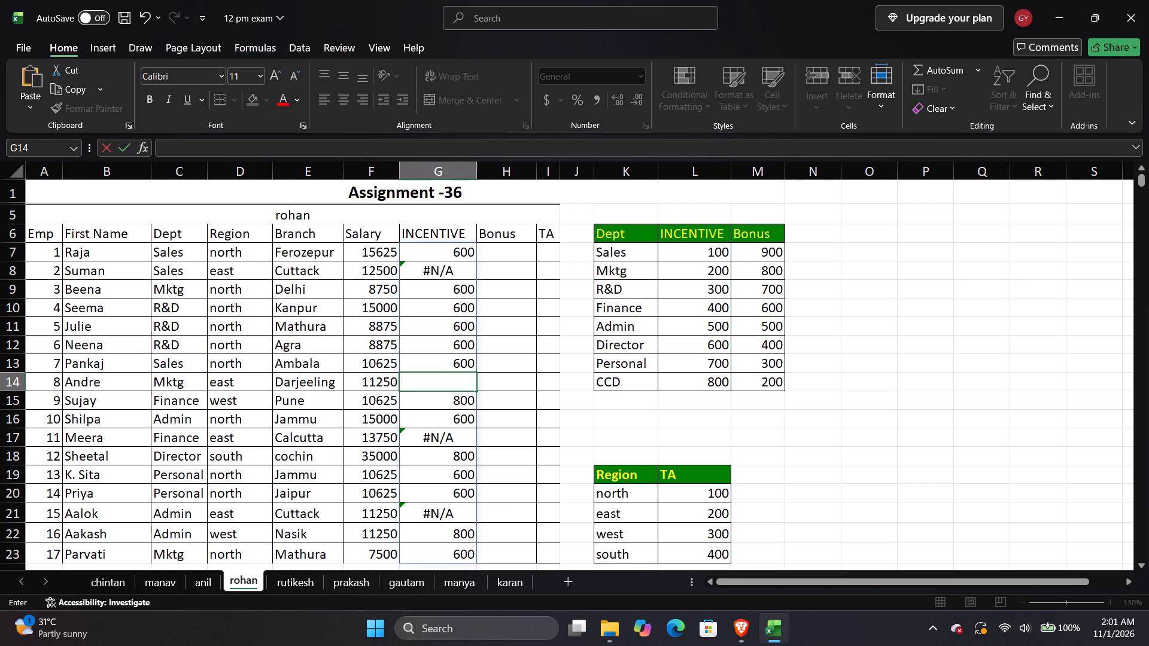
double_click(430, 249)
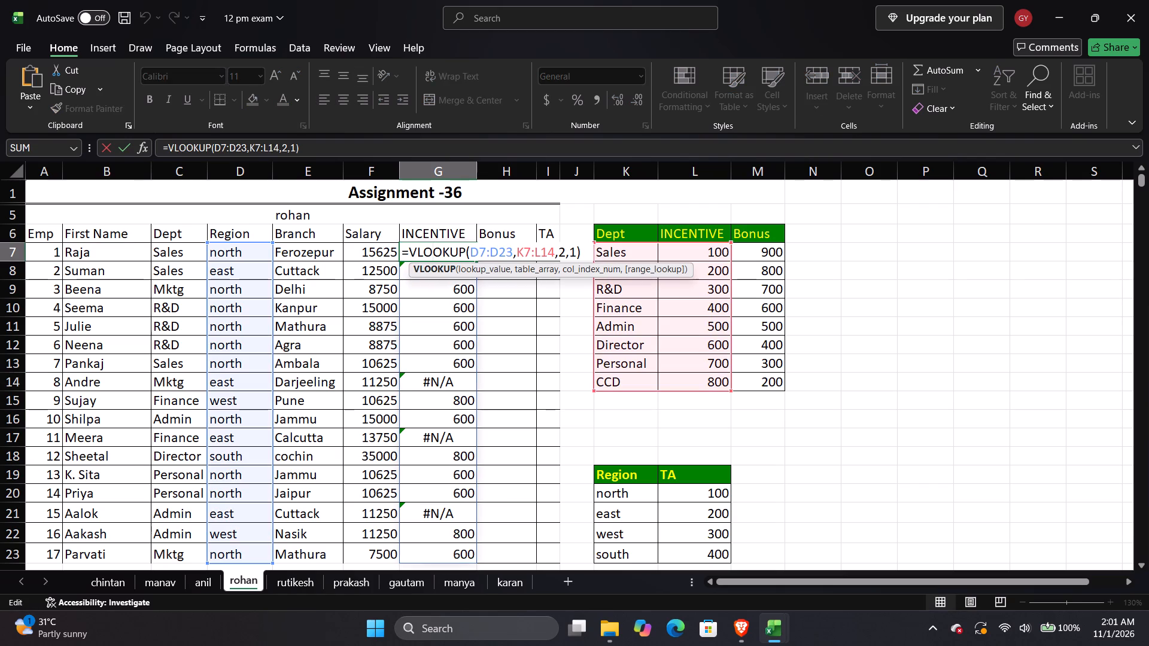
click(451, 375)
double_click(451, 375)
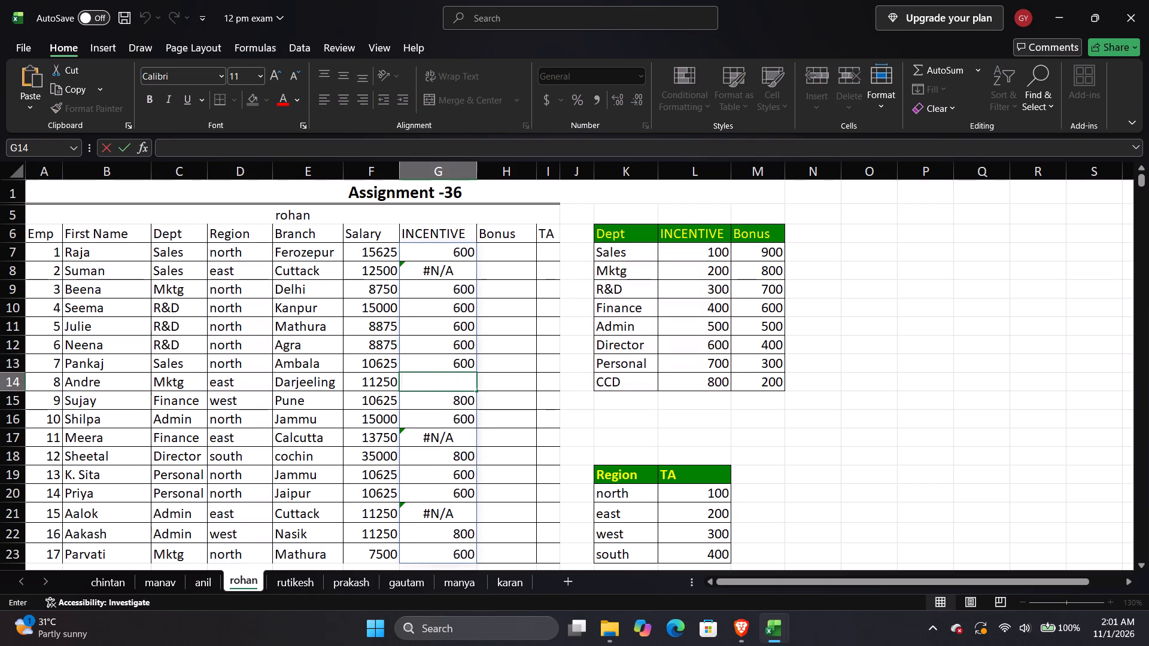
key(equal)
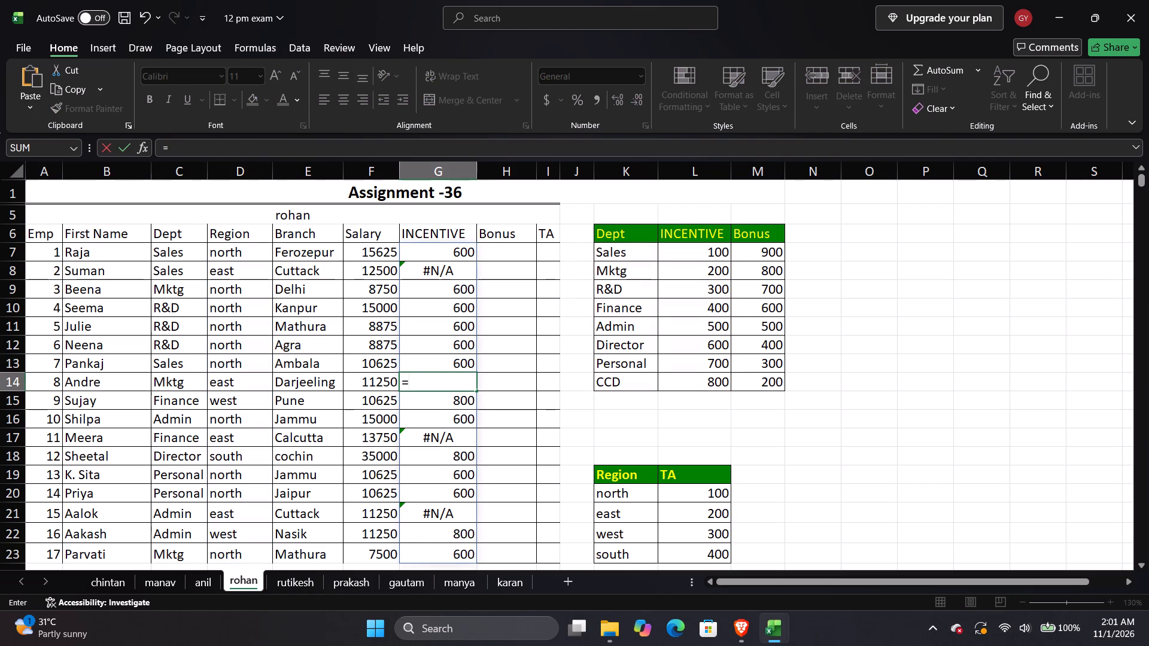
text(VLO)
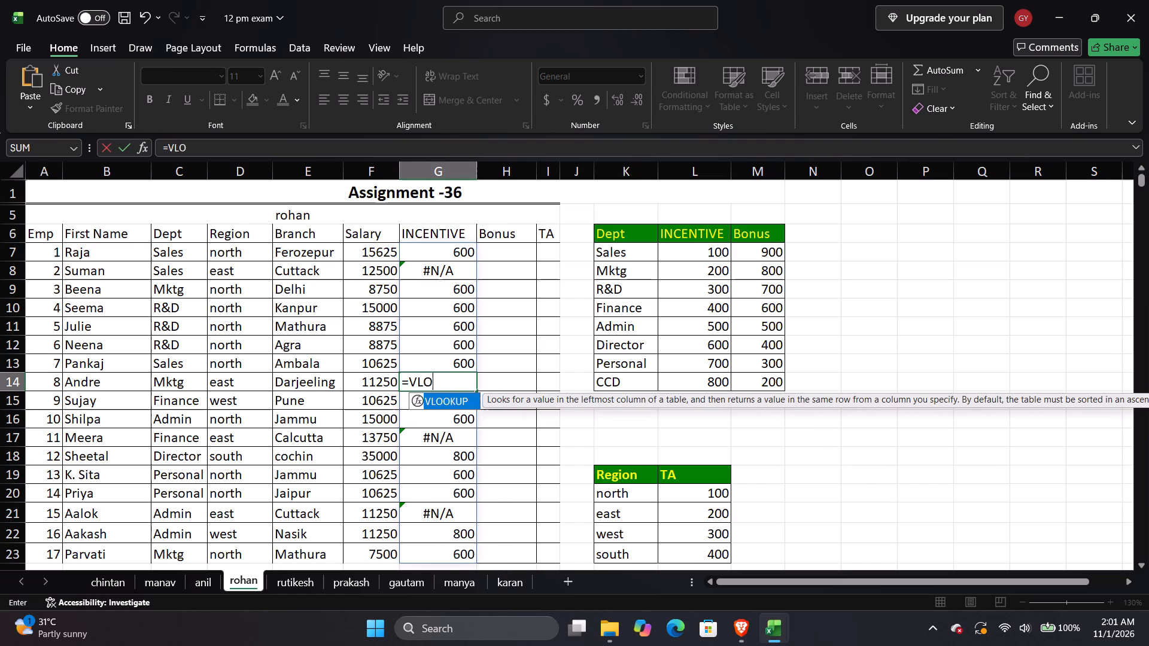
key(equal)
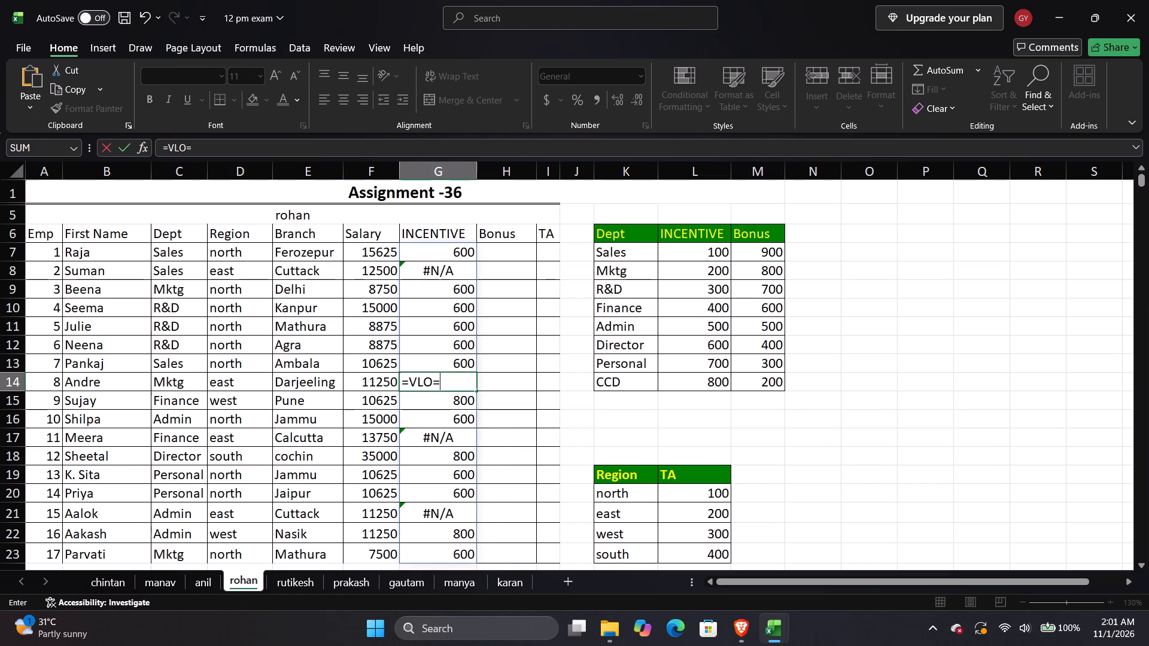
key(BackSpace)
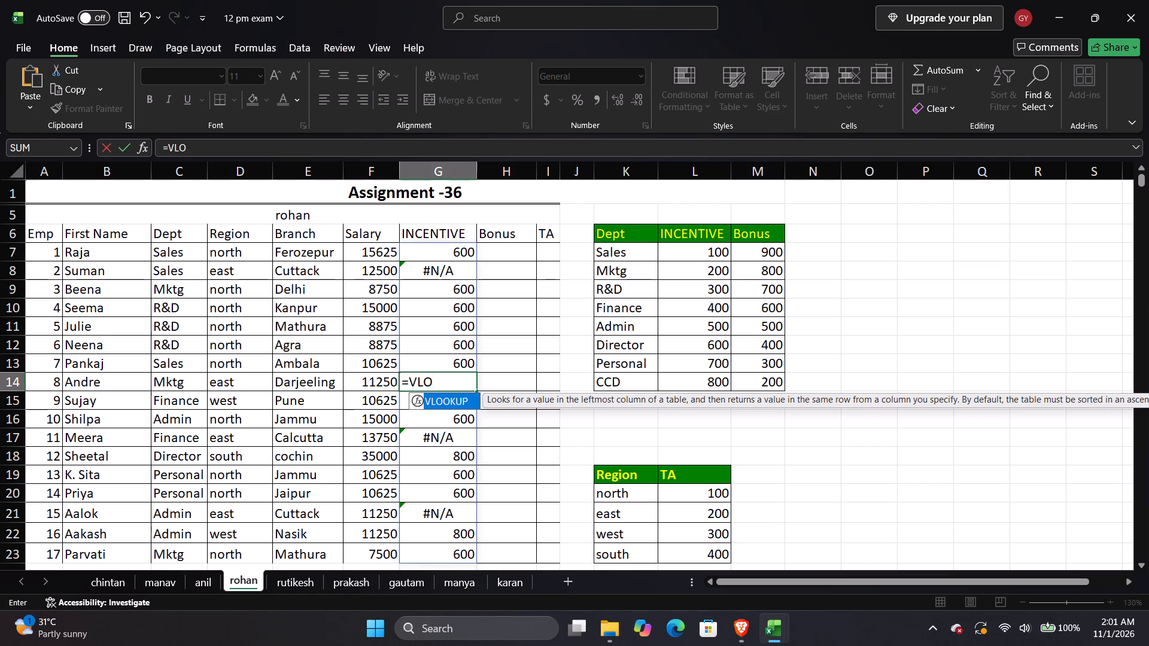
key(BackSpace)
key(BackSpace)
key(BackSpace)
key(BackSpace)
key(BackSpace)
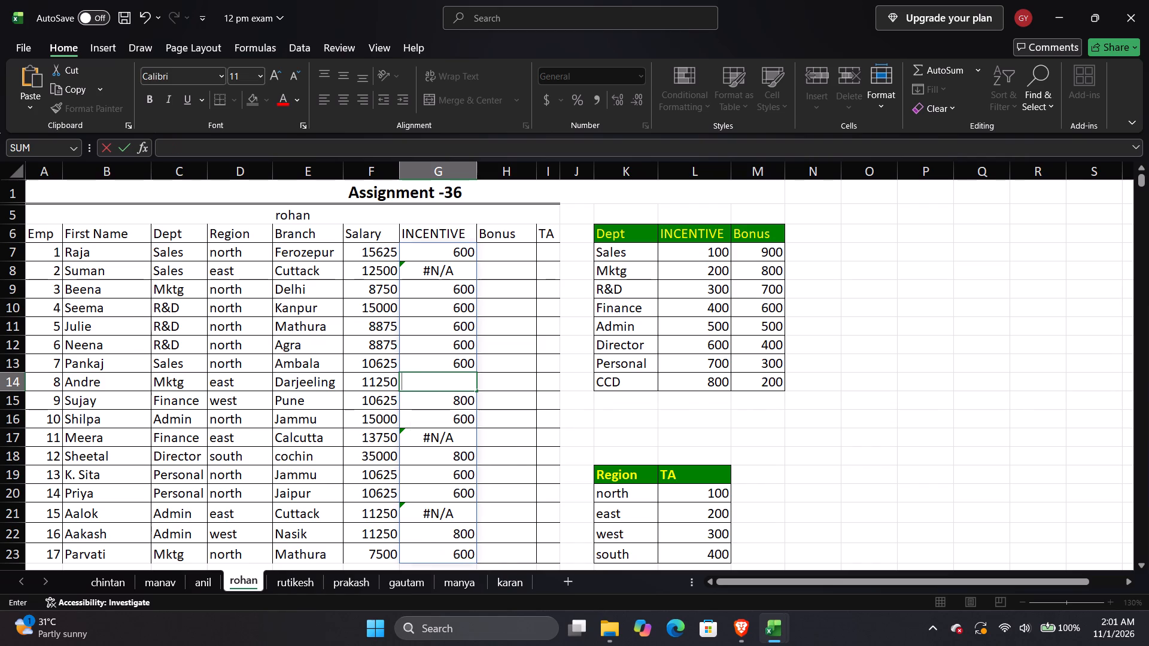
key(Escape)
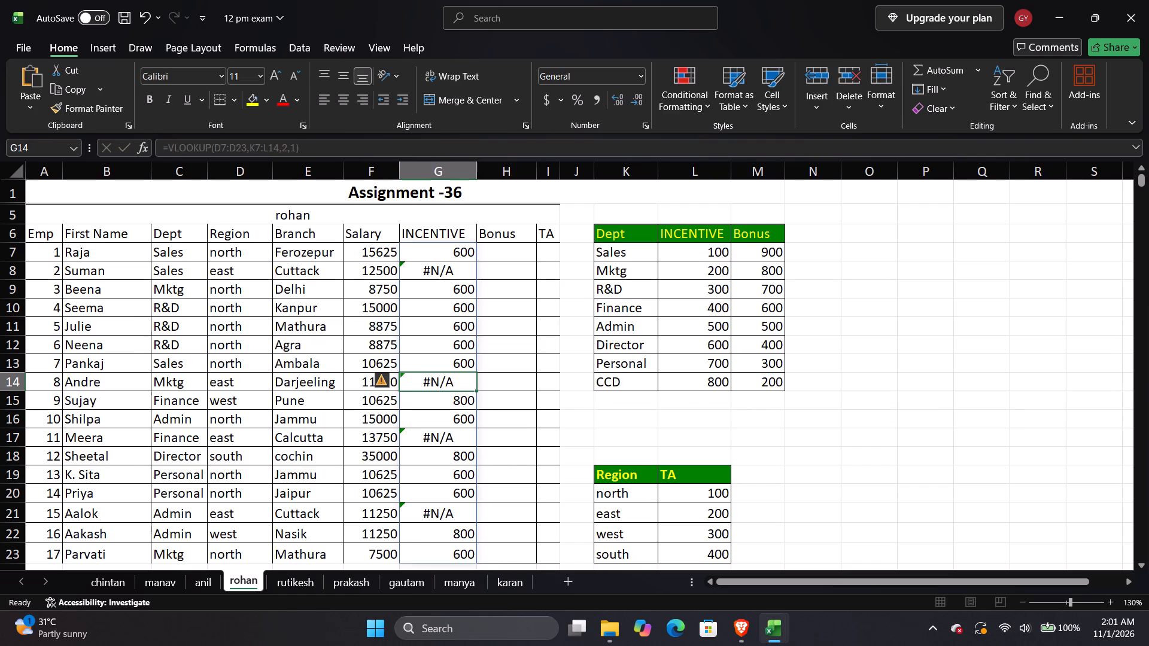
Undo the earlier edits back to the removal of the VLOOKUP formula from the INCENTIVE column.
key(ctrl+z)
key(ctrl+z)
key(ctrl+z)
key(ctrl+z)
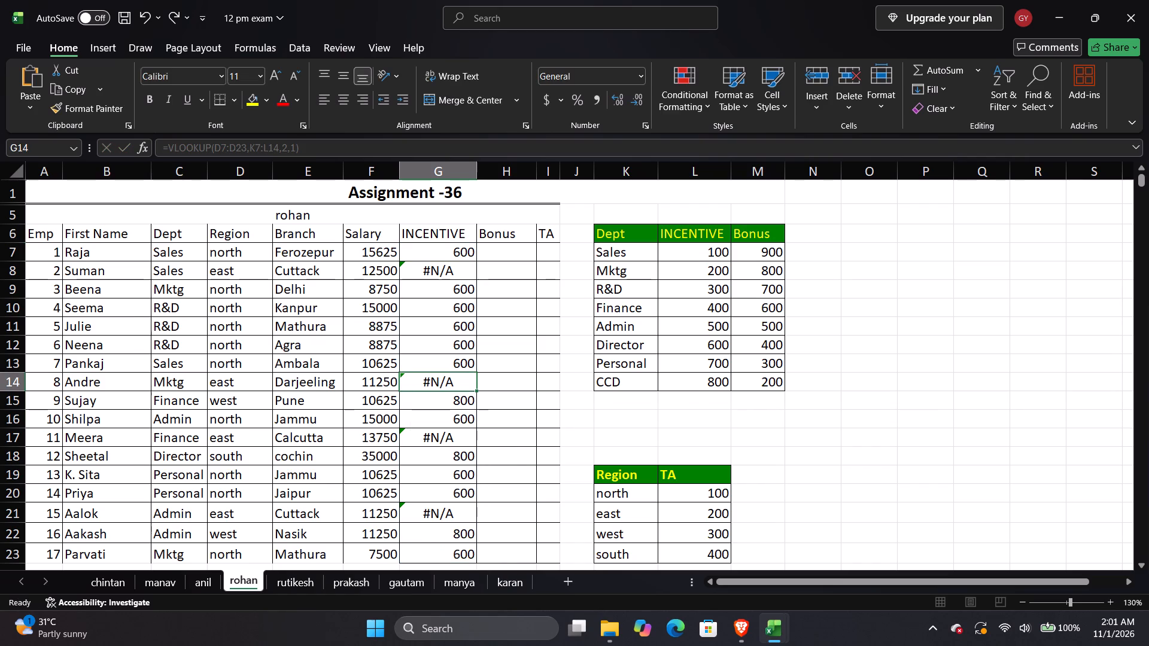
key(ctrl+z)
key(ctrl+z)
key(ctrl+z)
key(ctrl+z)
key(ctrl+z)
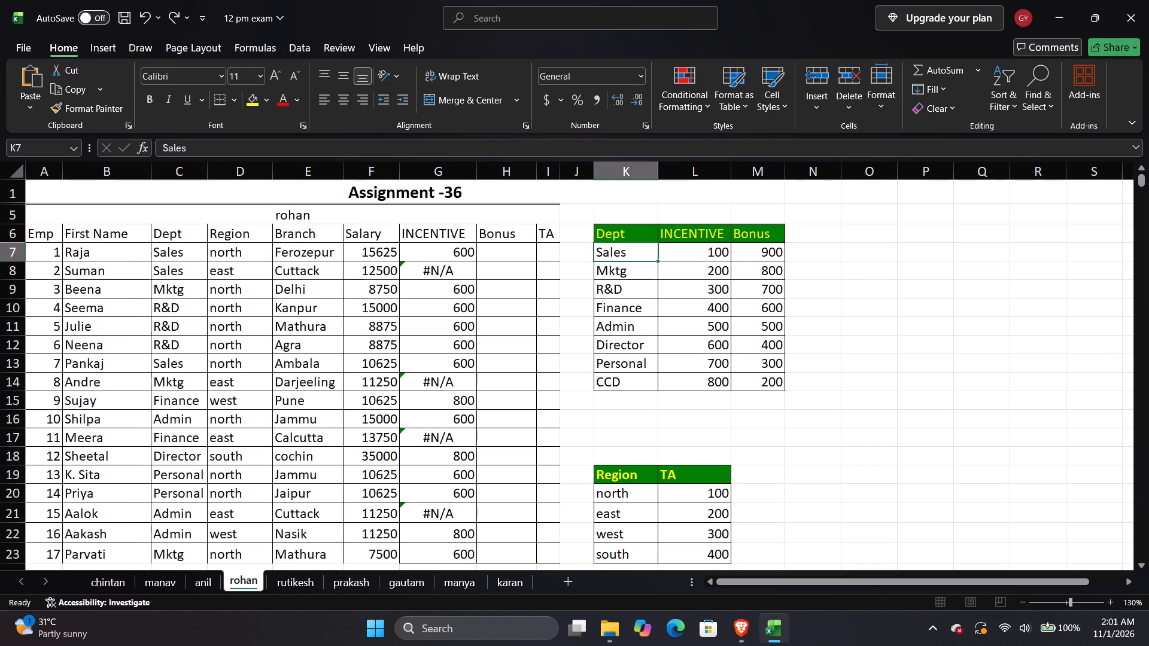
key(ctrl+z)
key(ctrl+z)
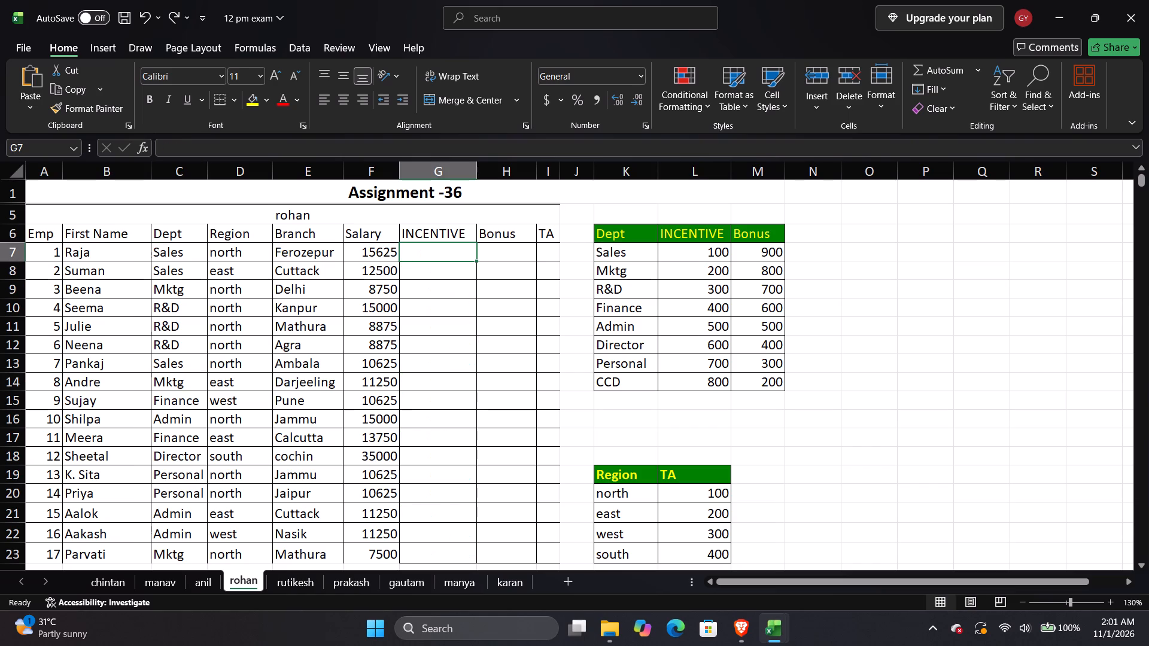
Enter =VLOOKUP(C7,$K$7:$L$14,2,1) in the first INCENTIVE cell, G7, with the table range locked as absolute.
key(equal)
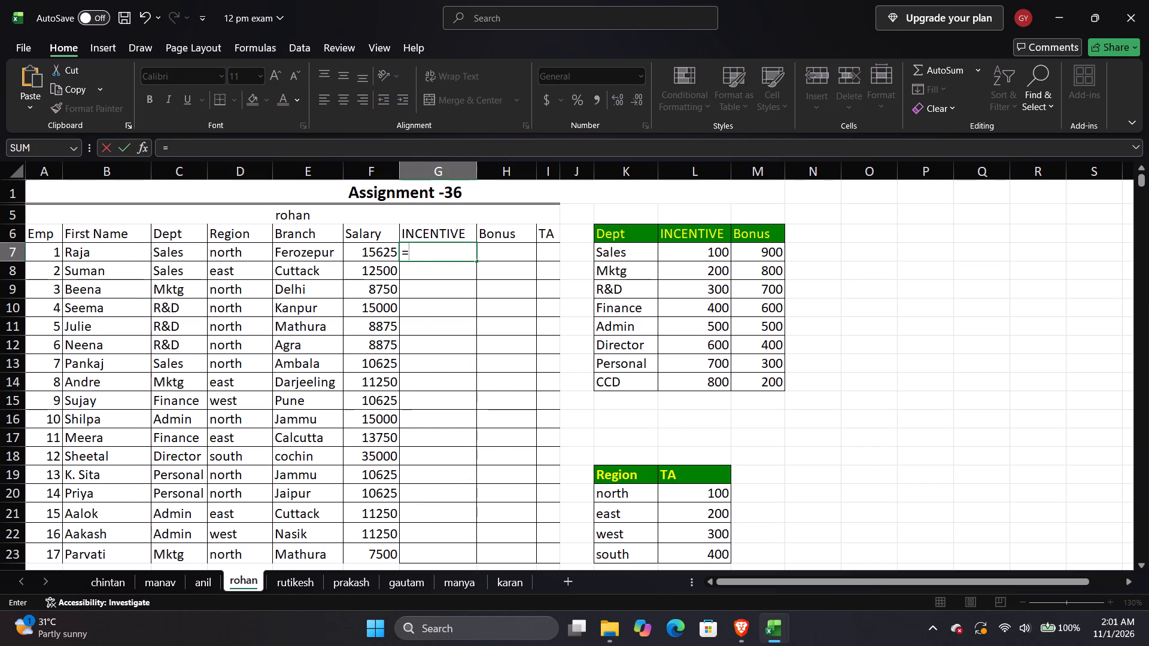
key(v)
key(l)
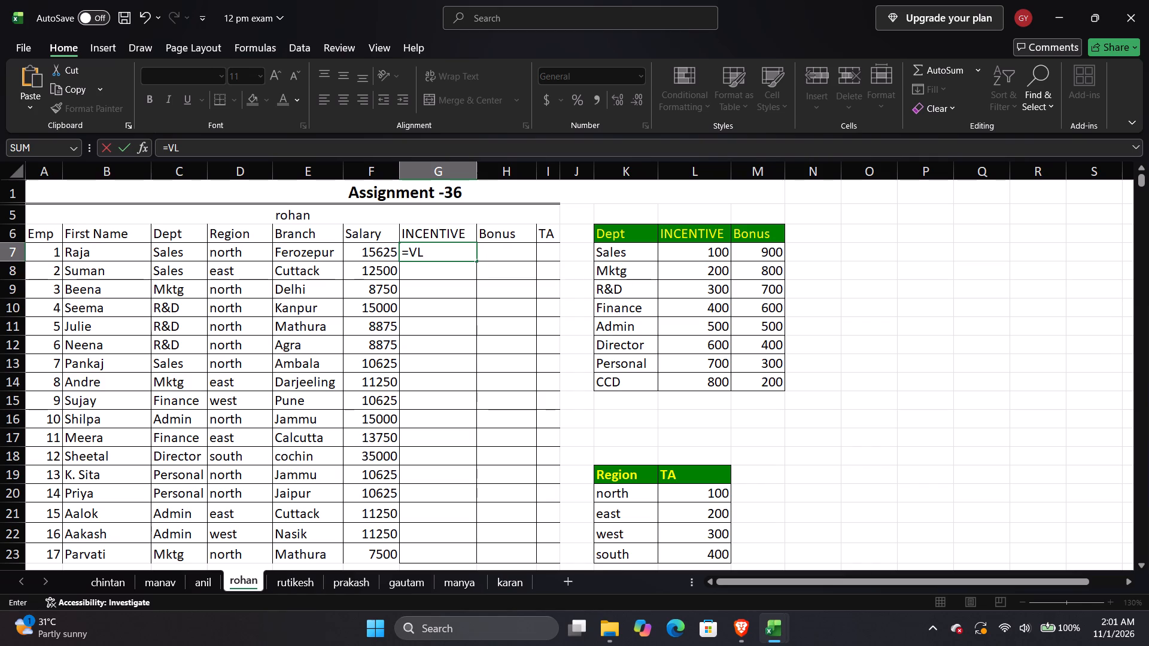
key(o)
key(Tab)
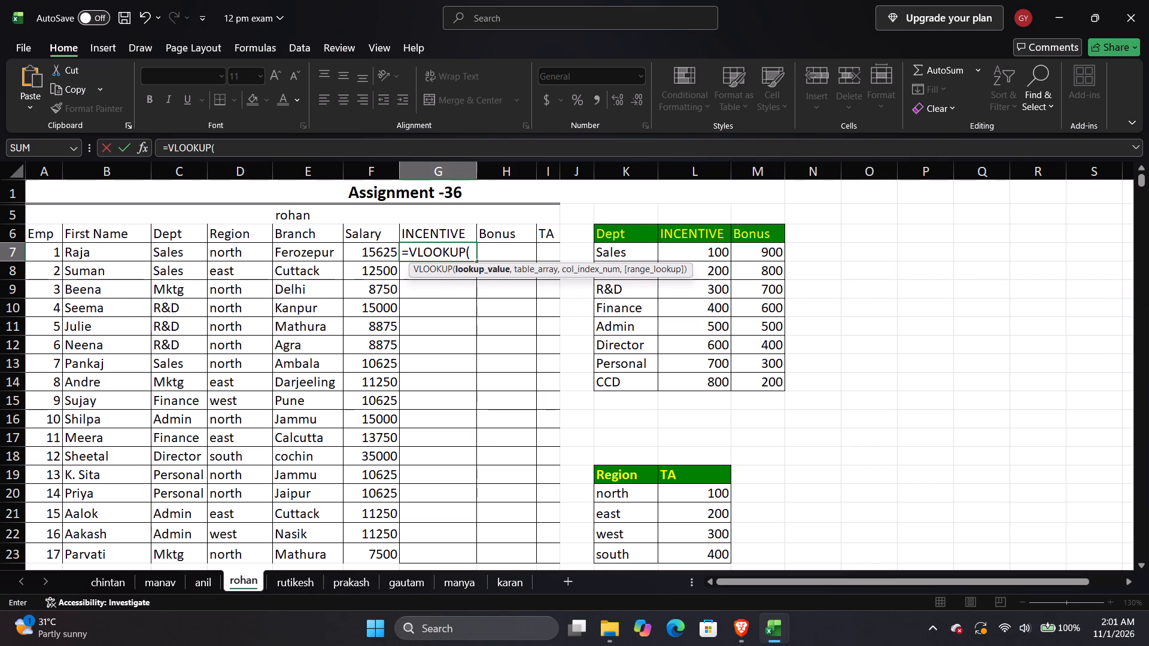
click(157, 253)
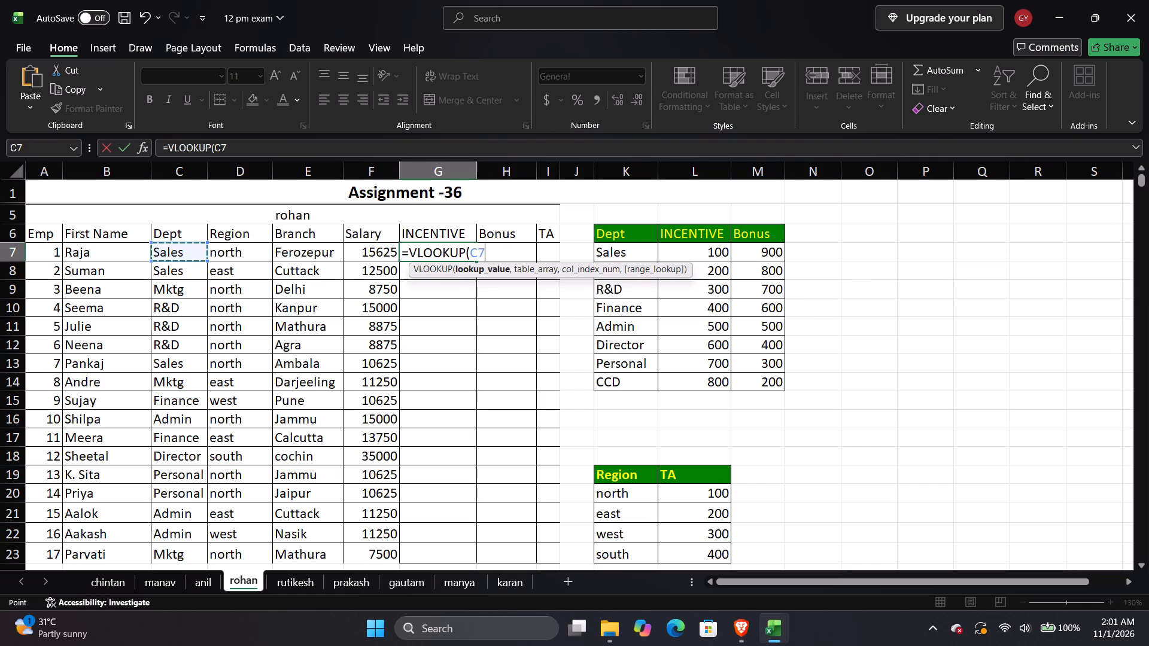
key(comma)
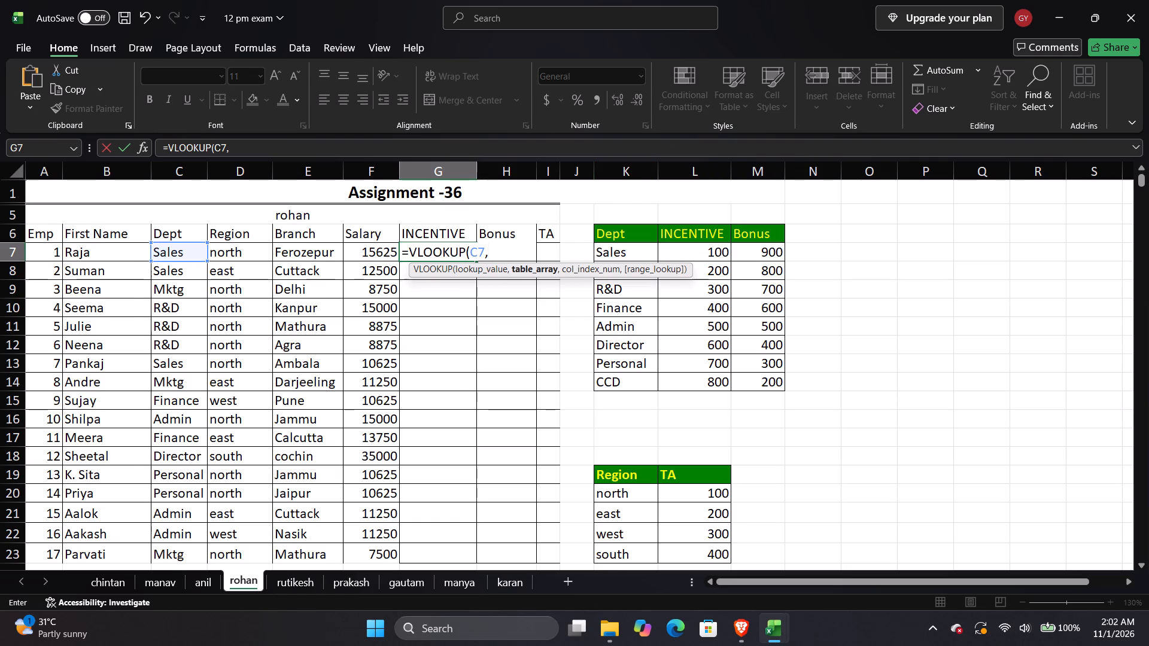
drag(624, 249, 694, 375)
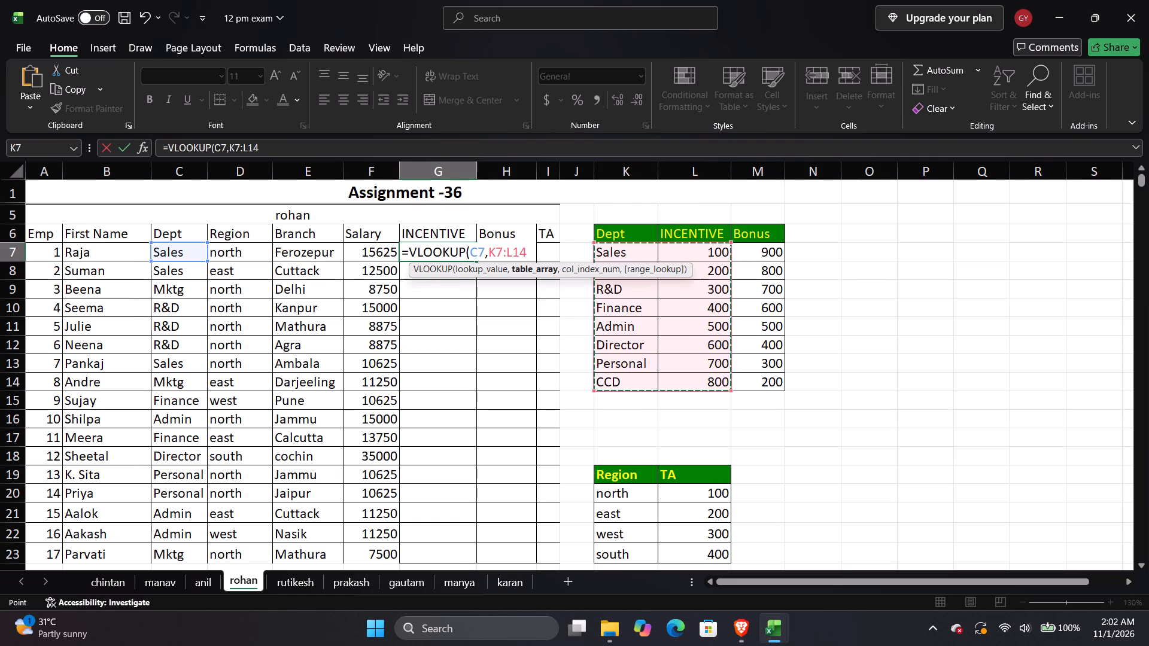
key(comma)
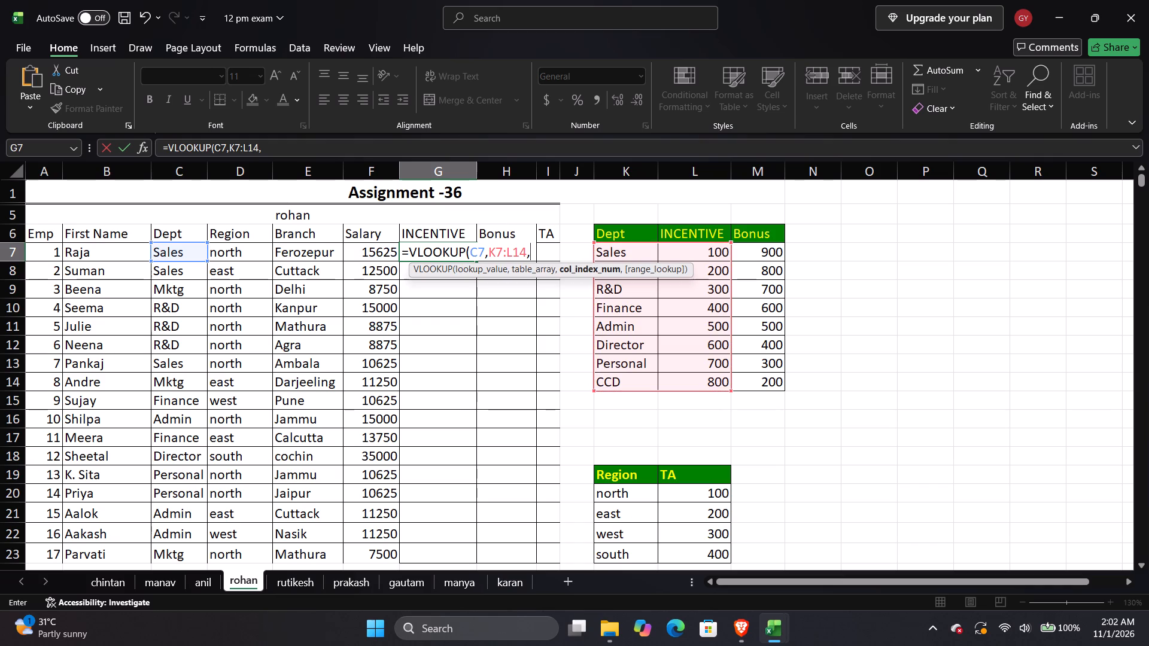
text(2,)
key(1)
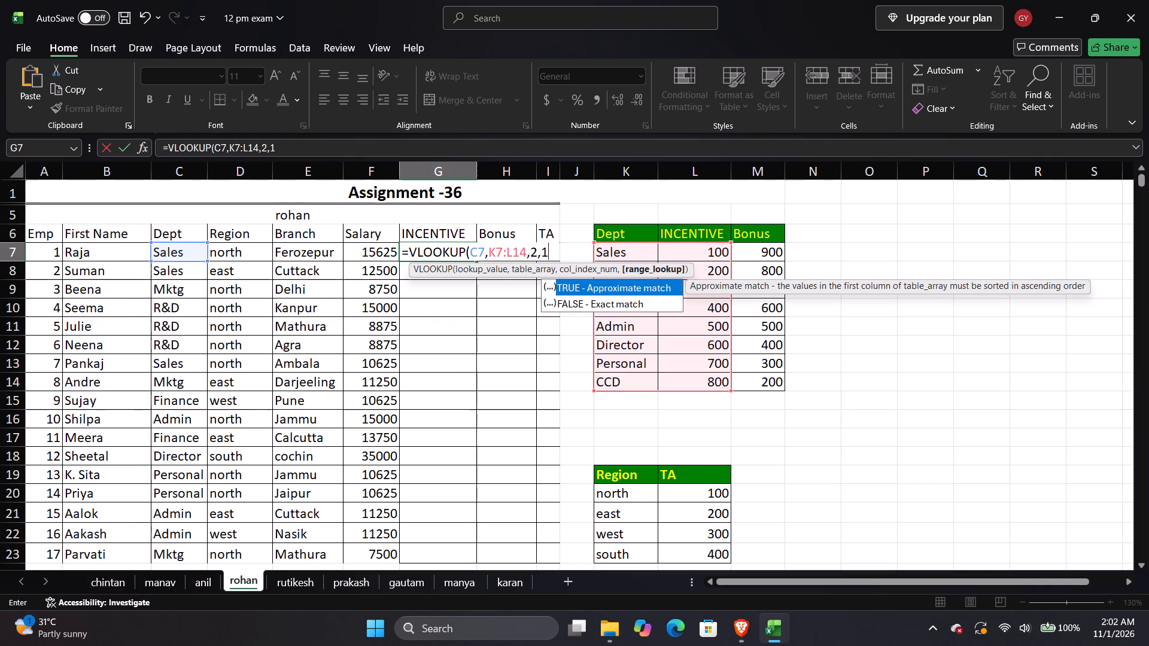
click(529, 272)
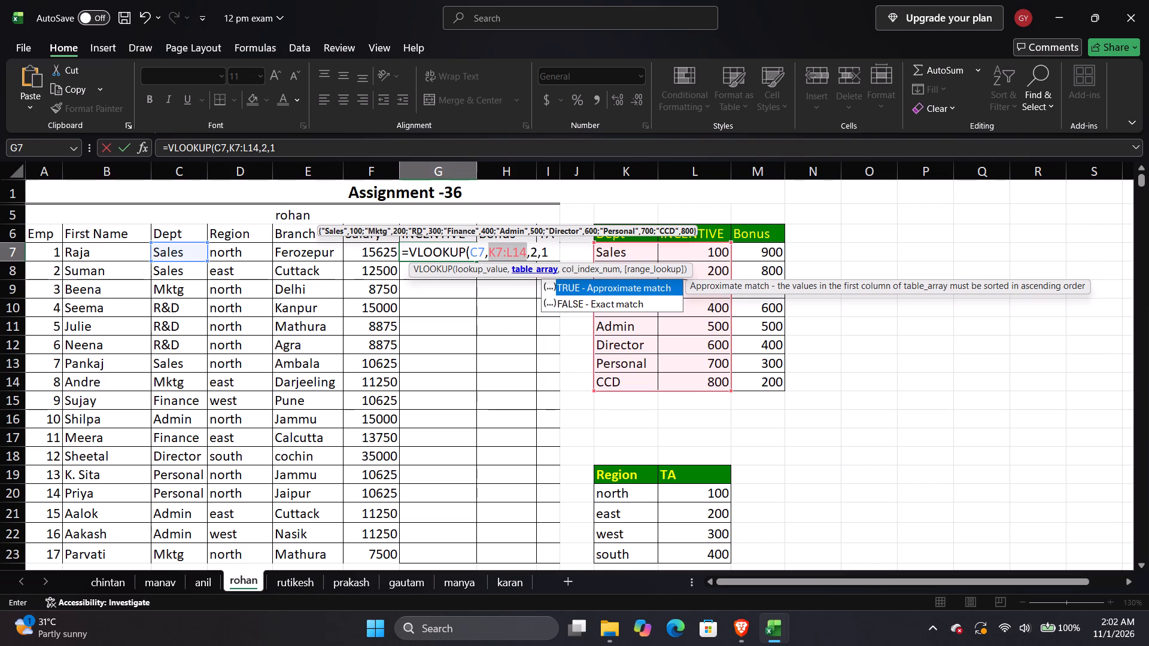
key(F4)
key(Return)
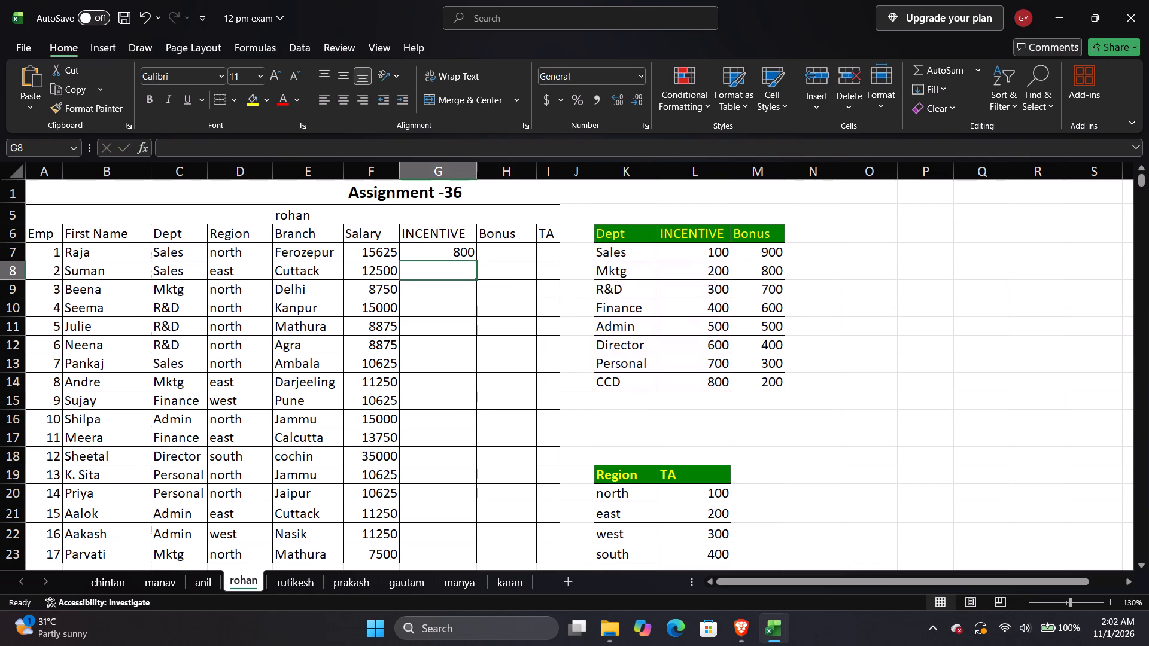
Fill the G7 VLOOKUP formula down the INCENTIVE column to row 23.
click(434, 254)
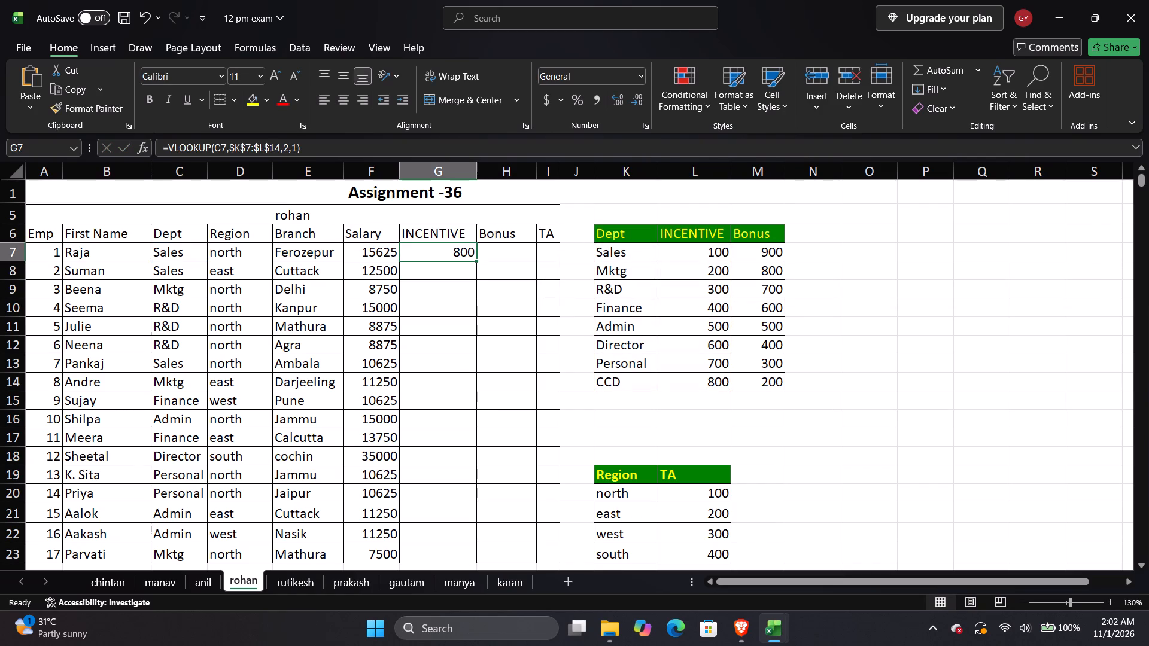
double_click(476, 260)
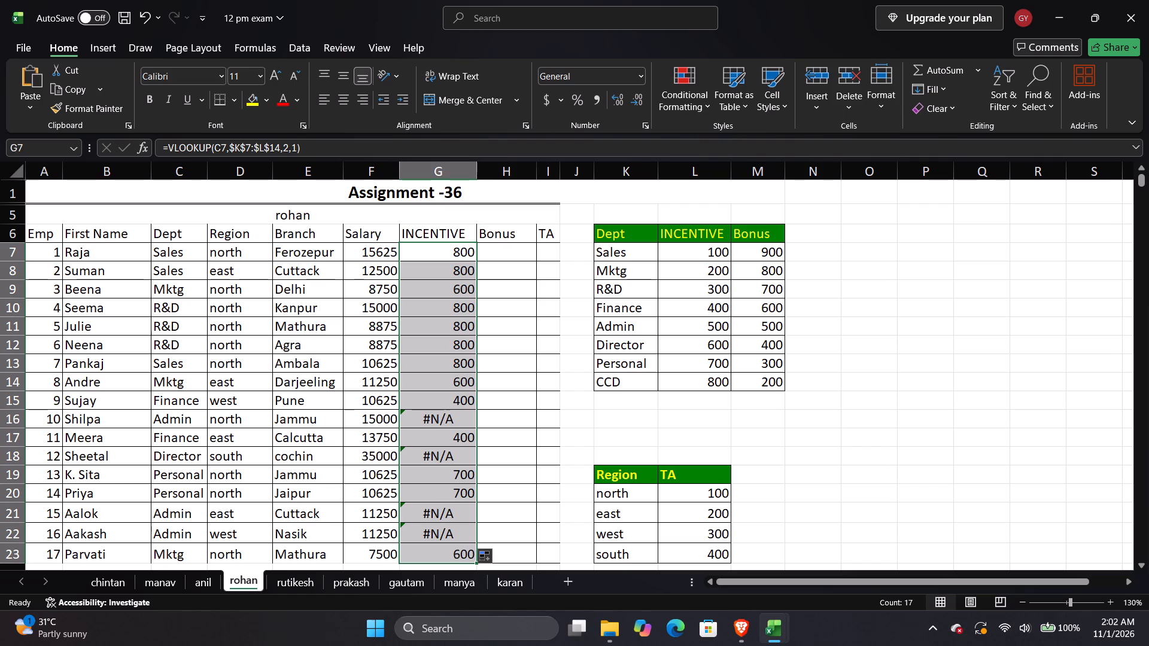
Compare the Dept entries Admin in C21 and Director in C18 with their counterparts in K11 and K12 of the lookup table.
scroll(477, 306, down, 2)
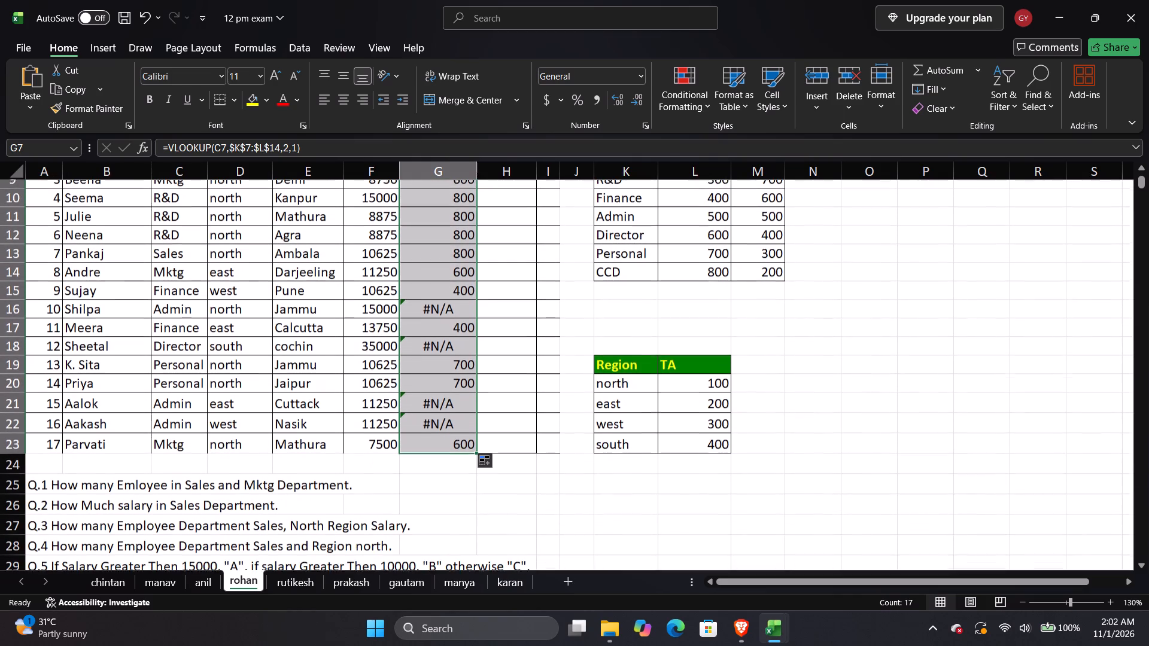
scroll(475, 303, up, 3)
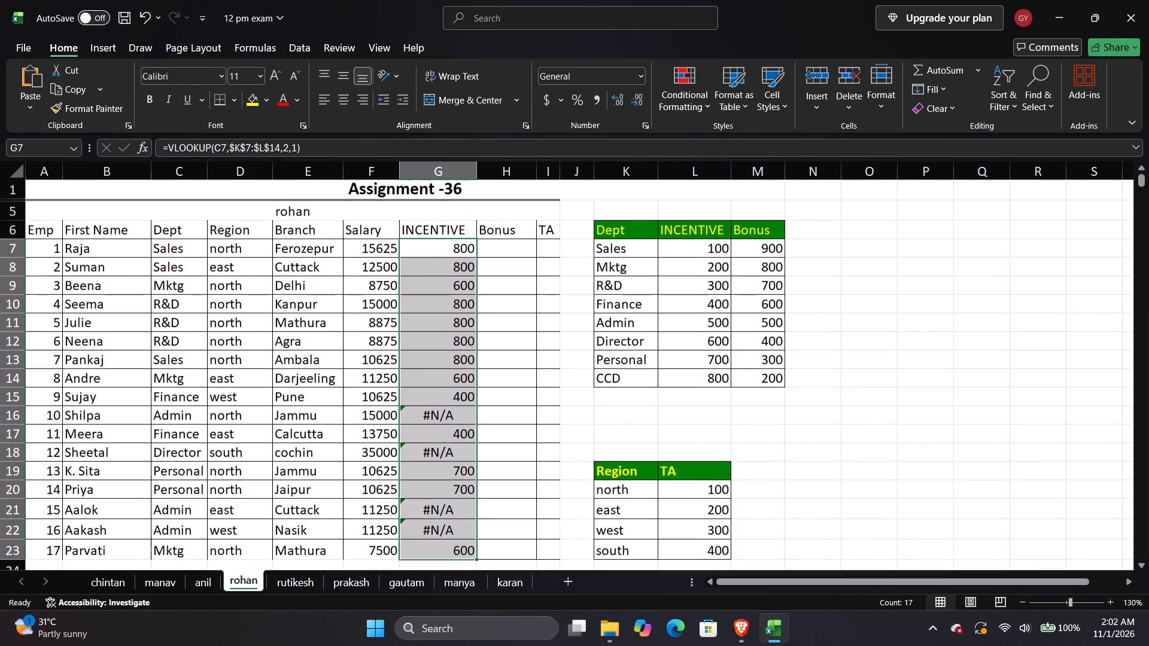
scroll(450, 298, down, 2)
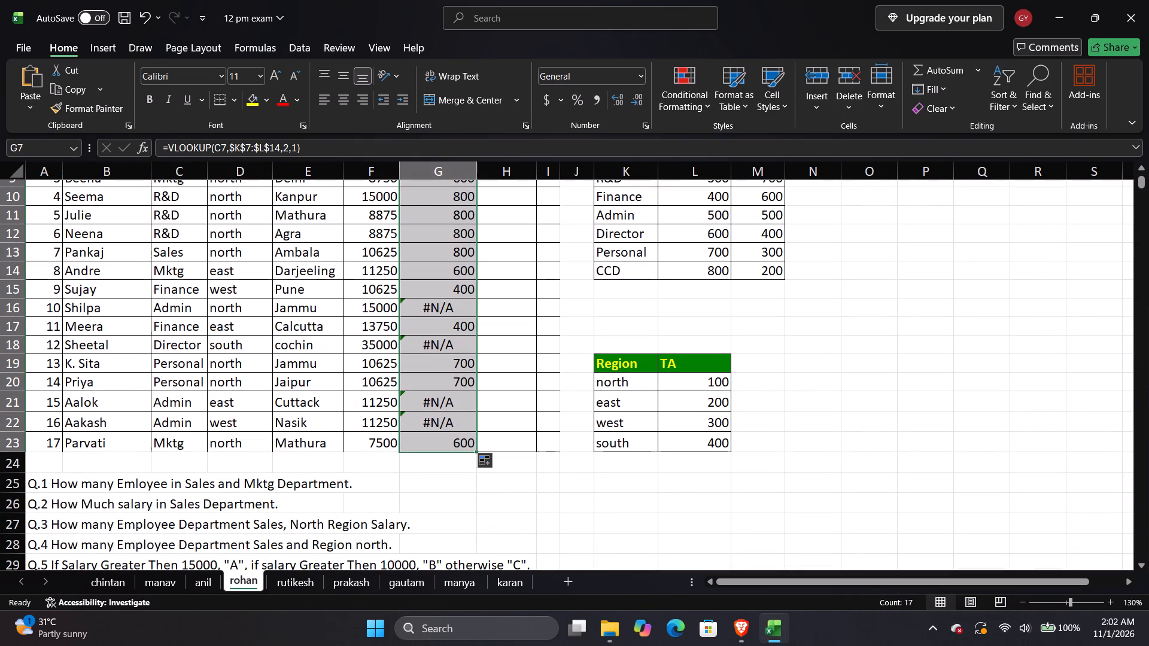
scroll(268, 398, up, 1)
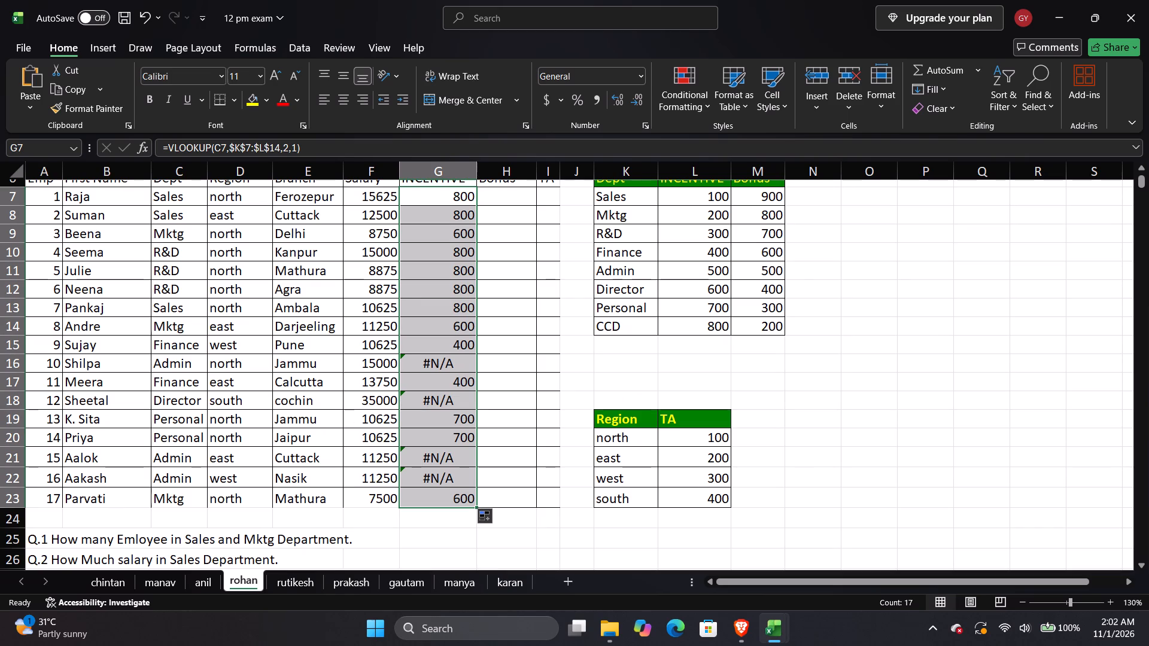
scroll(346, 390, up, 1)
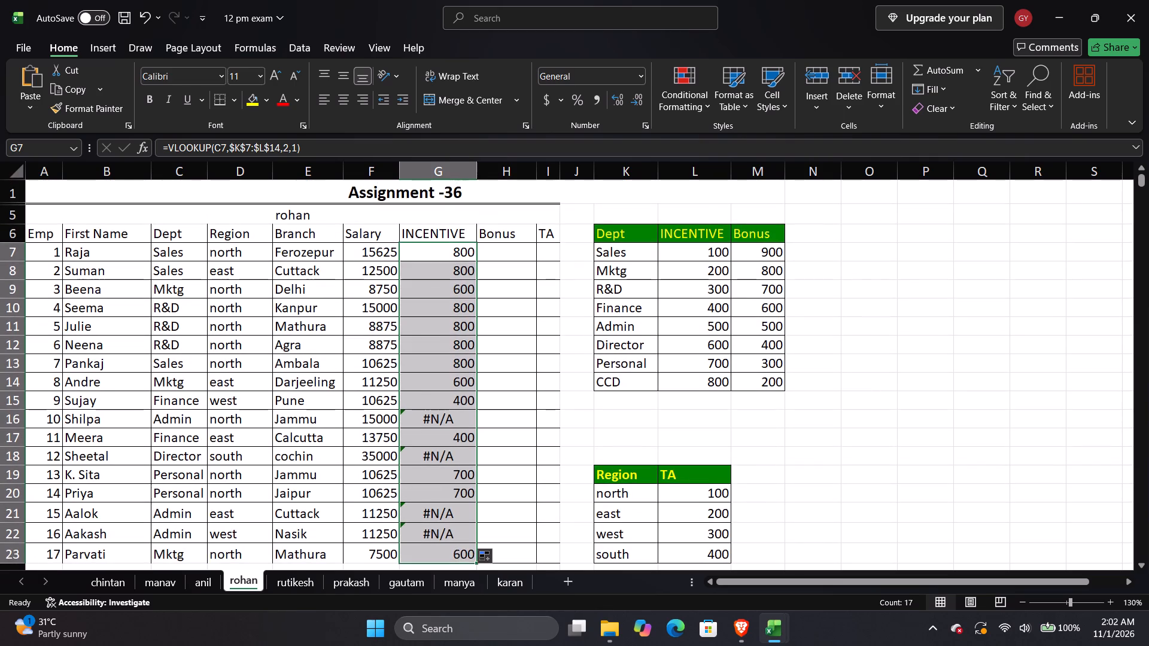
scroll(346, 390, down, 1)
double_click(642, 288)
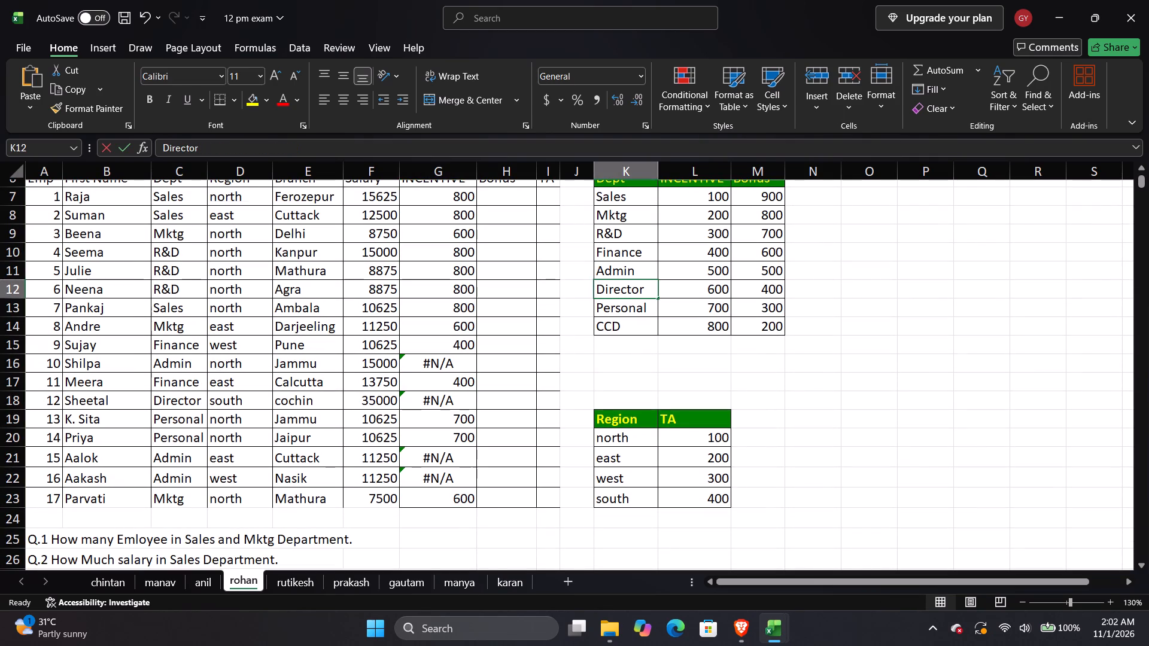
double_click(636, 289)
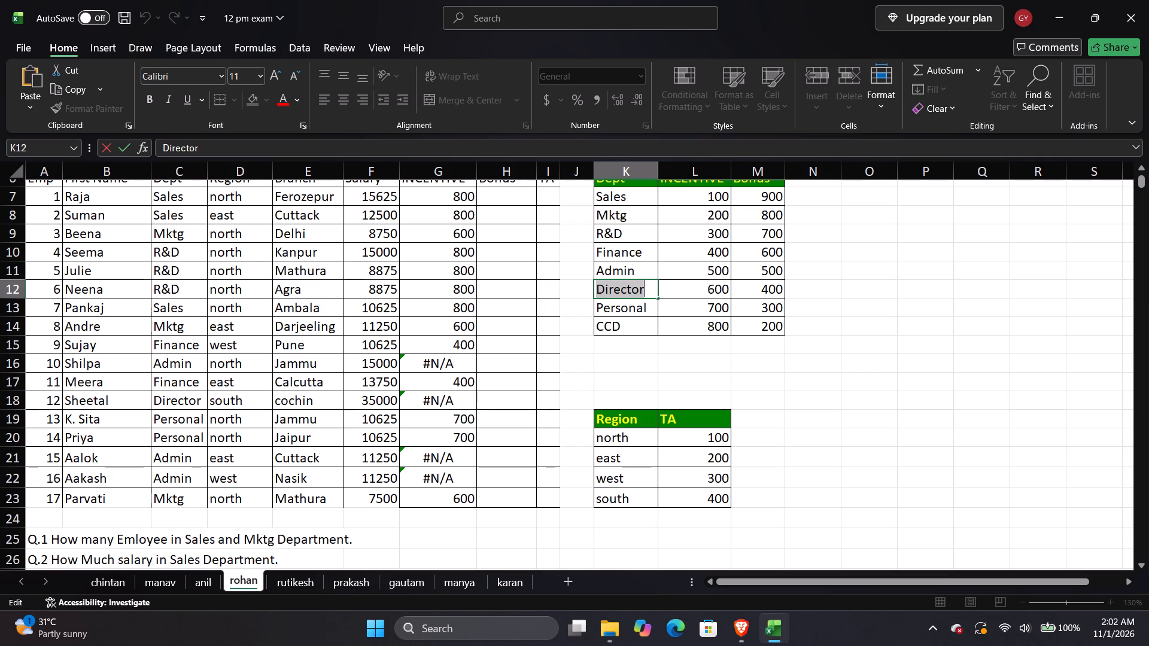
double_click(186, 457)
double_click(188, 457)
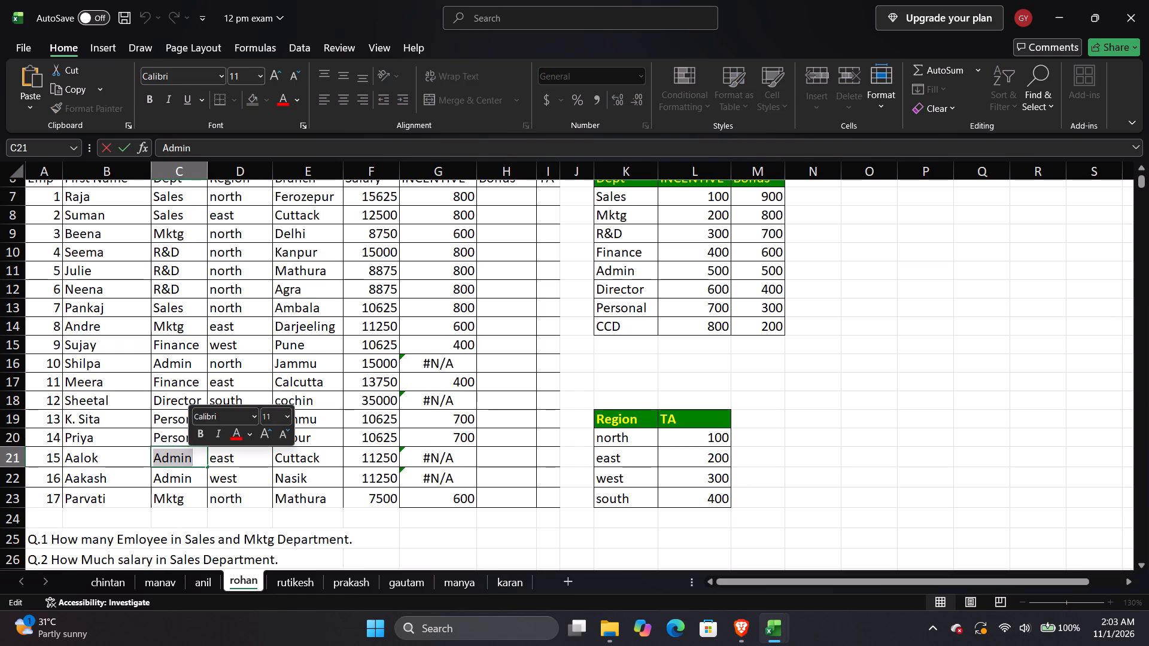
double_click(602, 270)
double_click(604, 272)
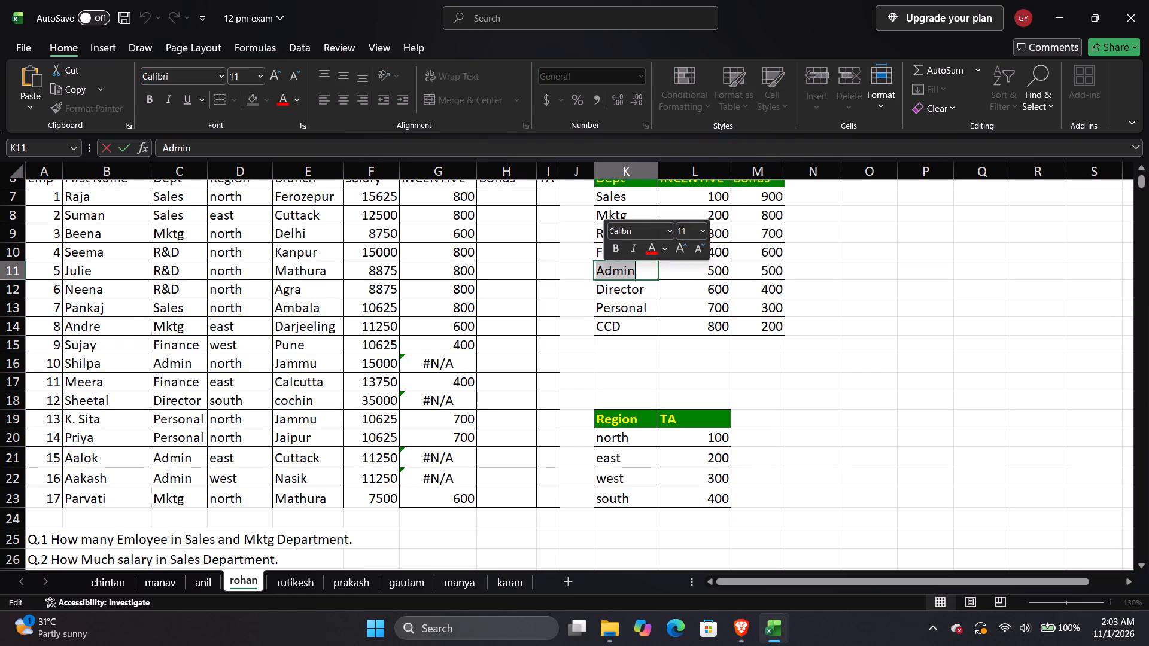
double_click(187, 407)
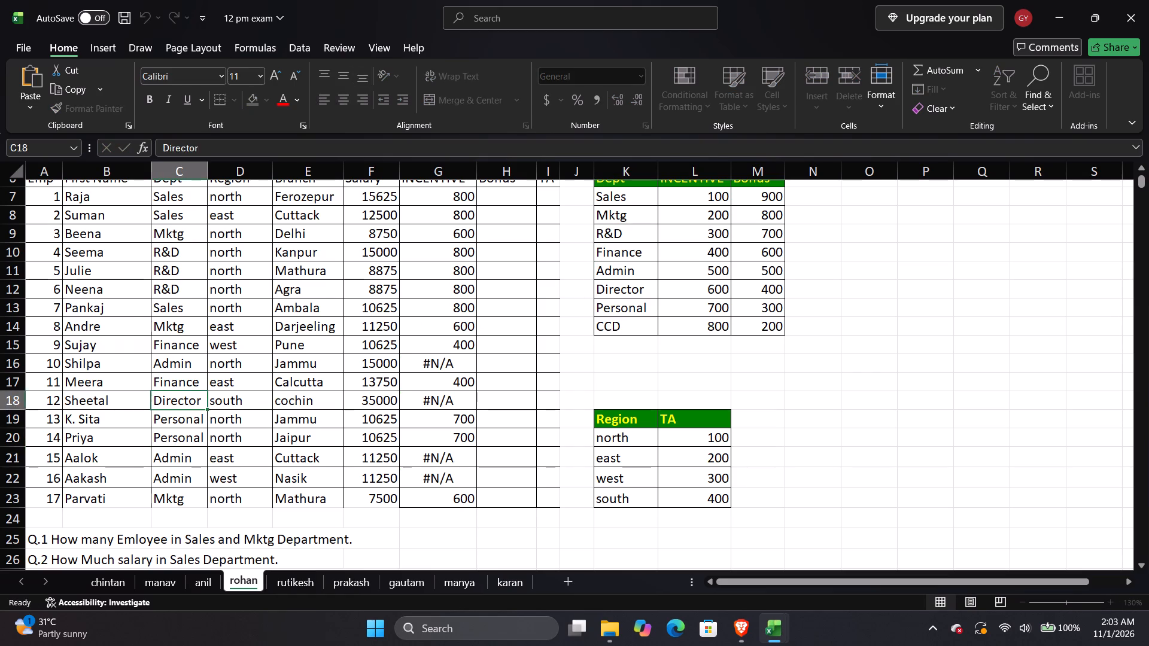
double_click(187, 404)
double_click(187, 404)
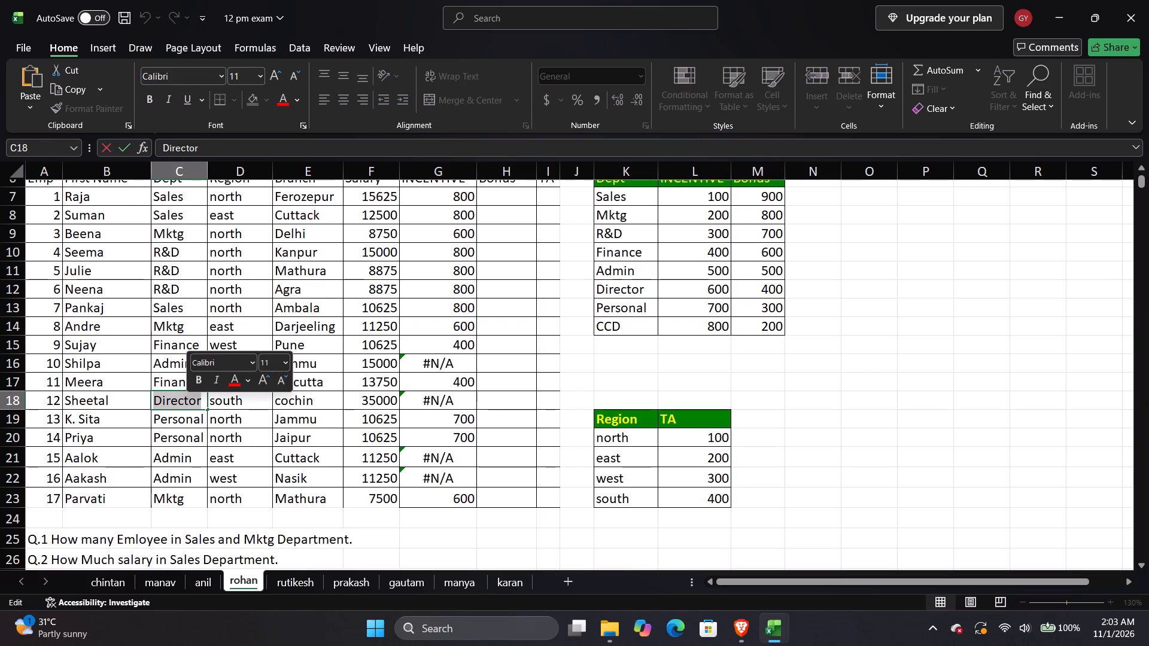
click(623, 295)
triple_click(623, 290)
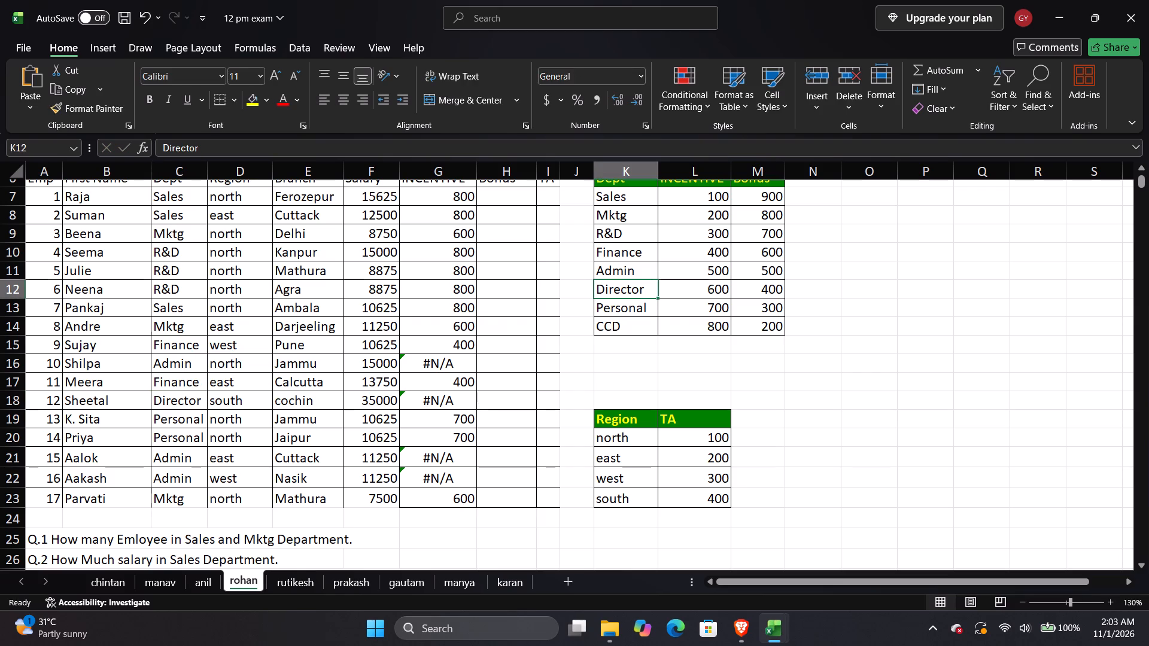
click(623, 290)
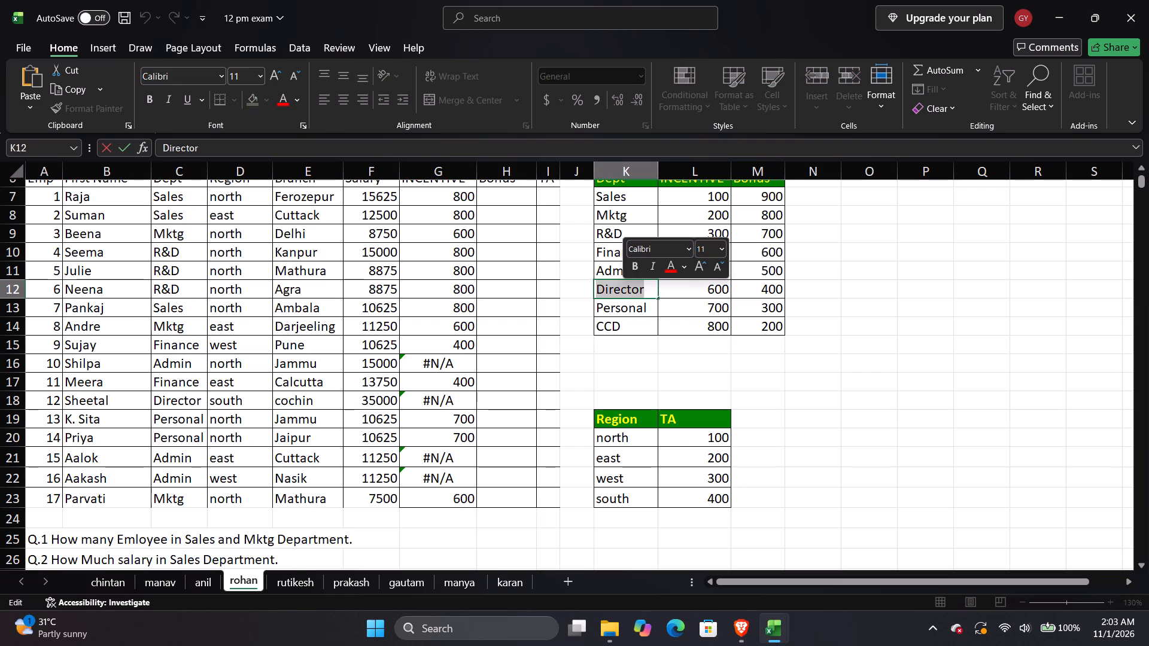
scroll(276, 429, up, 2)
scroll(276, 429, down, 1)
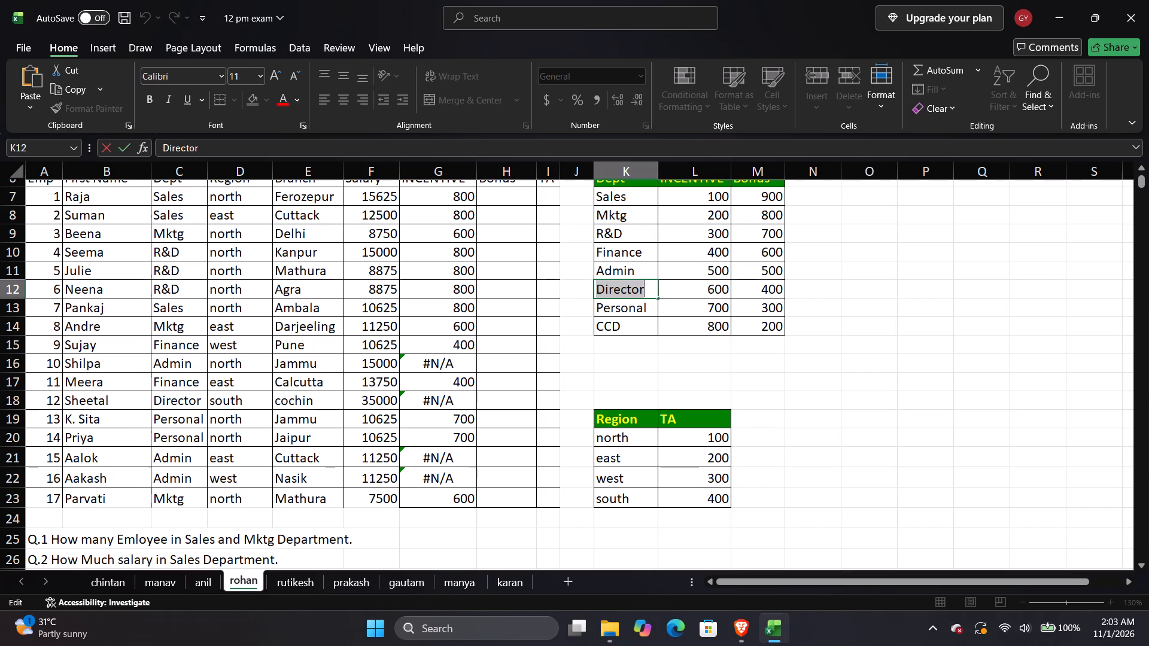
Inspect the VLOOKUP formula in INCENTIVE cell G16 and its highlighted references without editing it.
double_click(468, 364)
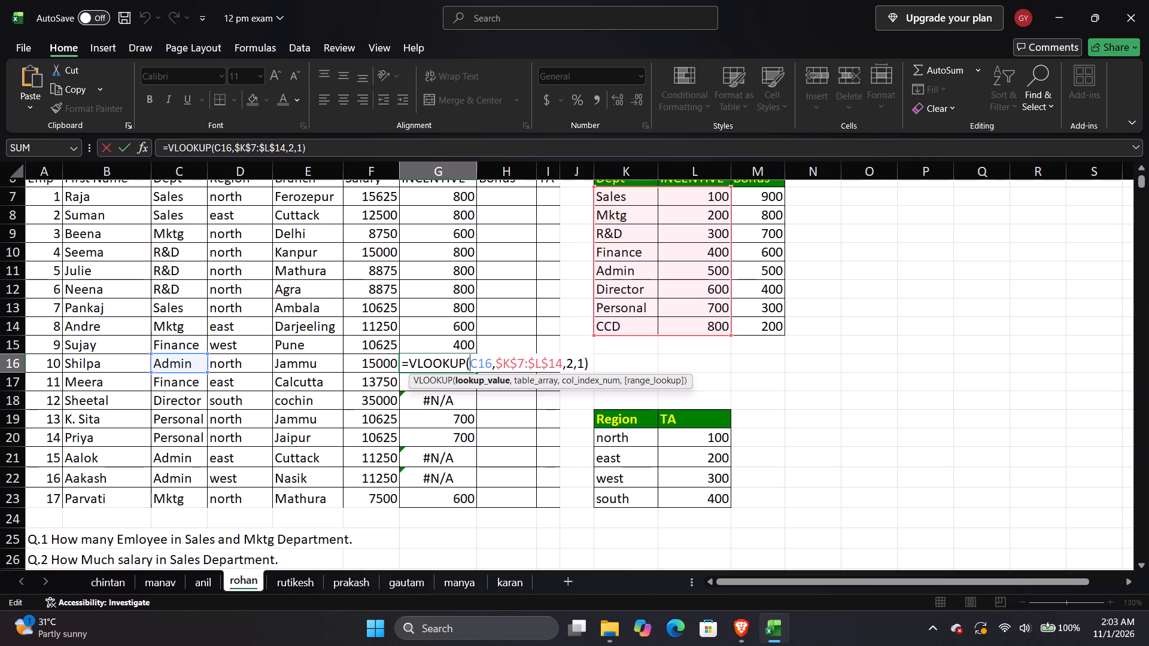
key(Return)
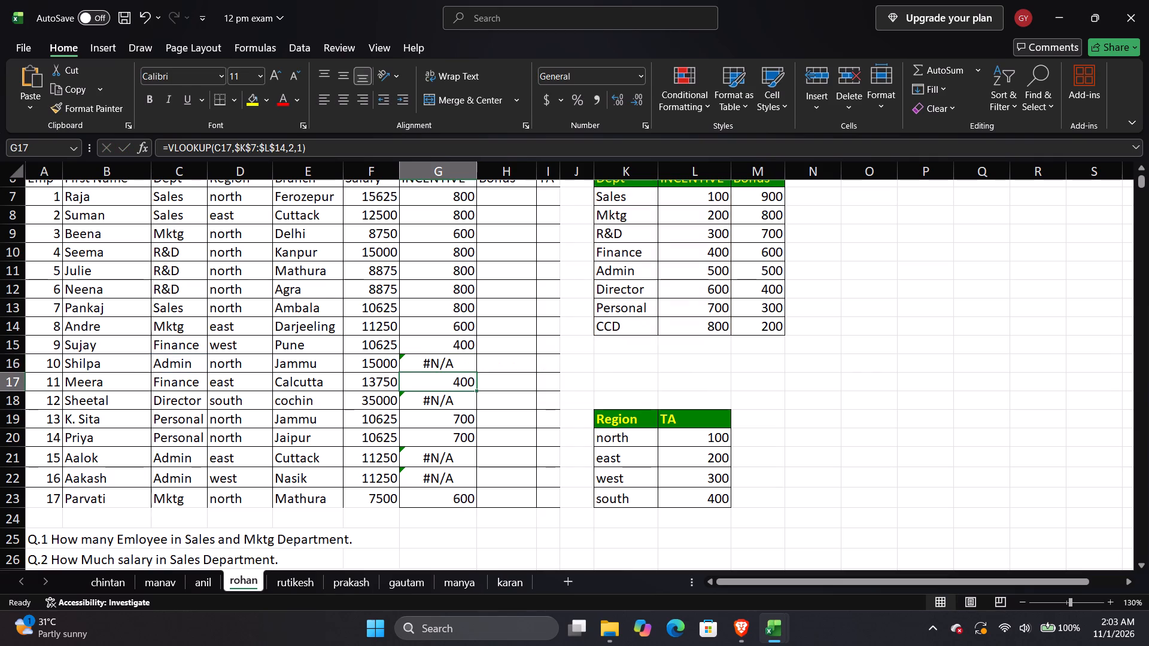
double_click(439, 365)
double_click(441, 365)
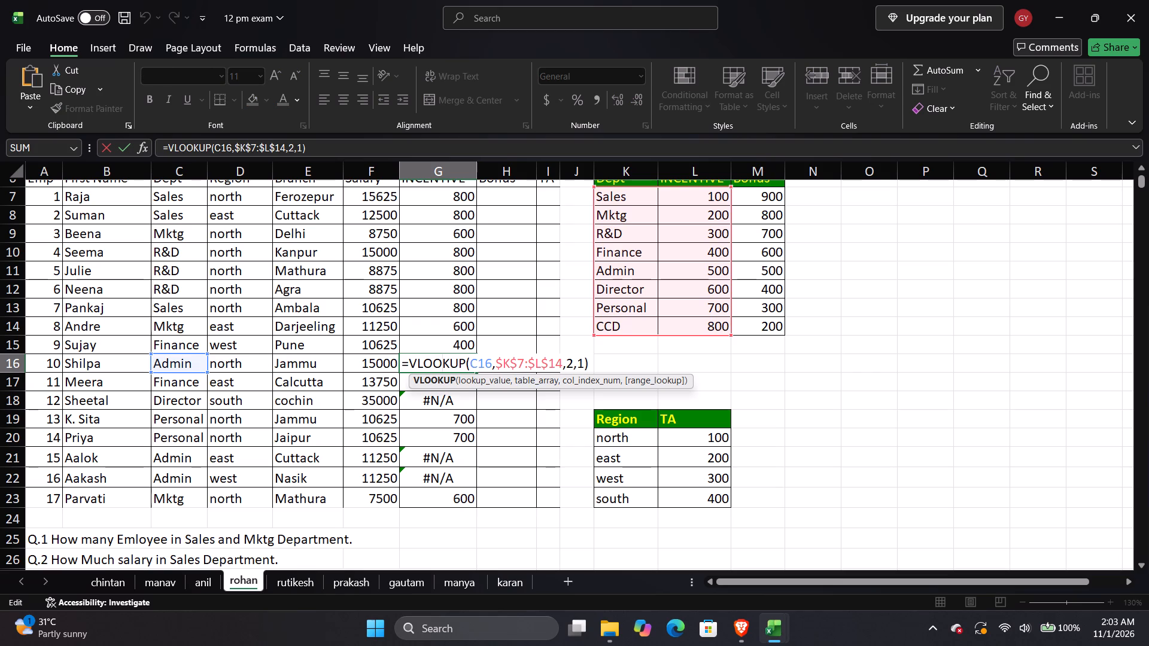
key(Escape)
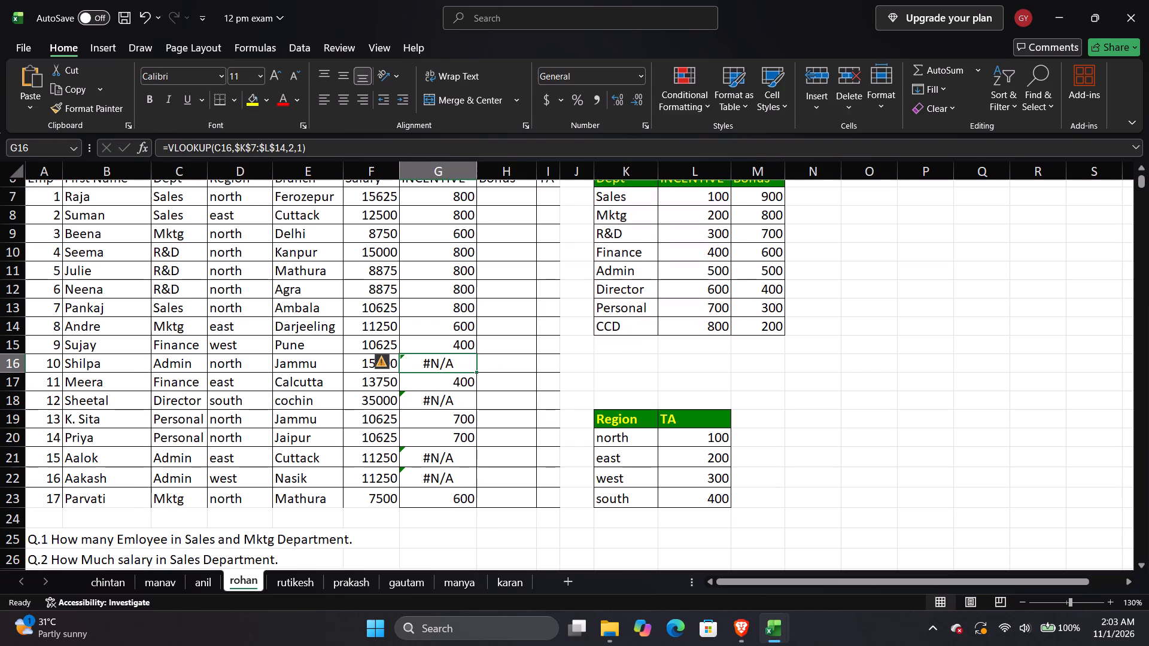
Change the table array in G7's VLOOKUP to the relative range K7:L14.
scroll(419, 270, up, 4)
double_click(458, 252)
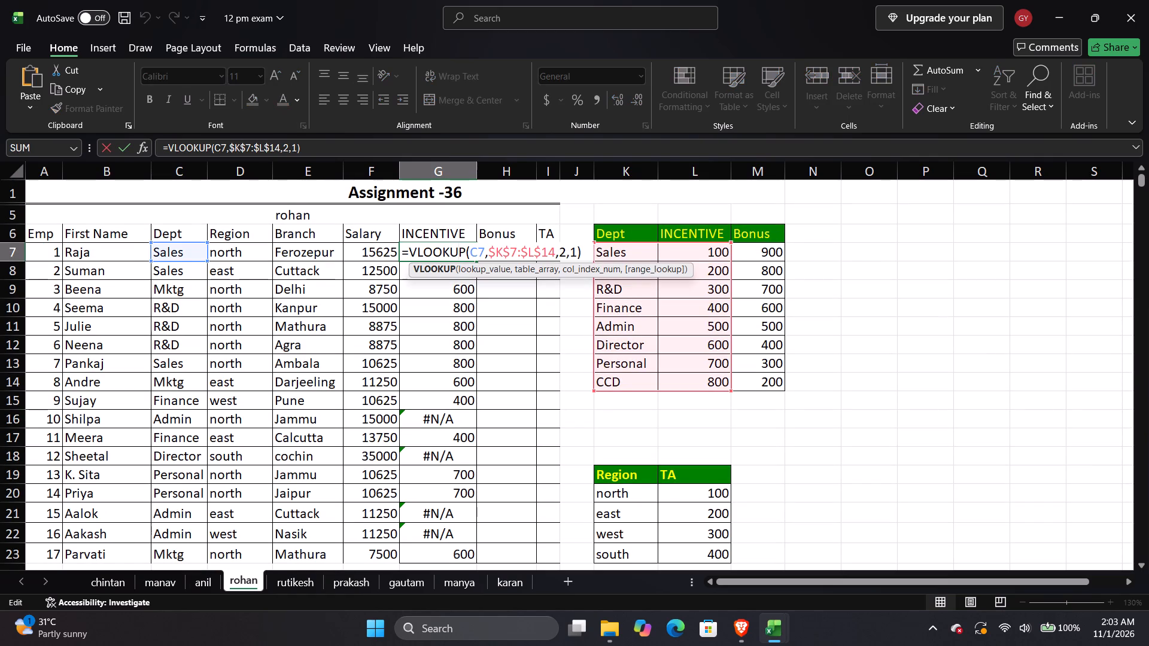
click(535, 273)
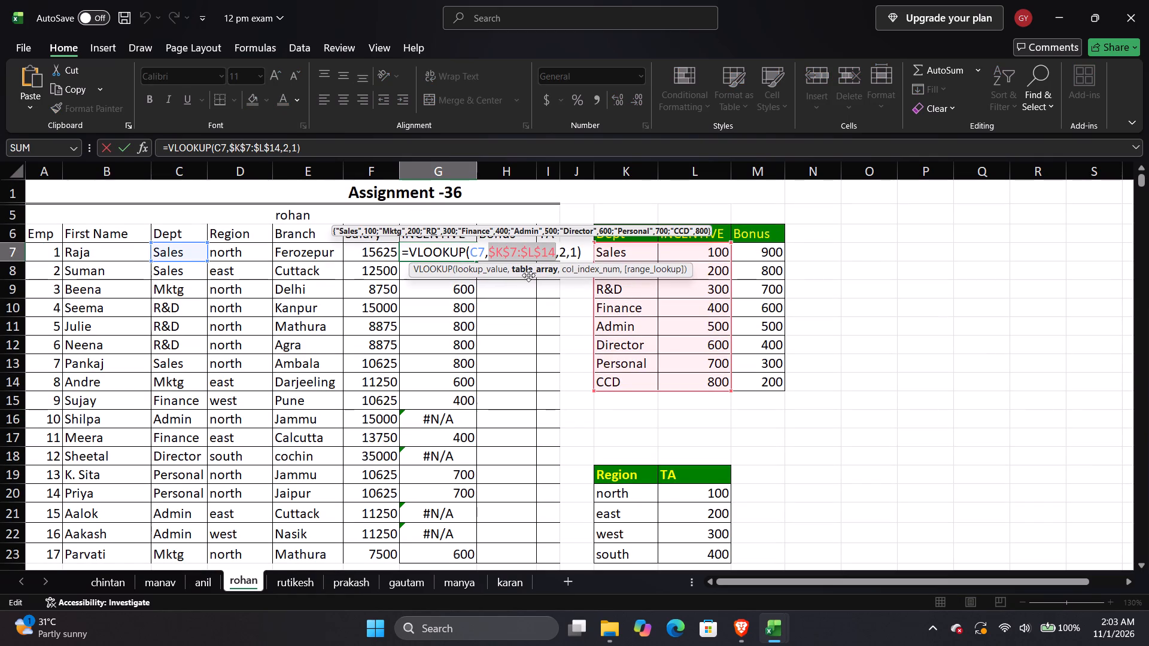
key(F4)
key(F4)
key(F4)
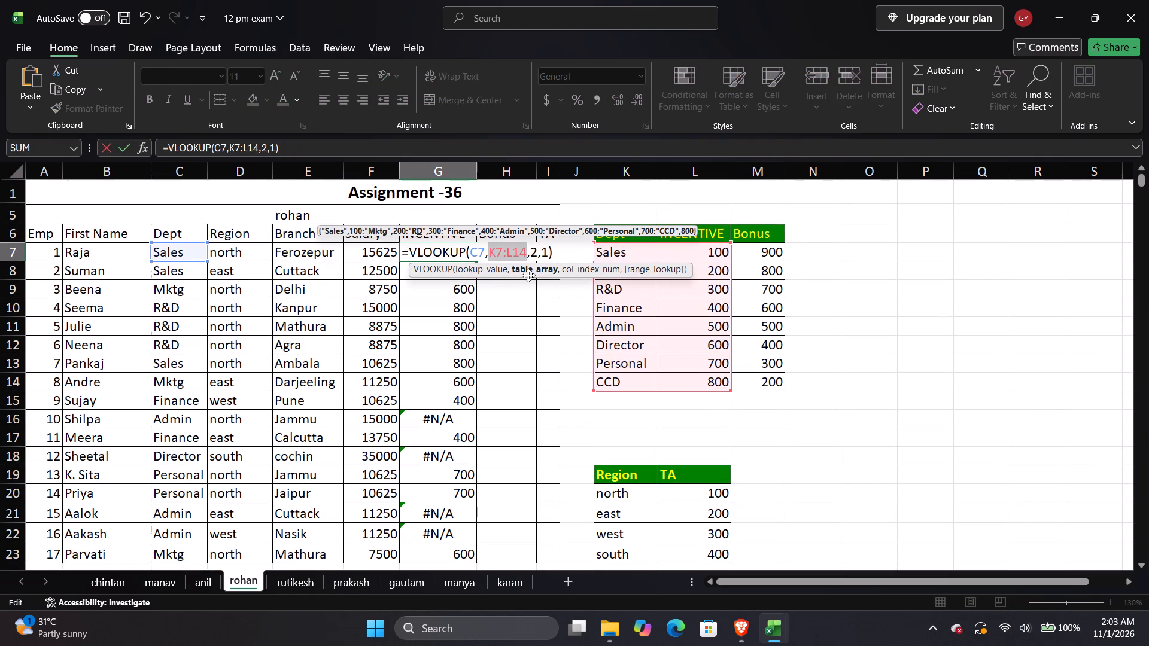
key(Return)
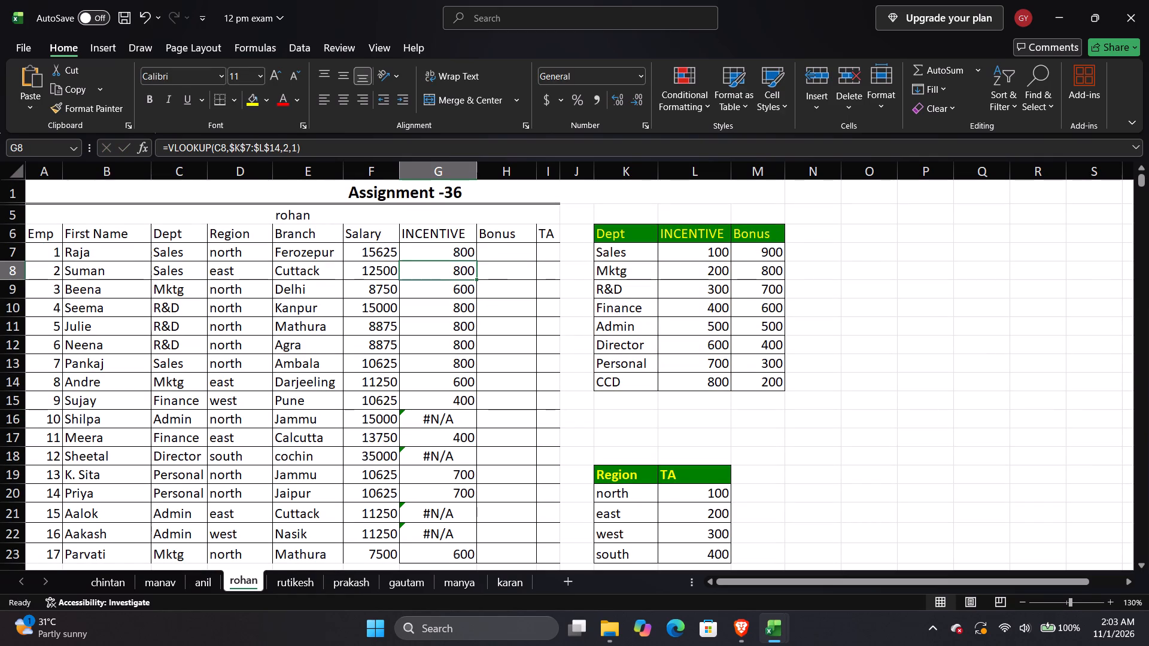
Fill the revised G7 formula with its relative table range down the INCENTIVE column to row 23.
click(448, 256)
double_click(477, 260)
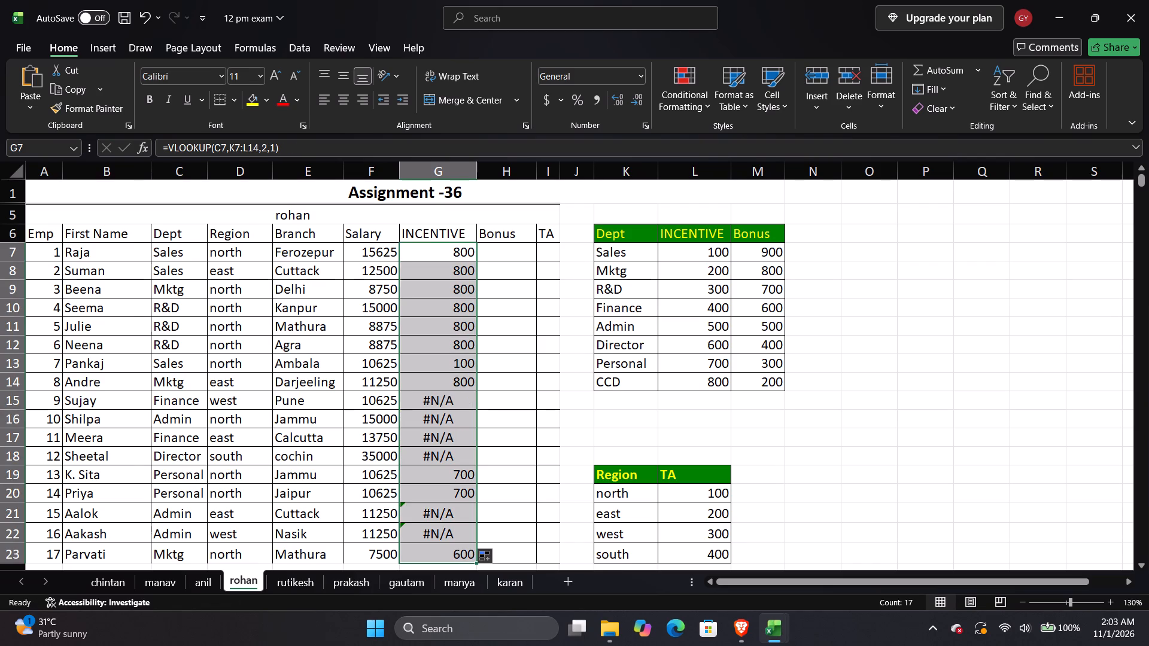
Make the table array in G7's INCENTIVE VLOOKUP absolute as $K$7:$L$14.
double_click(476, 260)
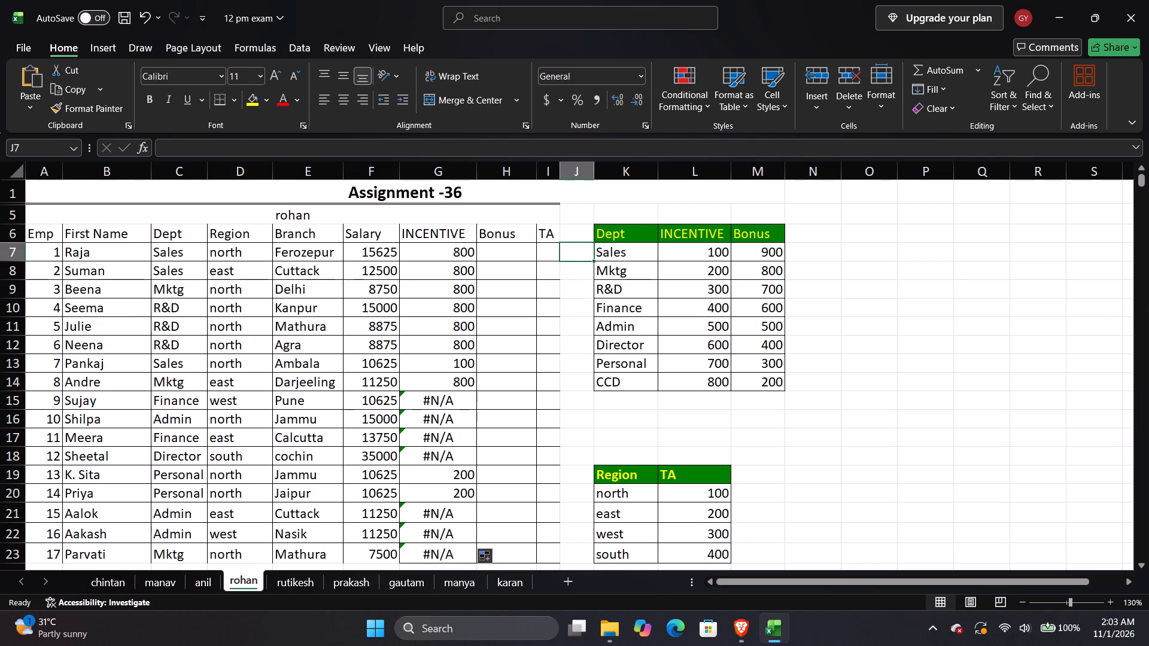
click(457, 255)
click(457, 255)
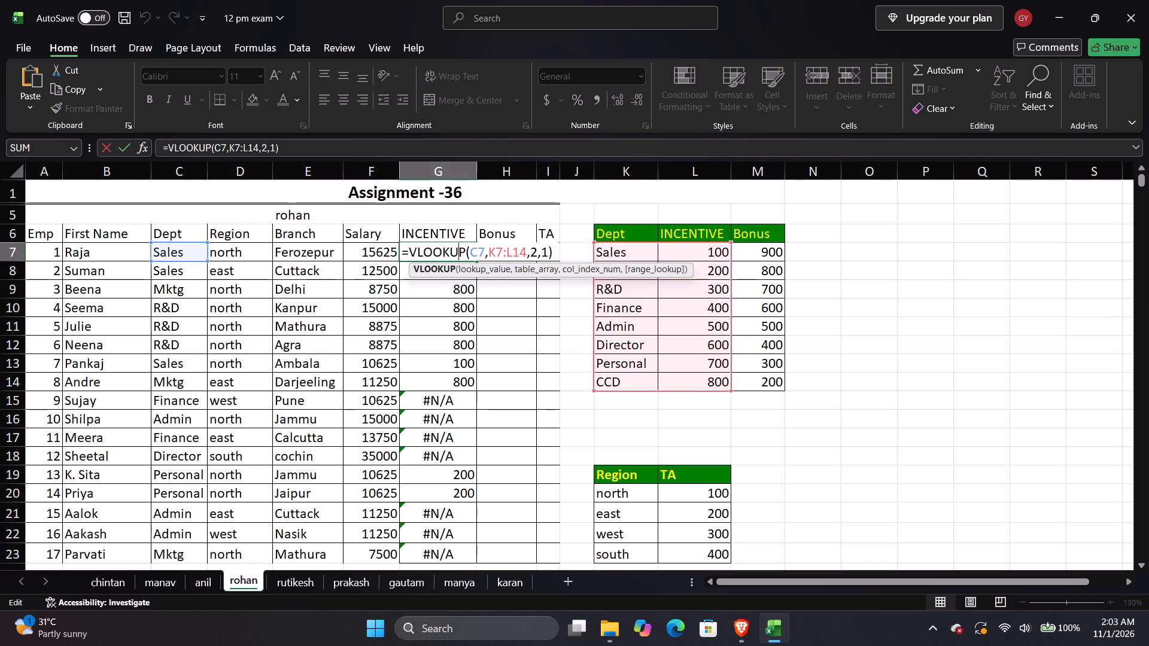
click(521, 272)
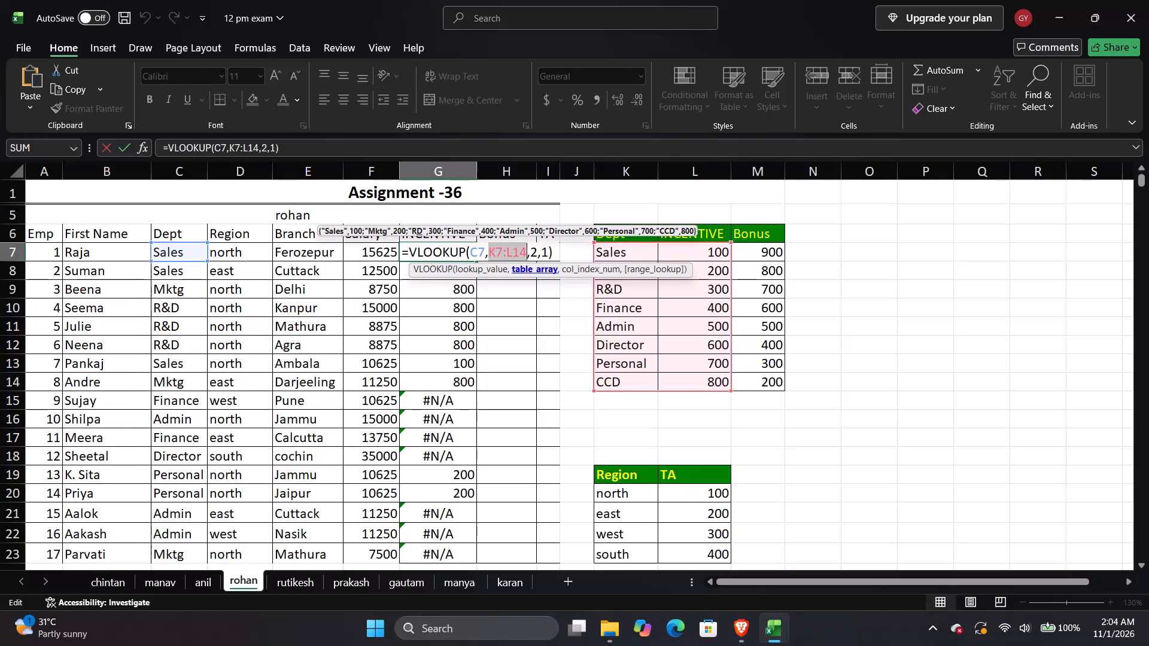
key(F4)
key(Return)
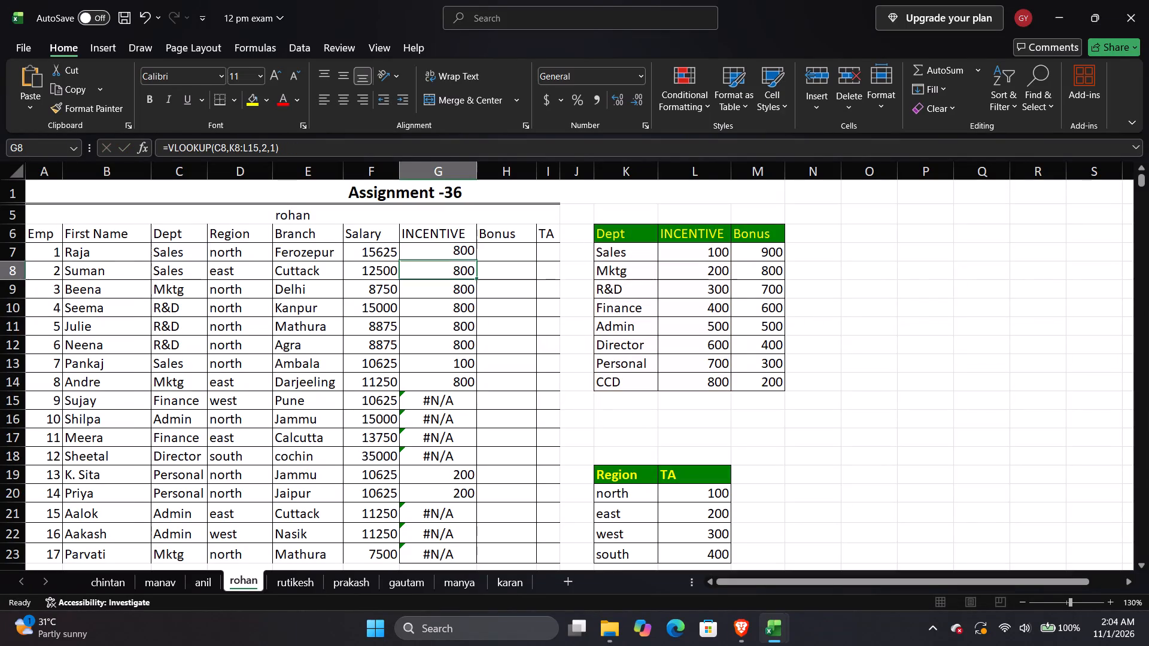
Fill the G7 formula with its absolute table range down the INCENTIVE column to row 23 and look over the filled rows.
click(464, 258)
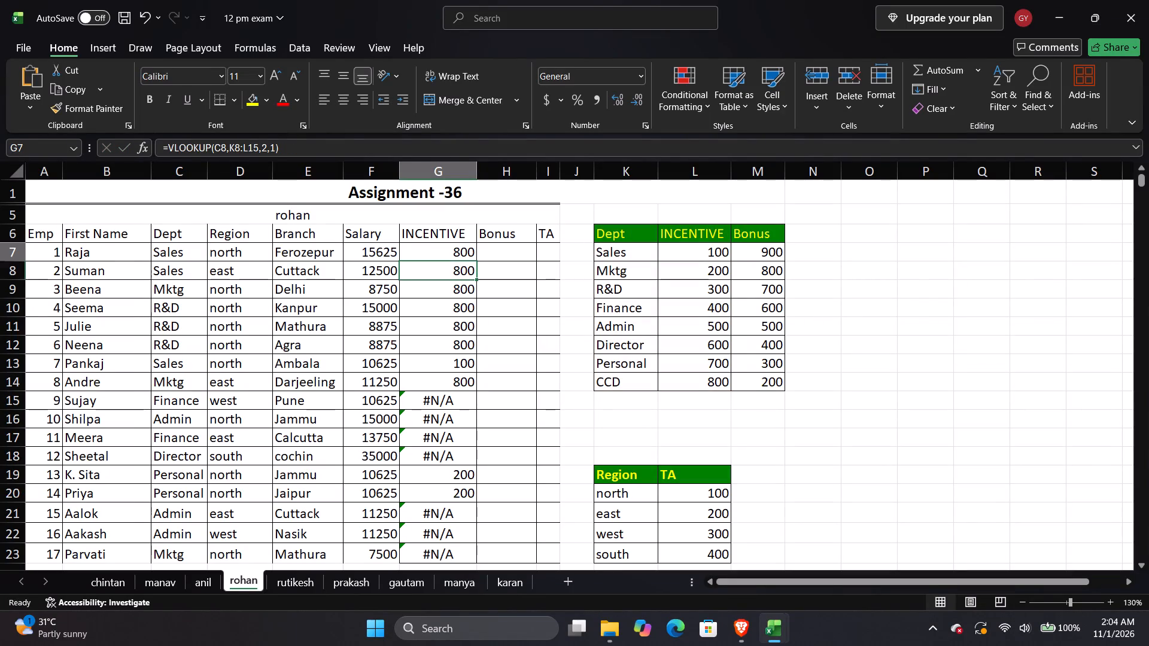
double_click(475, 261)
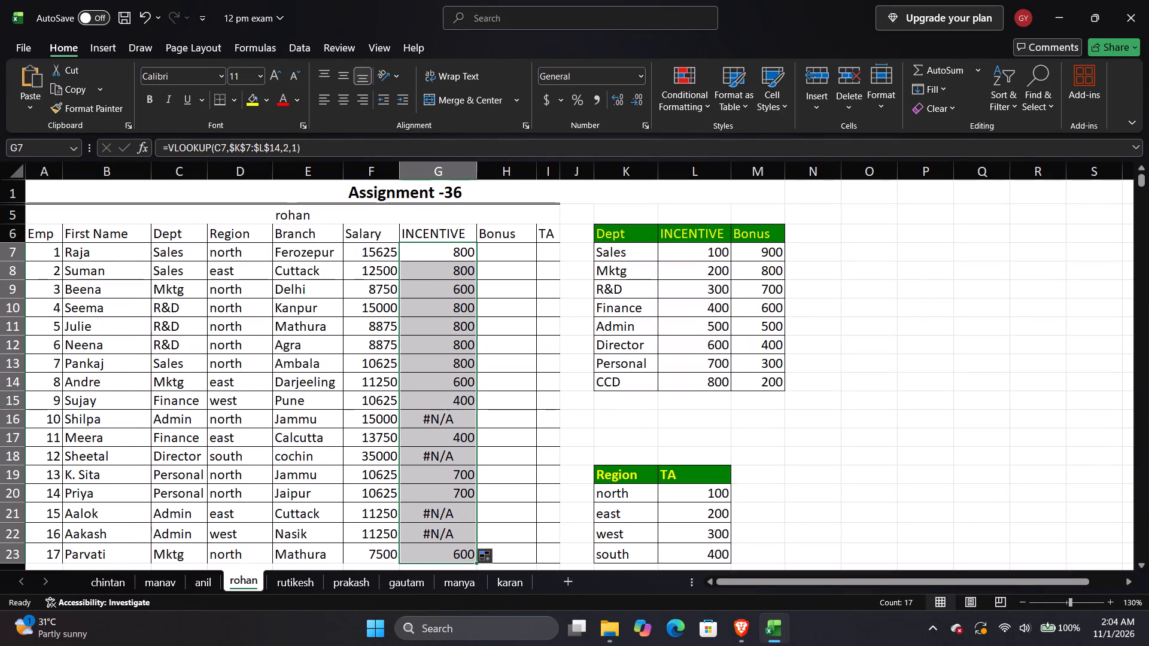
scroll(406, 432, down, 1)
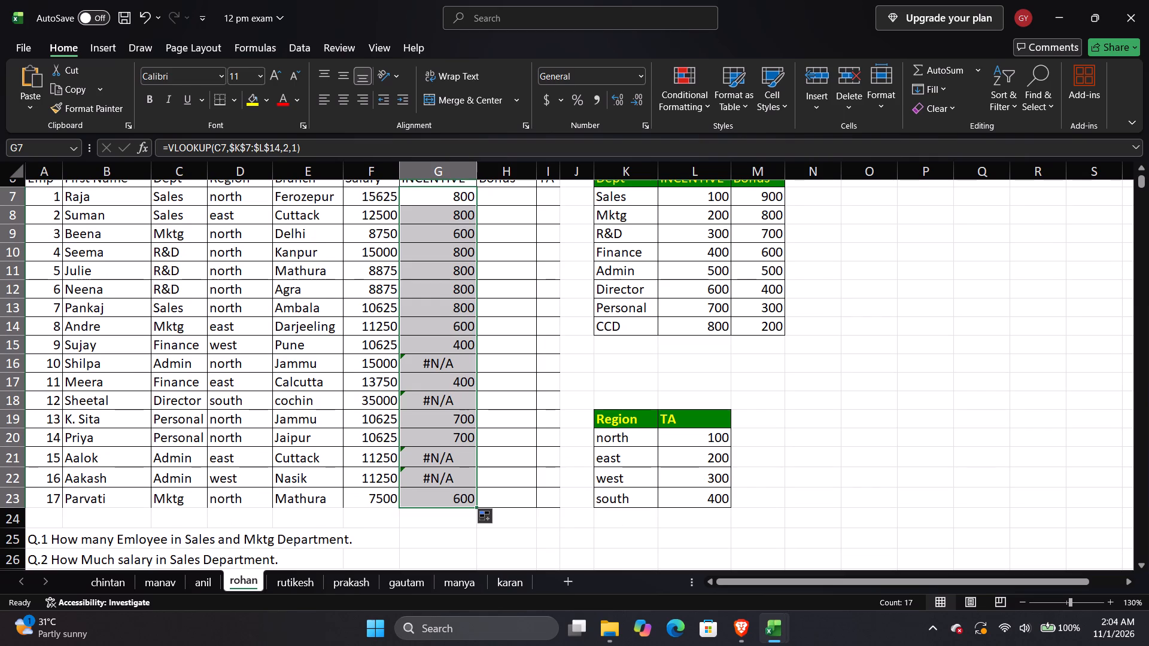
scroll(409, 427, up, 1)
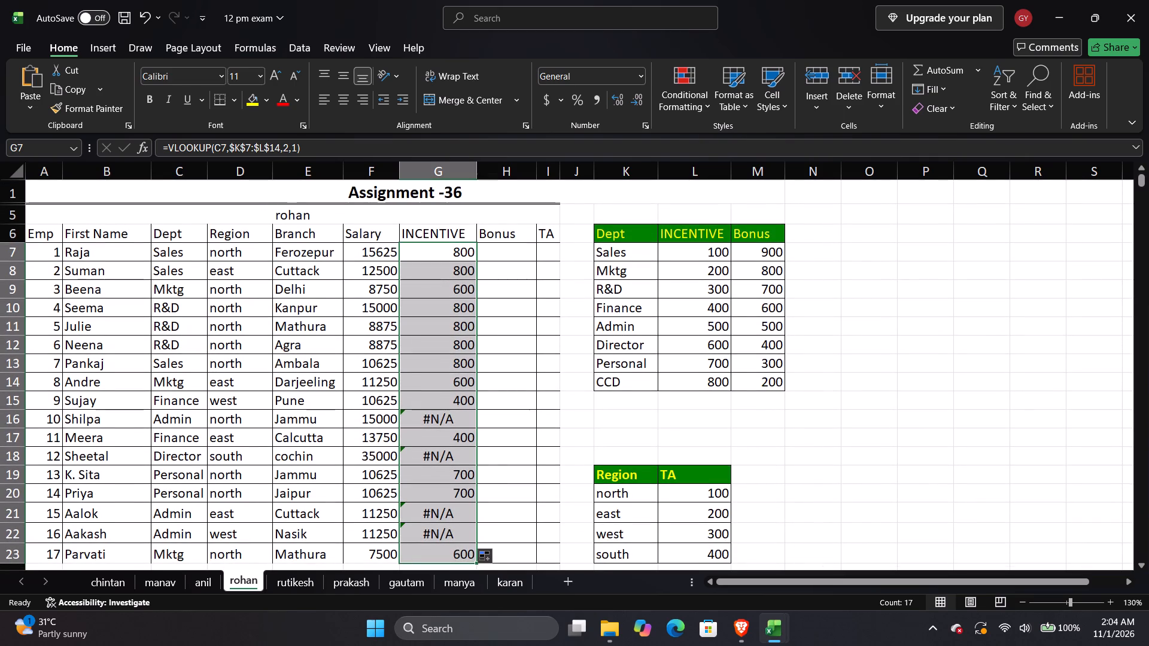
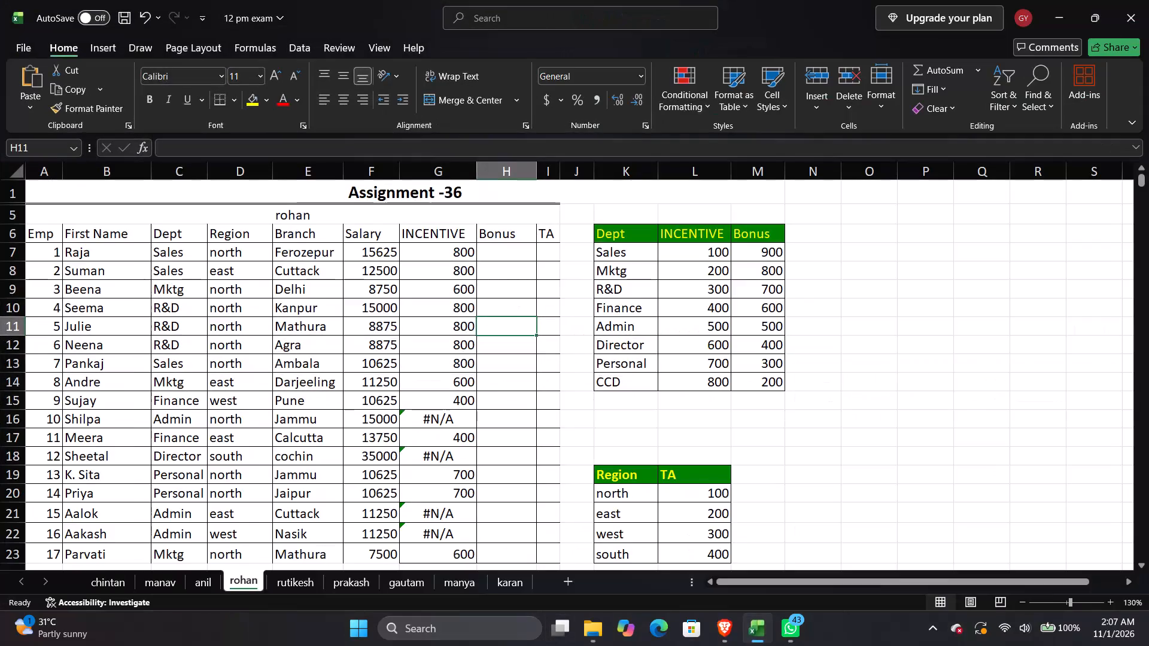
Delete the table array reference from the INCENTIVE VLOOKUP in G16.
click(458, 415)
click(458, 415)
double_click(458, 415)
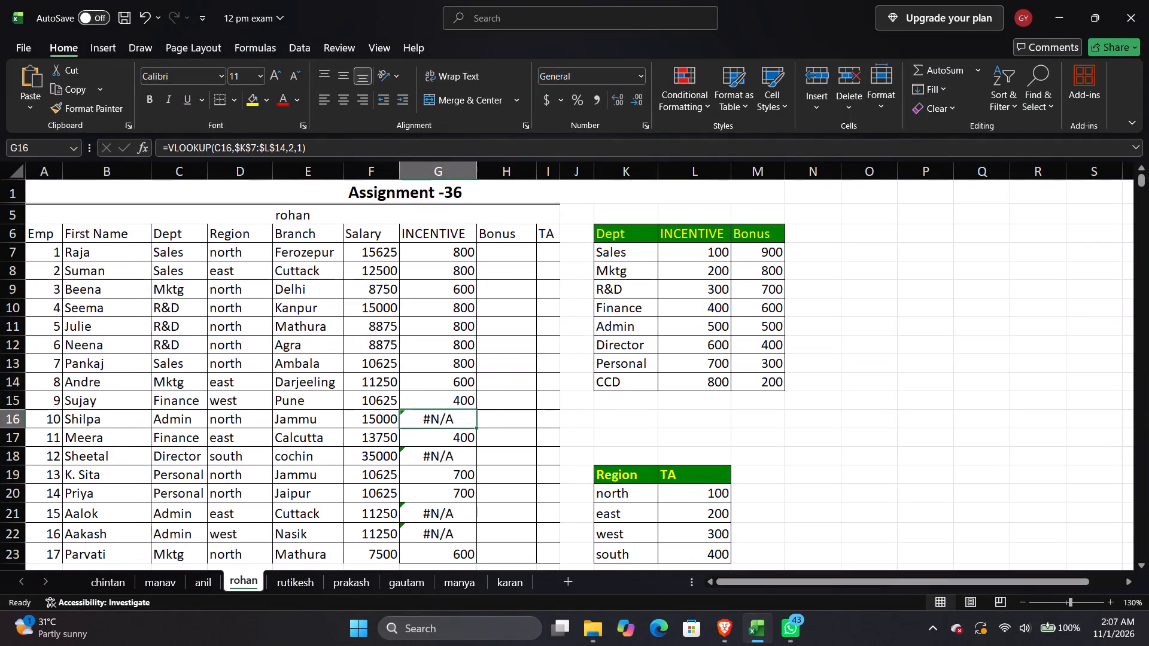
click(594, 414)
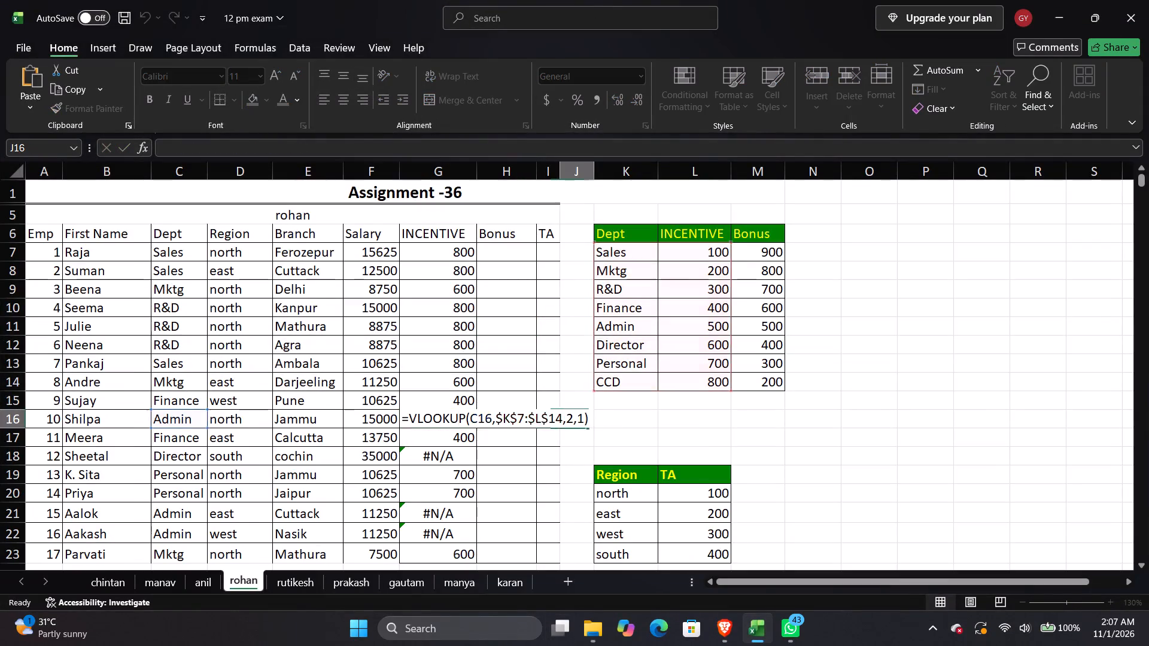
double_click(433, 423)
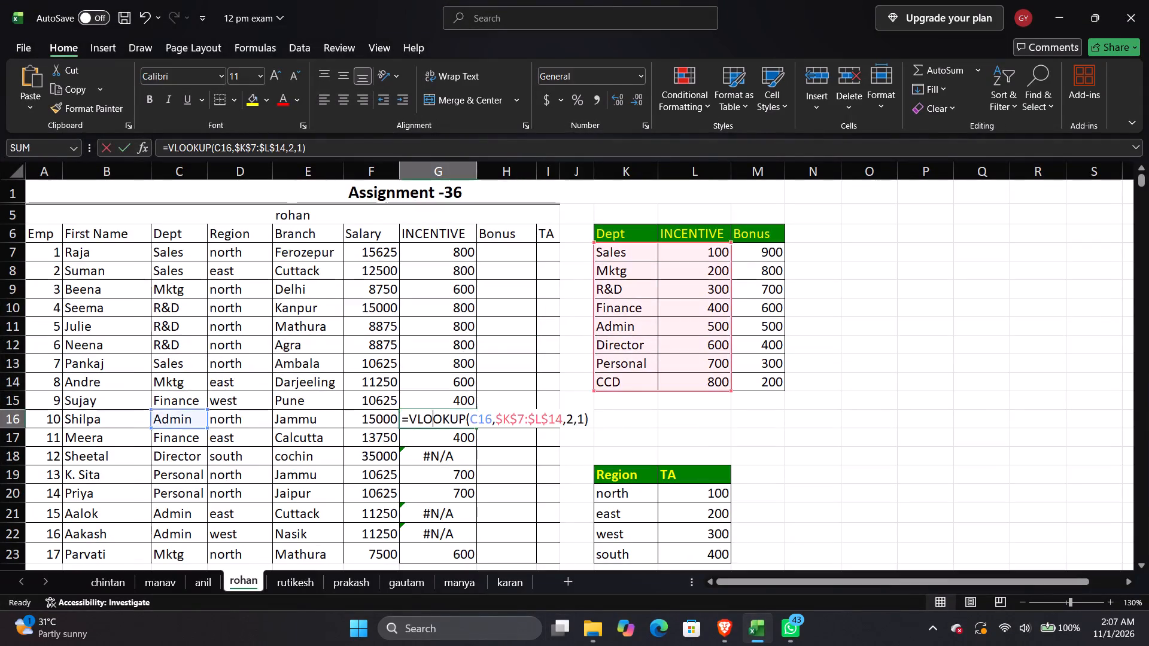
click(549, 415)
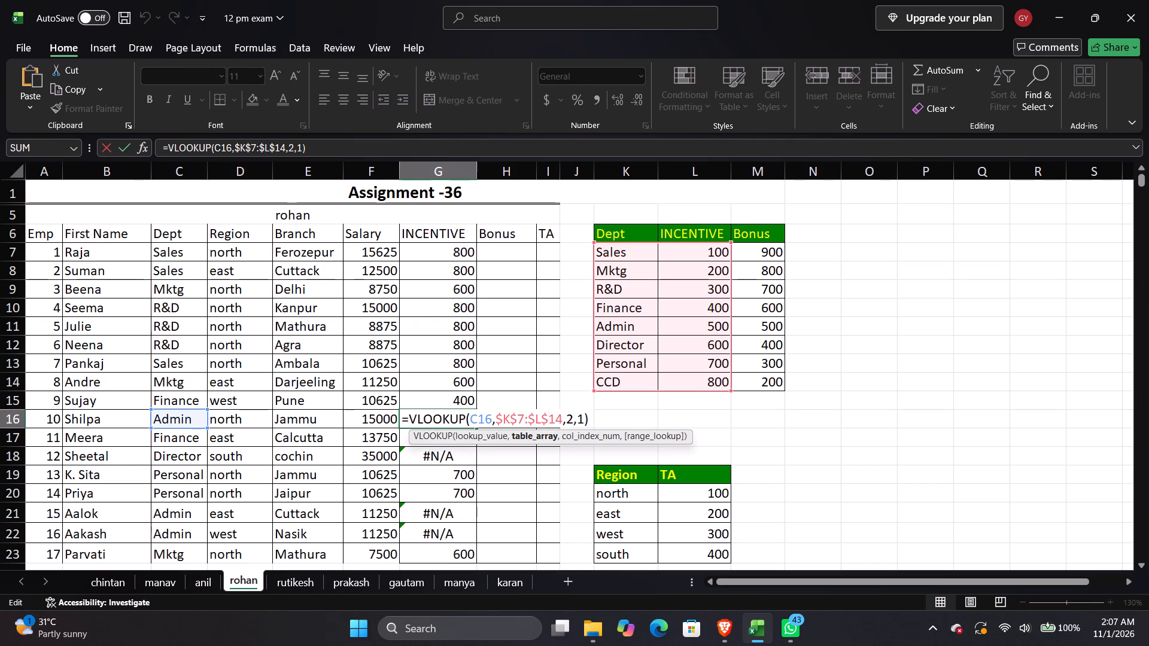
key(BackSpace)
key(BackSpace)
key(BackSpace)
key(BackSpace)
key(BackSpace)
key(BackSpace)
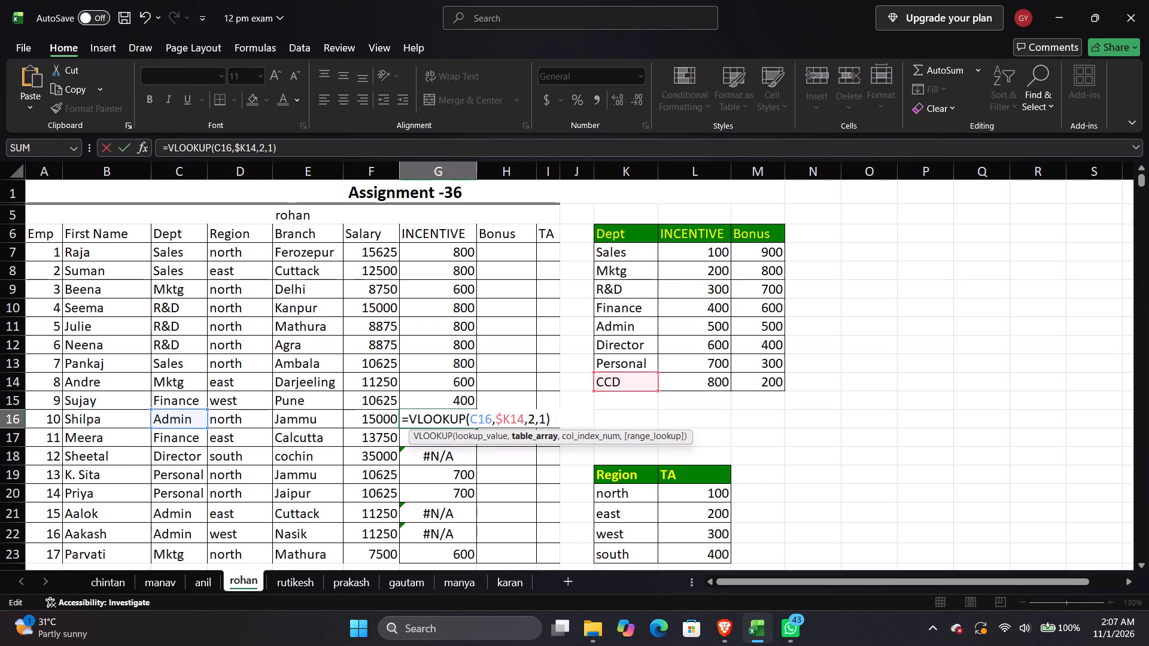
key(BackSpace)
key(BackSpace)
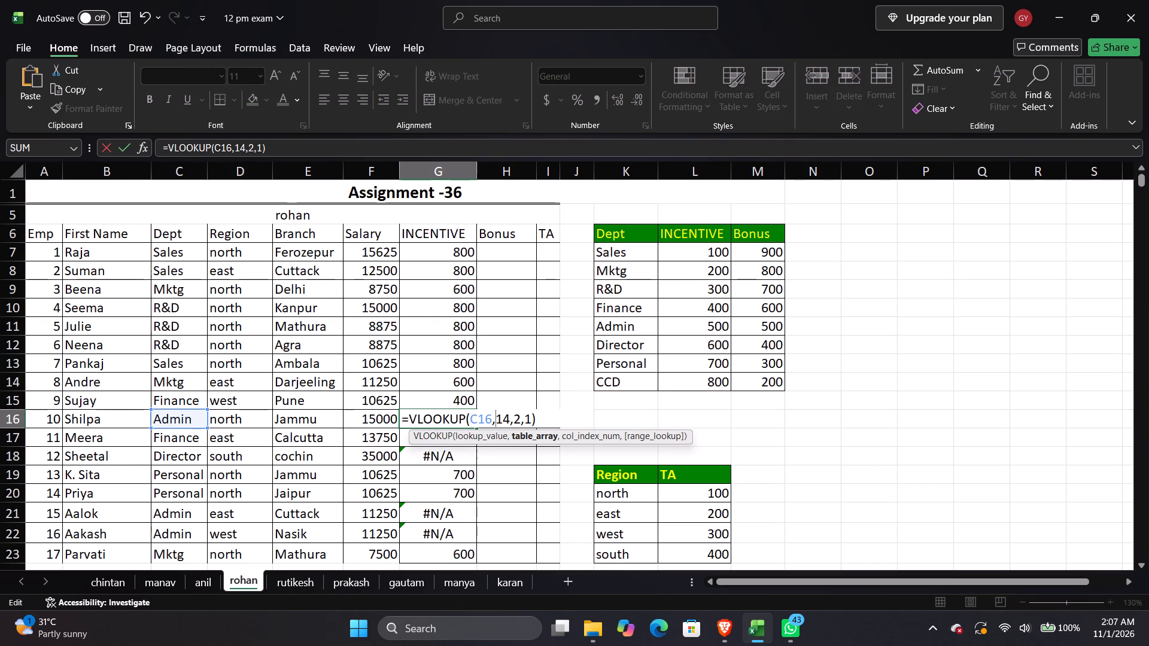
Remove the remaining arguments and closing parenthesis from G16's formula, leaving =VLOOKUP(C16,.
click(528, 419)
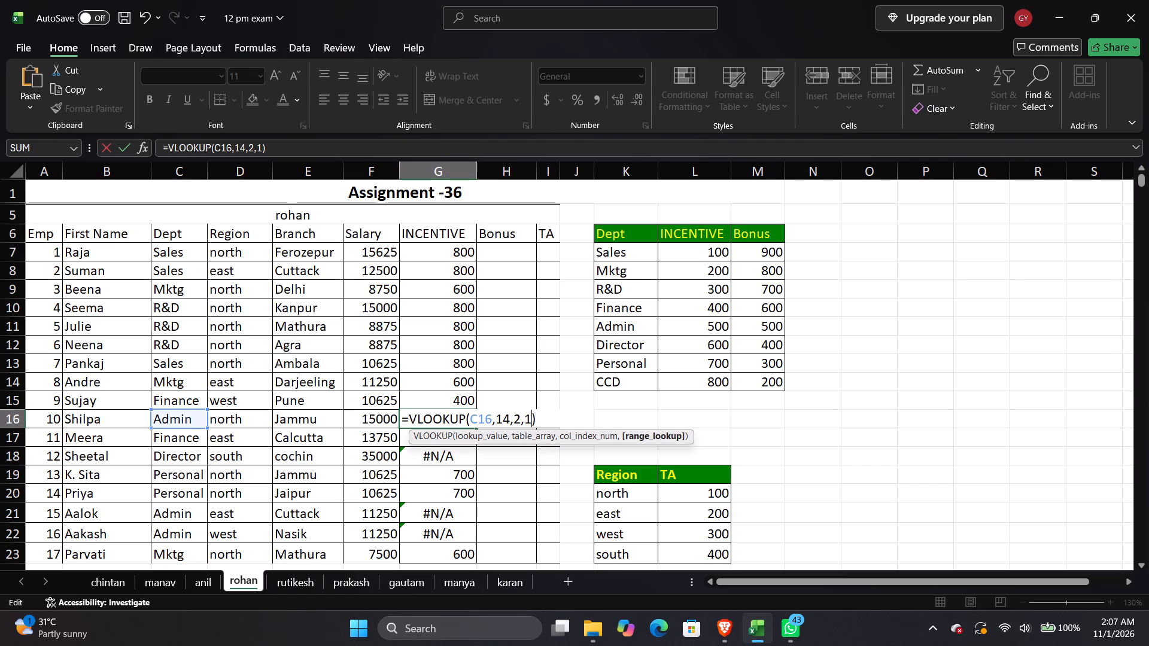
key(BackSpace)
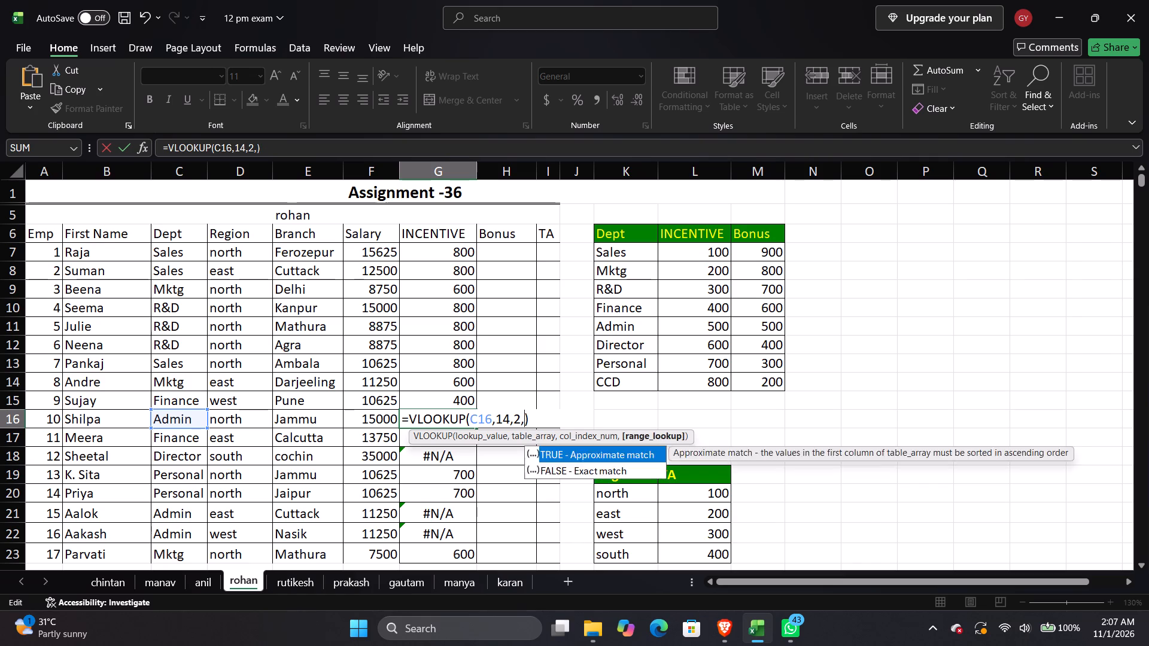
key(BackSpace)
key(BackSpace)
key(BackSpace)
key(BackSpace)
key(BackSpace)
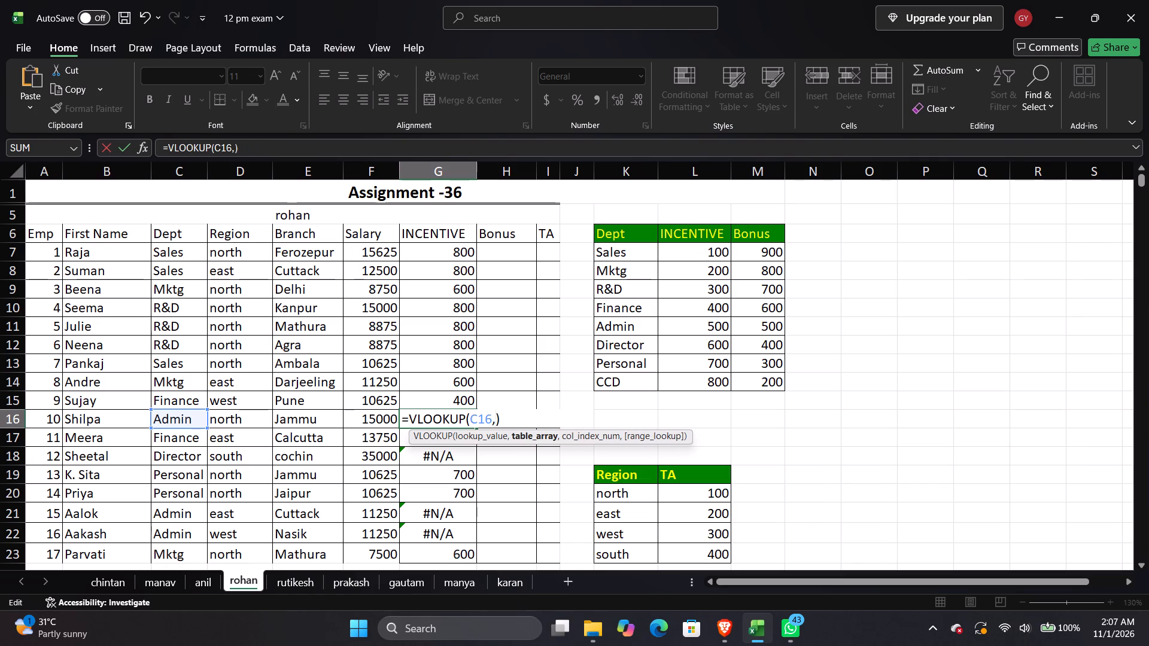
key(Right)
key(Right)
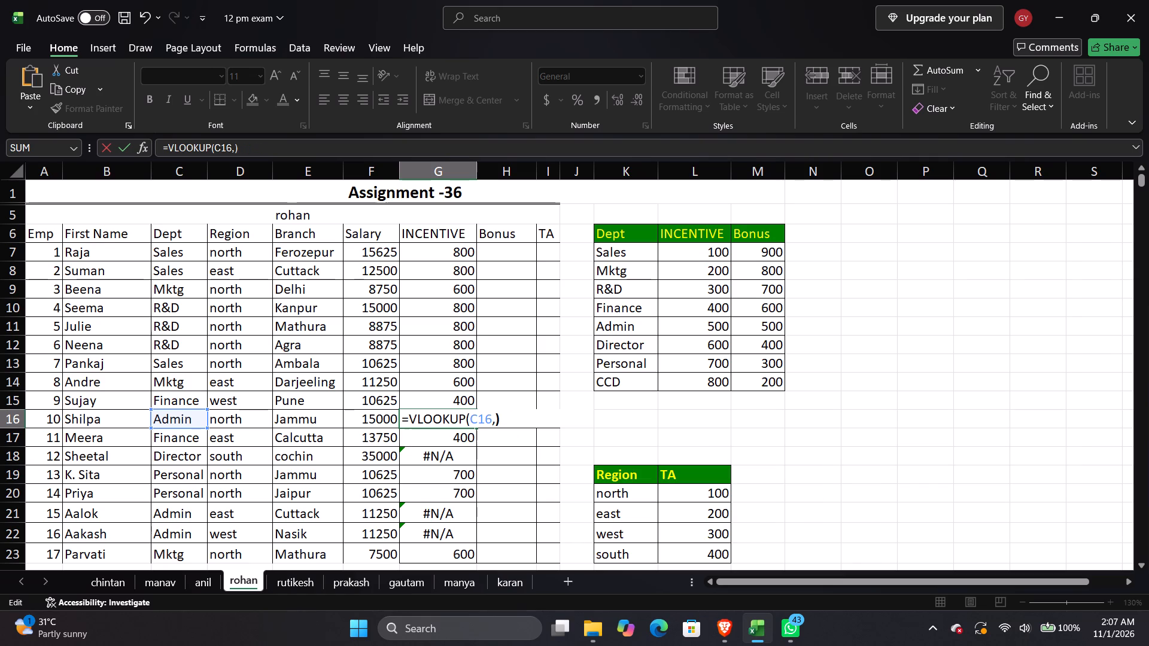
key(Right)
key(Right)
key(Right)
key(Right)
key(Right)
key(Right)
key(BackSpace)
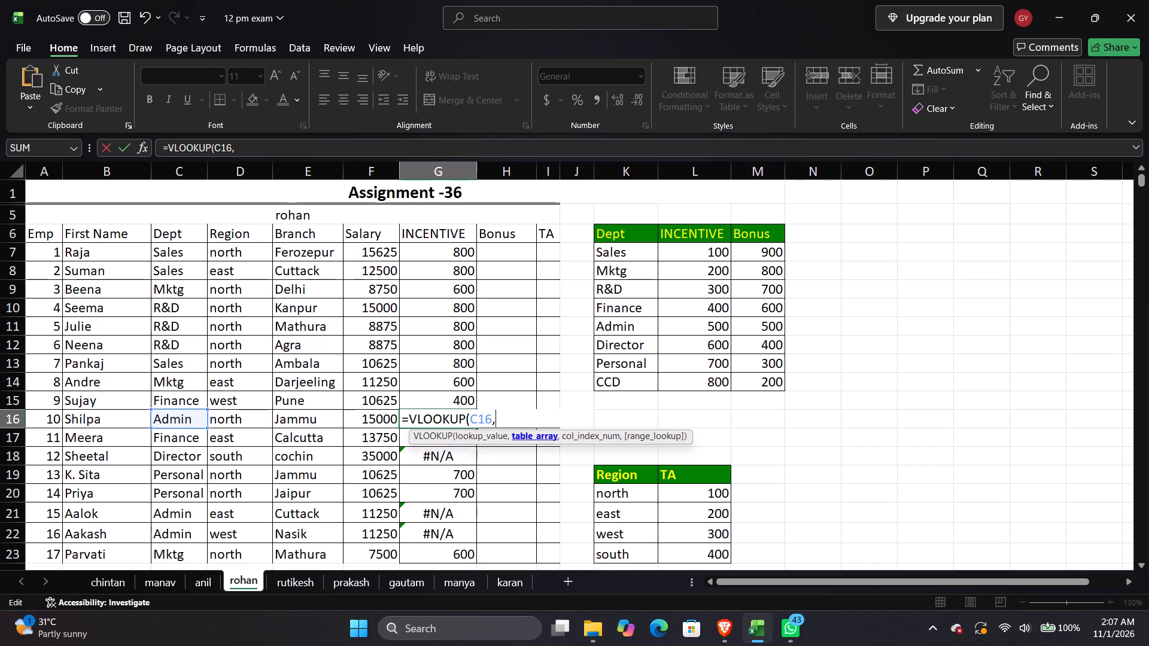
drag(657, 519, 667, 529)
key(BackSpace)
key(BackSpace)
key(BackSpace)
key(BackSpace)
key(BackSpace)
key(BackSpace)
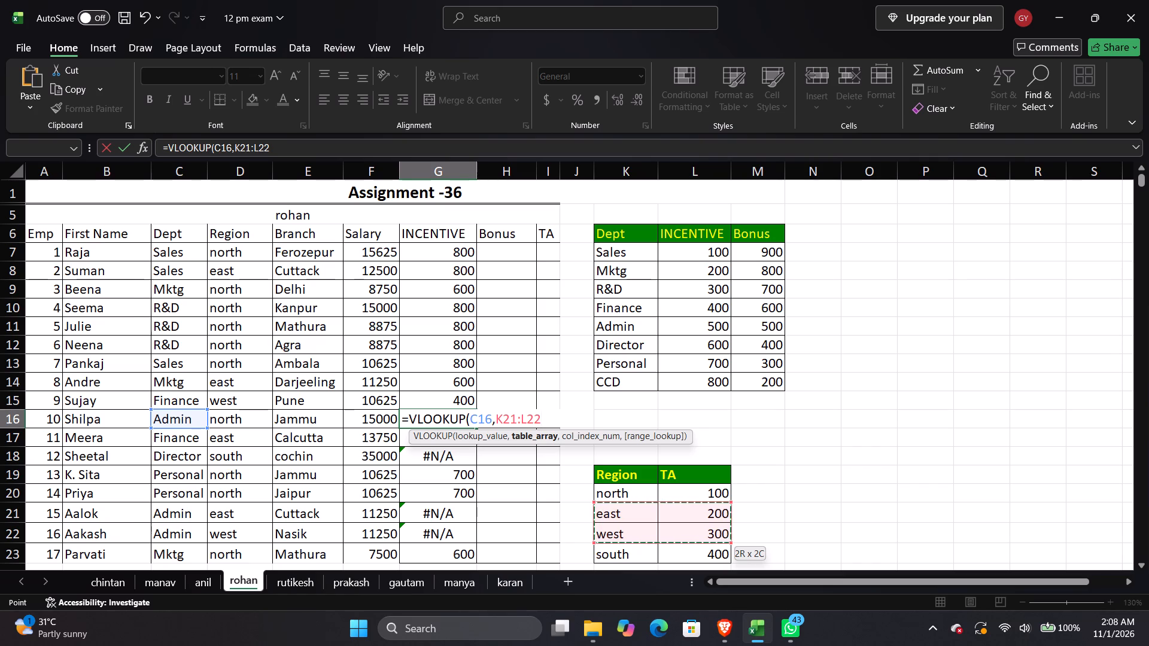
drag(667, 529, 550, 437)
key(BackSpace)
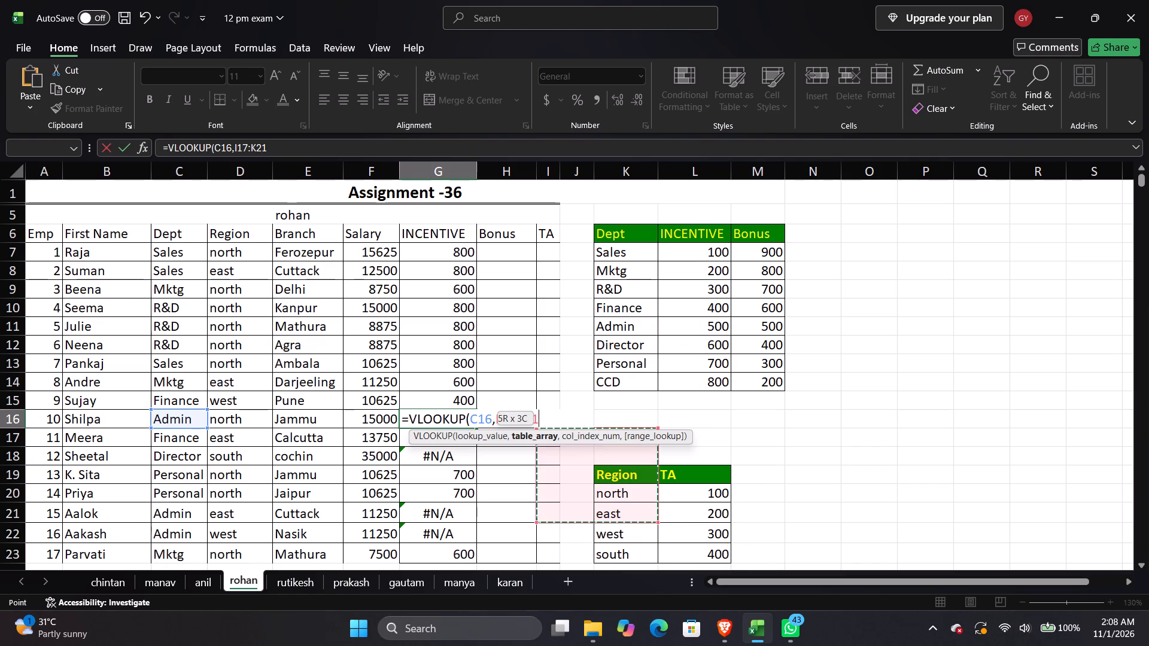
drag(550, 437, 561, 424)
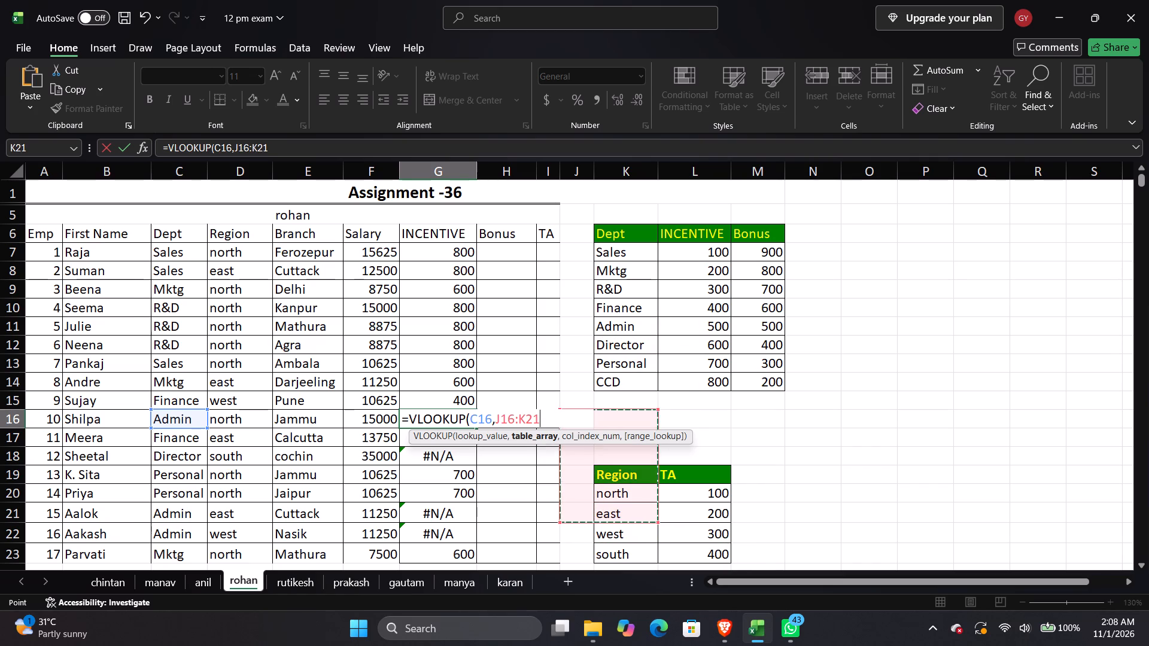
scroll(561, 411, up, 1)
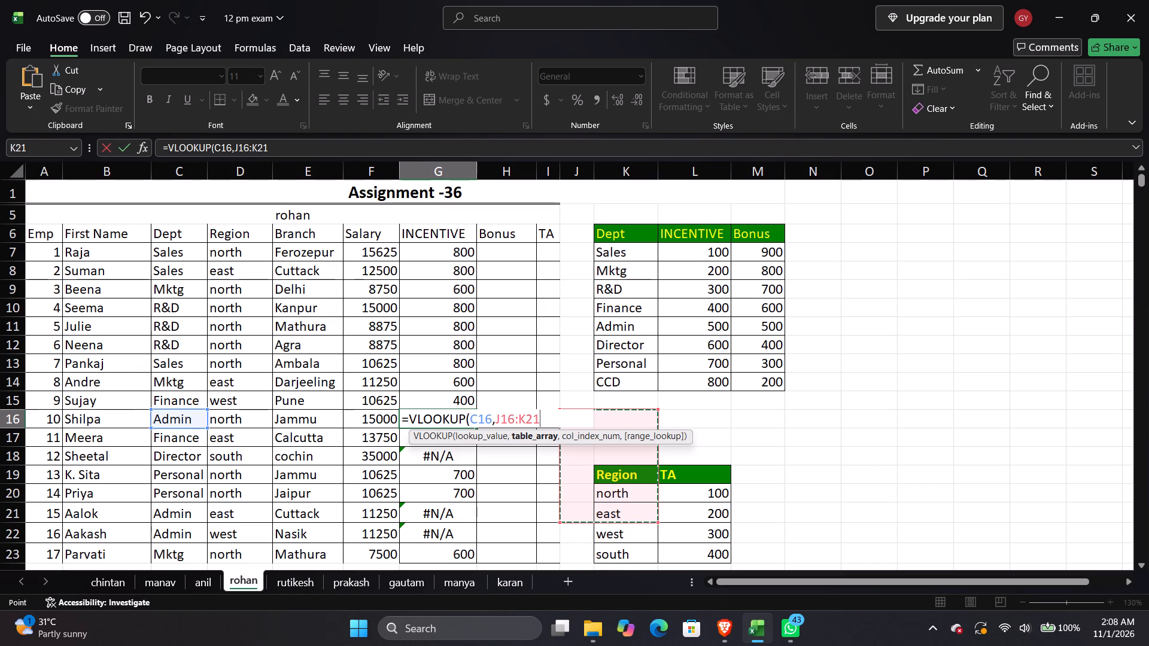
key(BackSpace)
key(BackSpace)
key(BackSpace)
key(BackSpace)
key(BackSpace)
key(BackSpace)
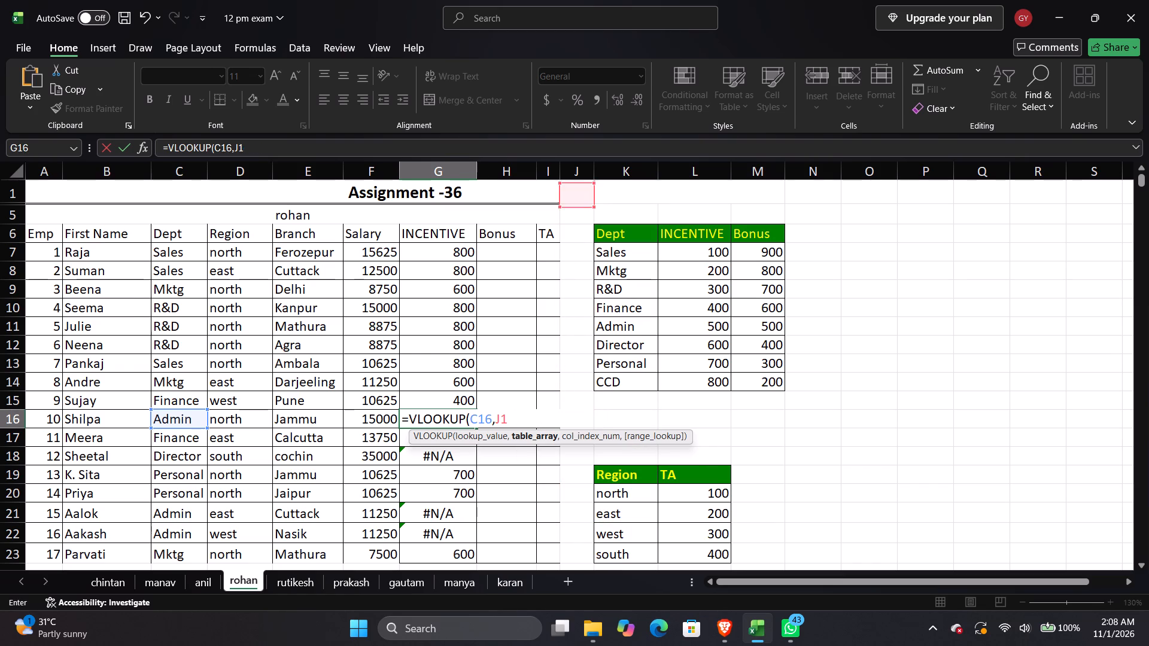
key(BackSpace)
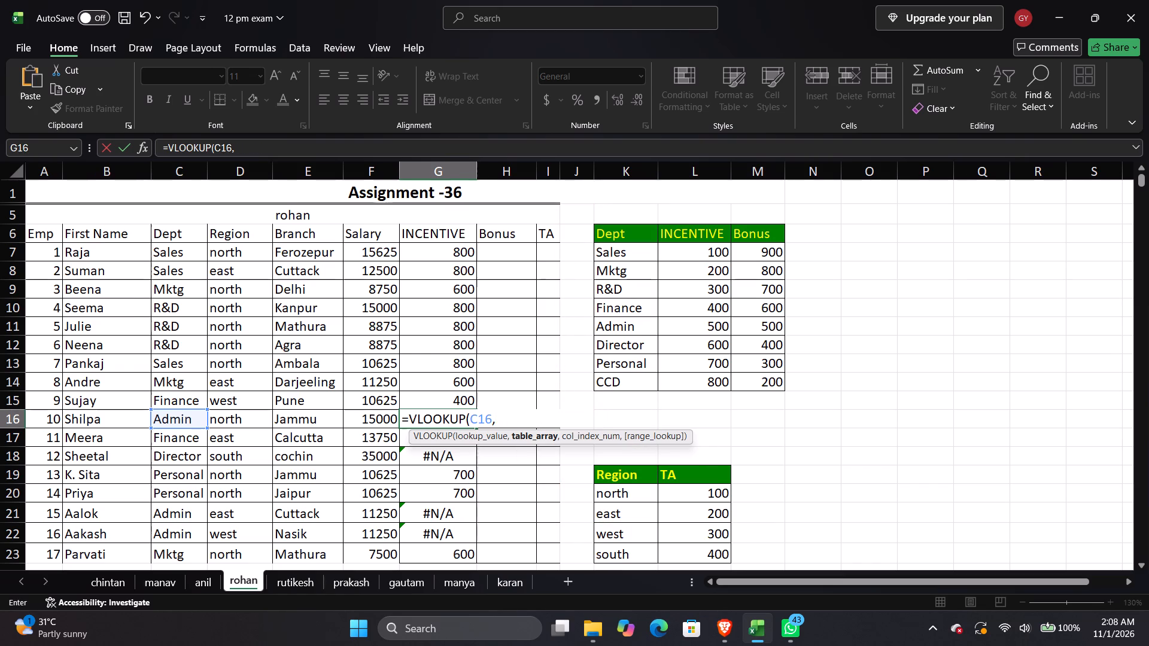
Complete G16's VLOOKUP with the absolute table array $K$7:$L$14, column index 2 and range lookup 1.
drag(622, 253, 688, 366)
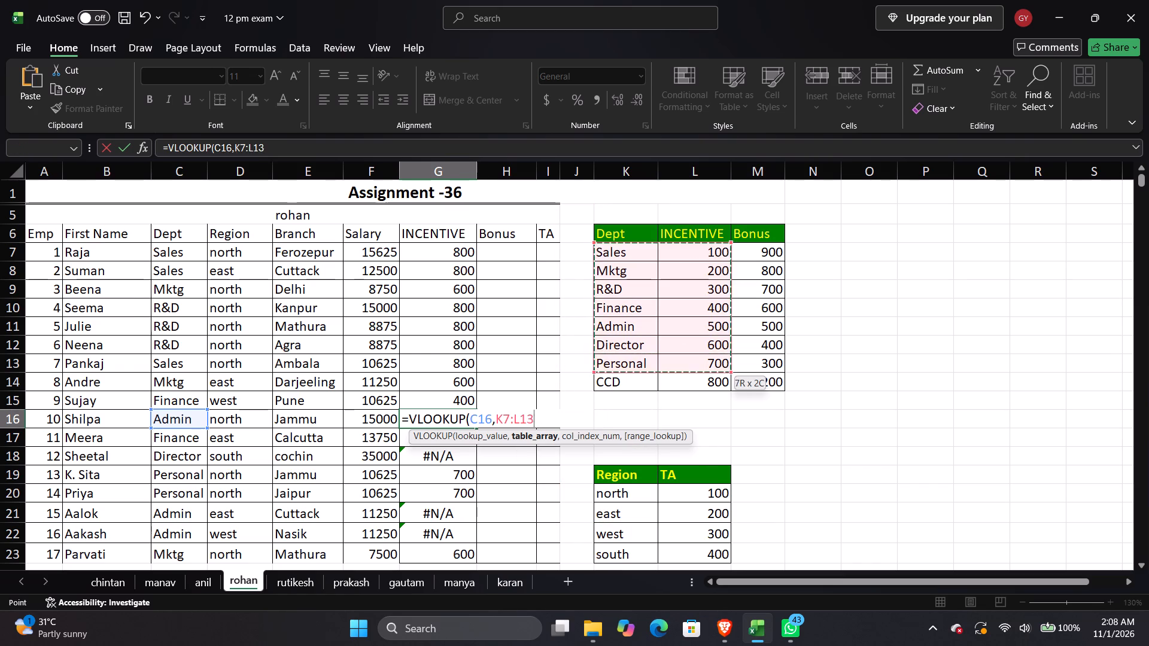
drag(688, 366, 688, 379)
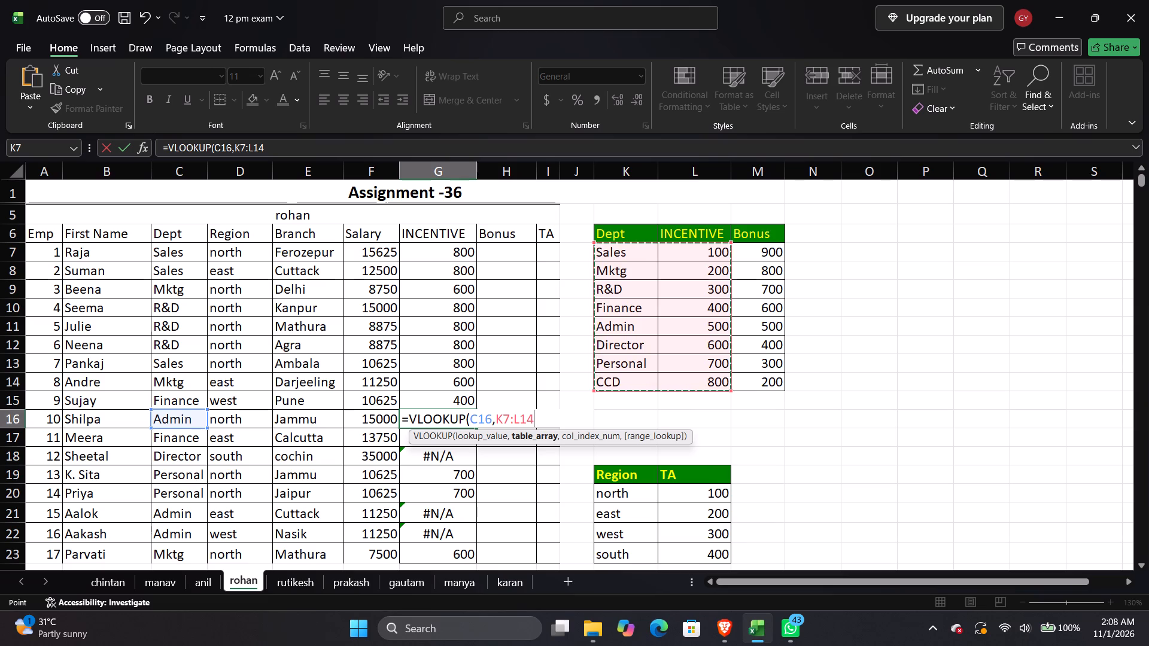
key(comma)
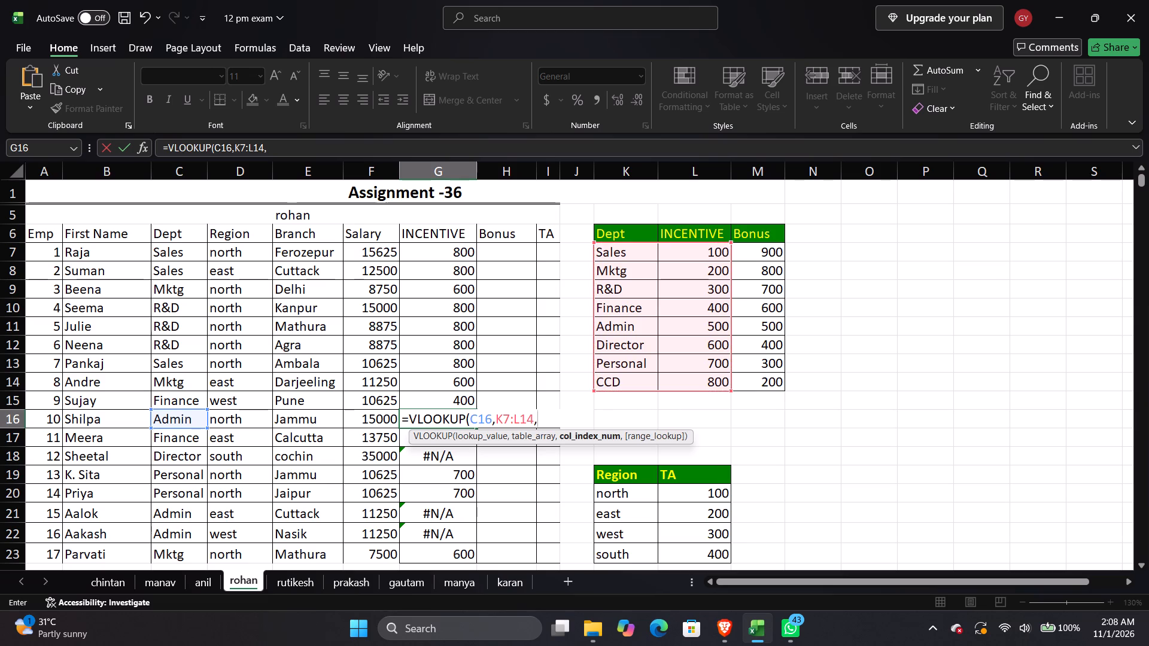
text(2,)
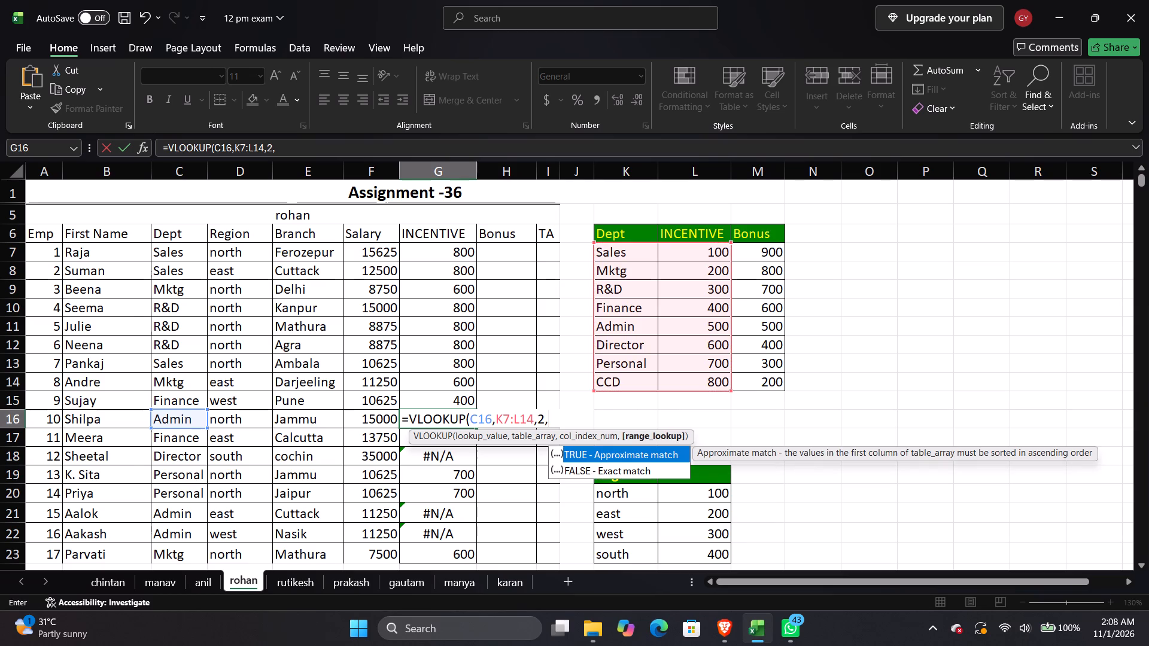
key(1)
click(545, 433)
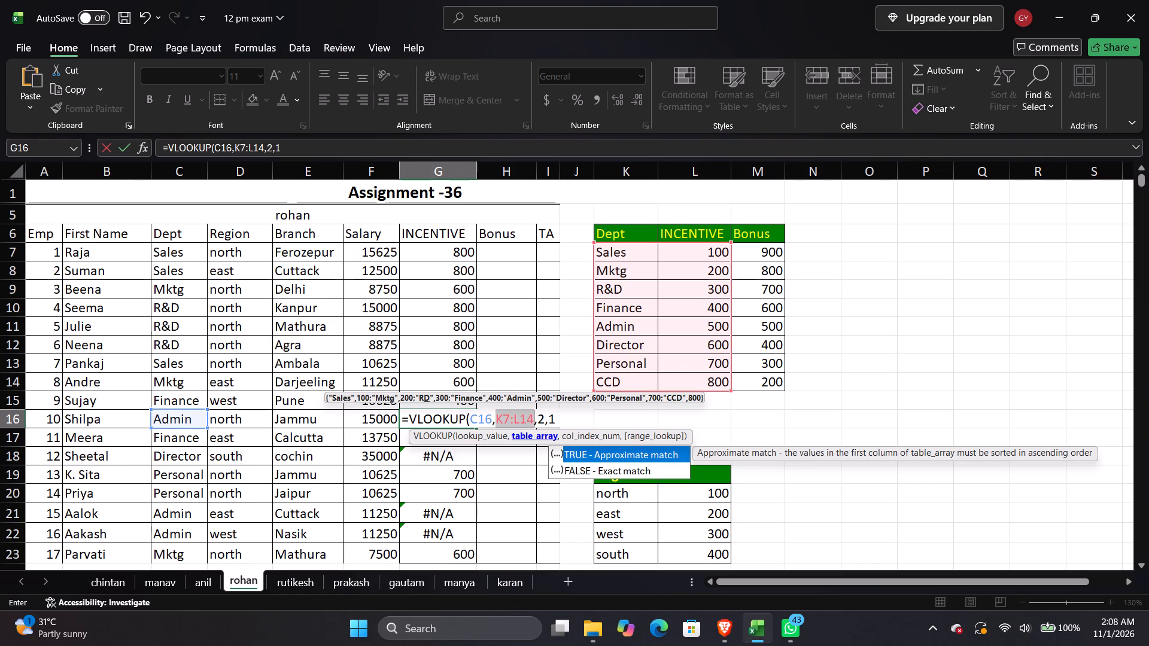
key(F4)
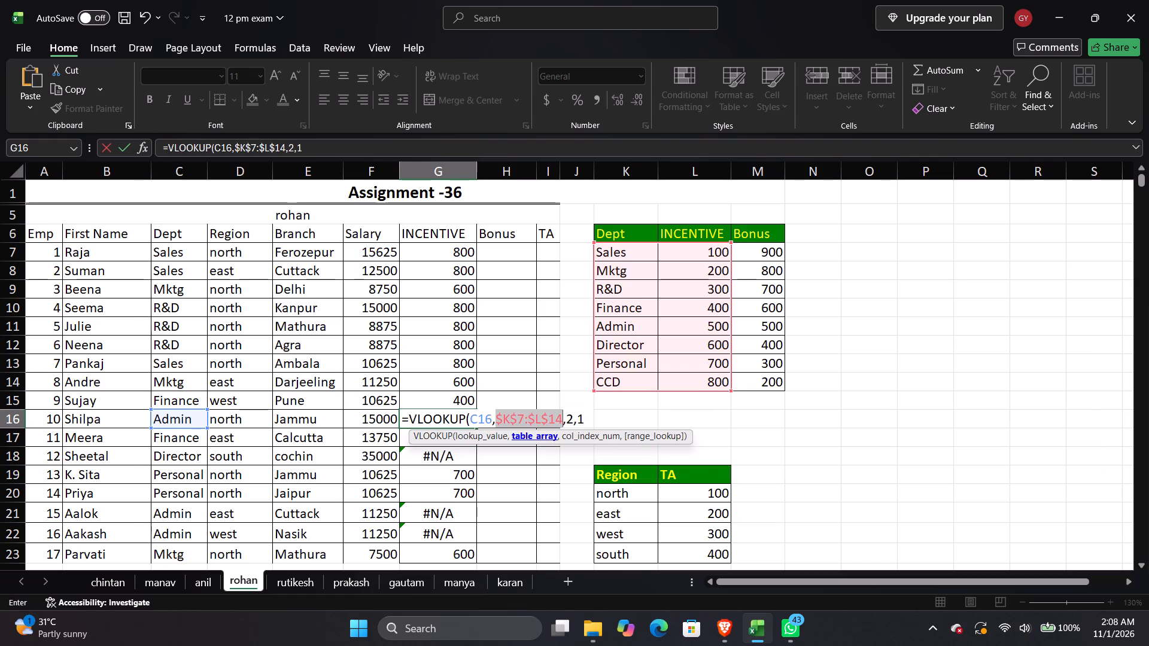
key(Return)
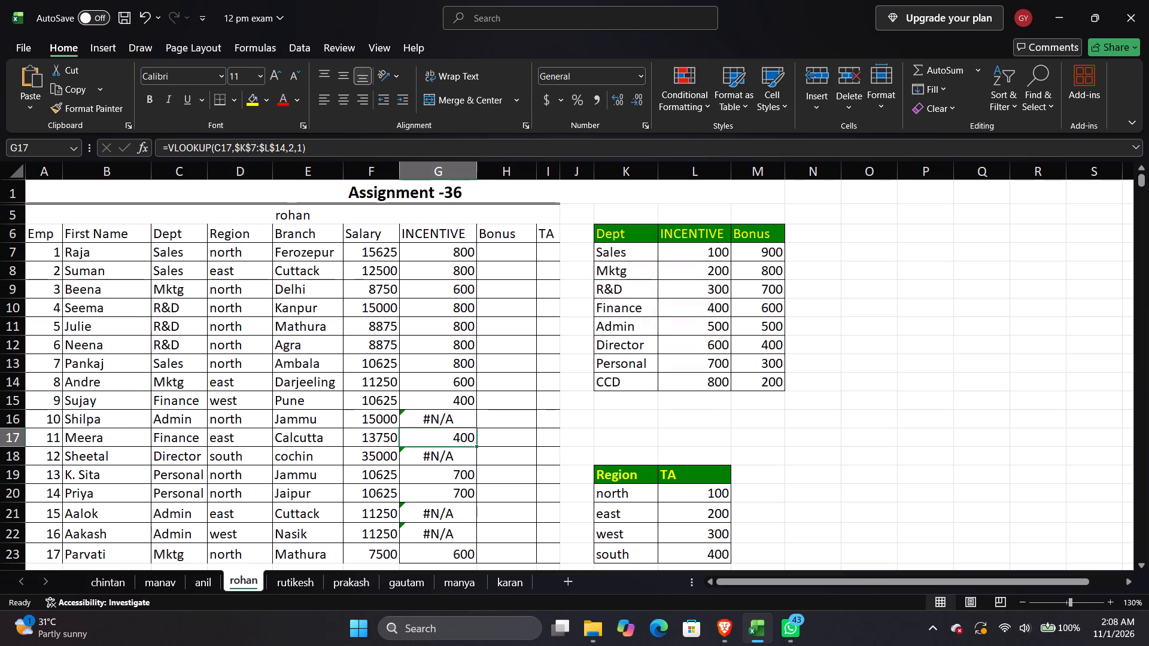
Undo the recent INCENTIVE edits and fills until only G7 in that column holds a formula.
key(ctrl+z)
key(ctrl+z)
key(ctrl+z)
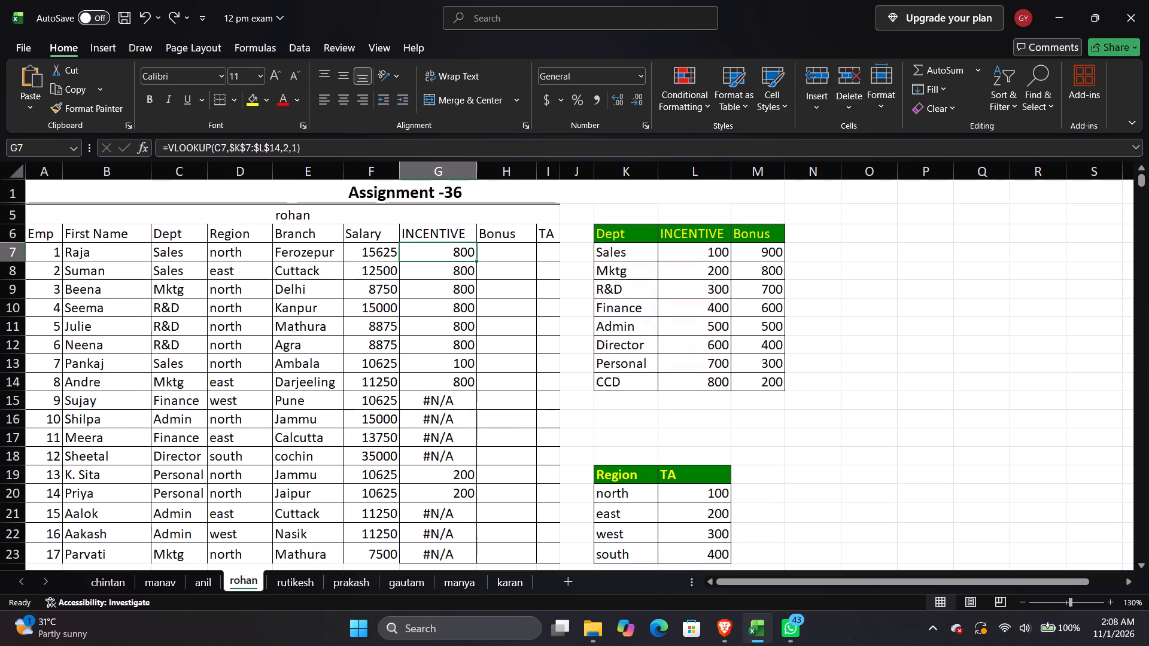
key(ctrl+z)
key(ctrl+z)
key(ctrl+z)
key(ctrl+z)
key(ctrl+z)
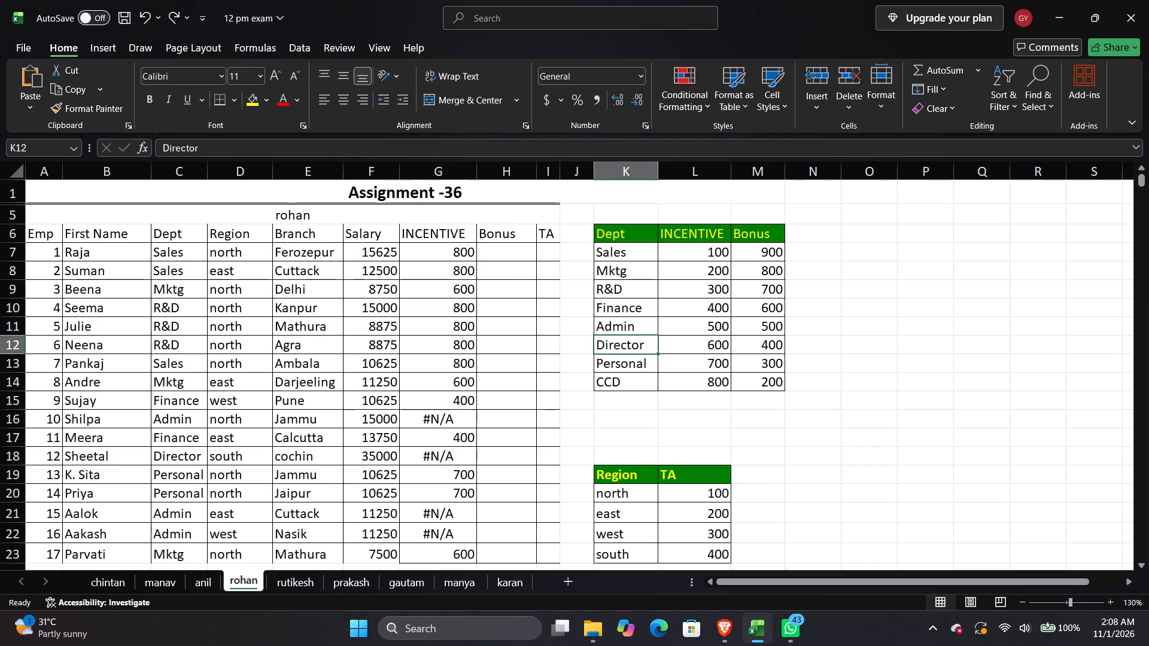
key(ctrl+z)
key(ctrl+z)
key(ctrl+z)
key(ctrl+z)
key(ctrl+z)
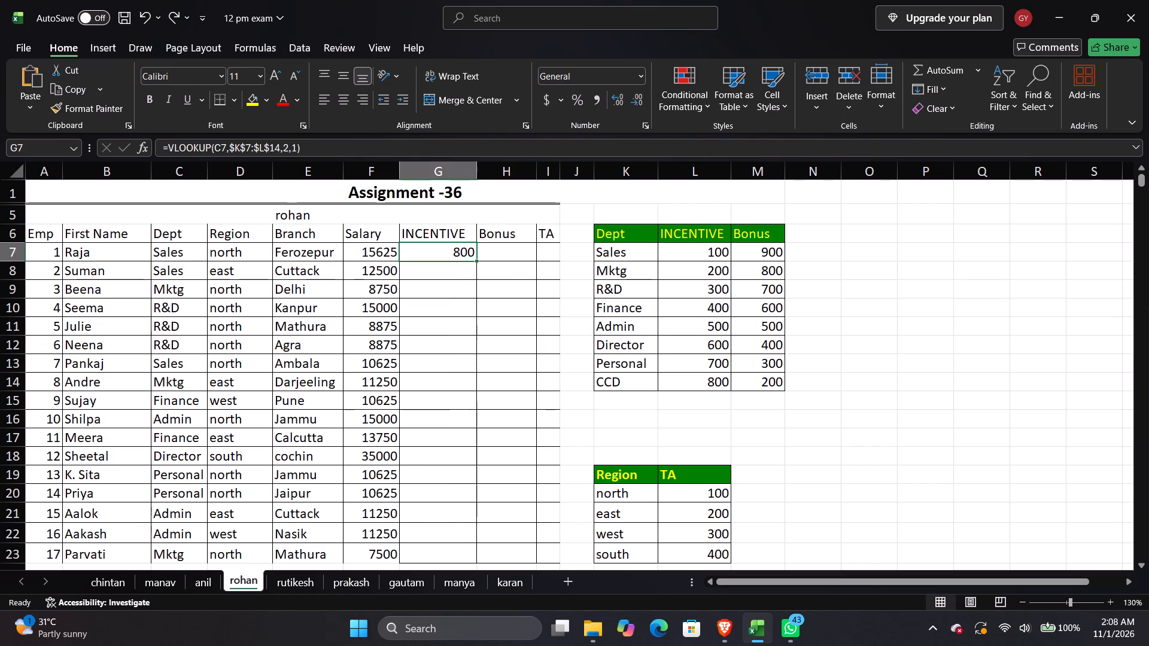
Replace the table array in G7's INCENTIVE VLOOKUP with a freshly selected absolute range $K$7:$L$14.
double_click(465, 251)
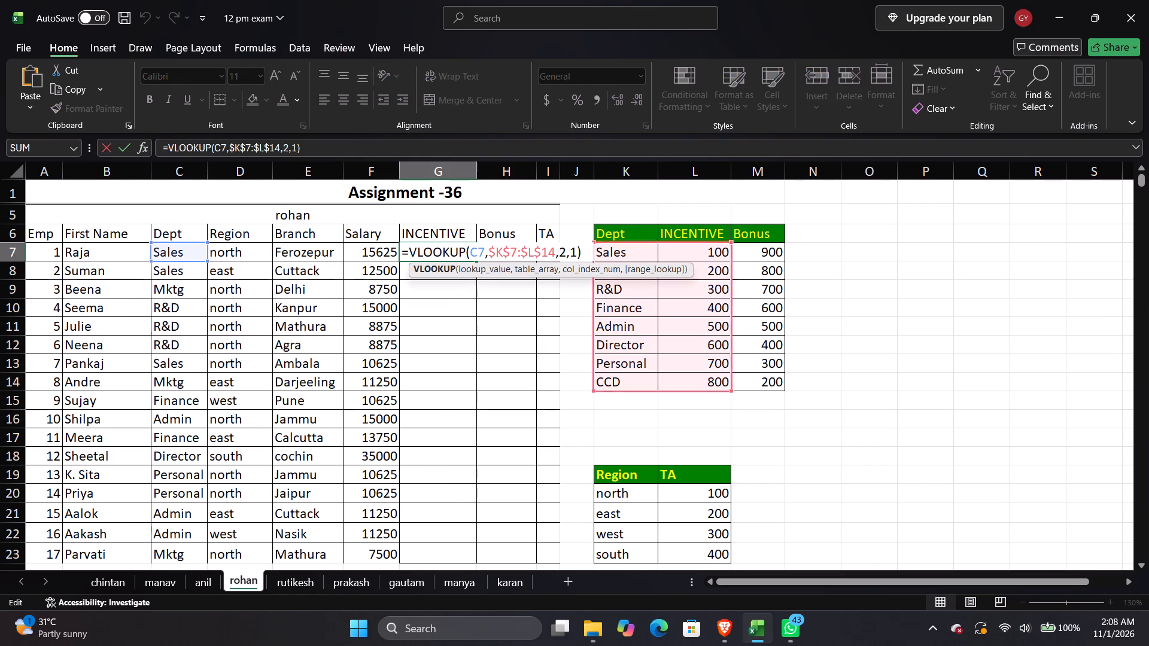
click(548, 251)
click(525, 255)
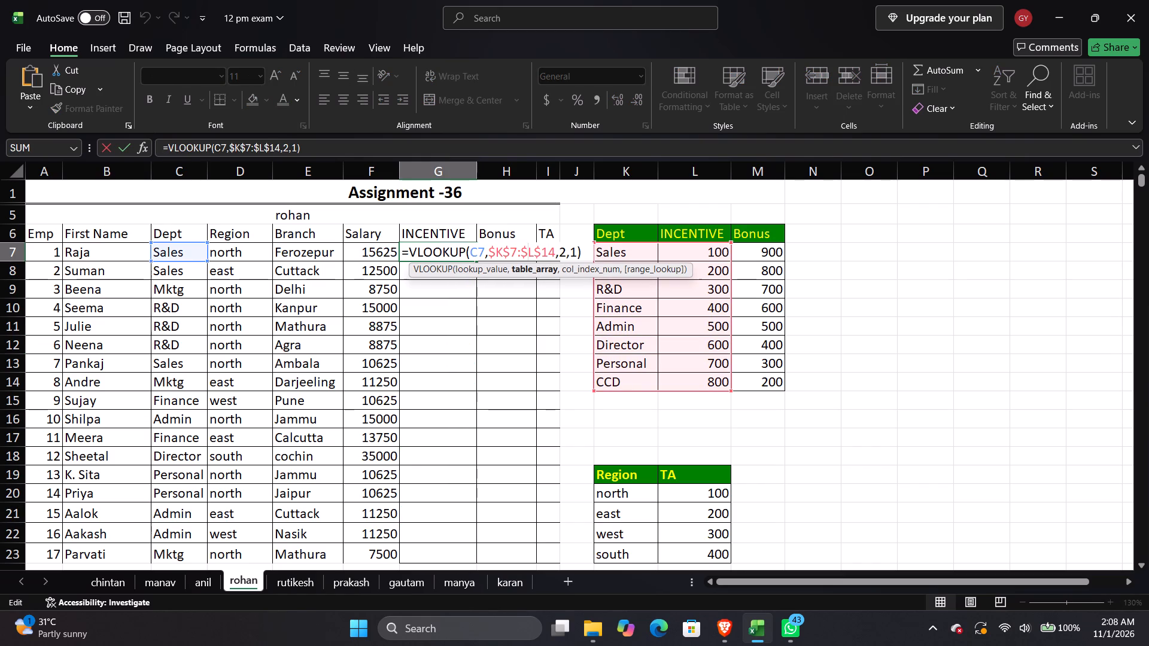
click(512, 250)
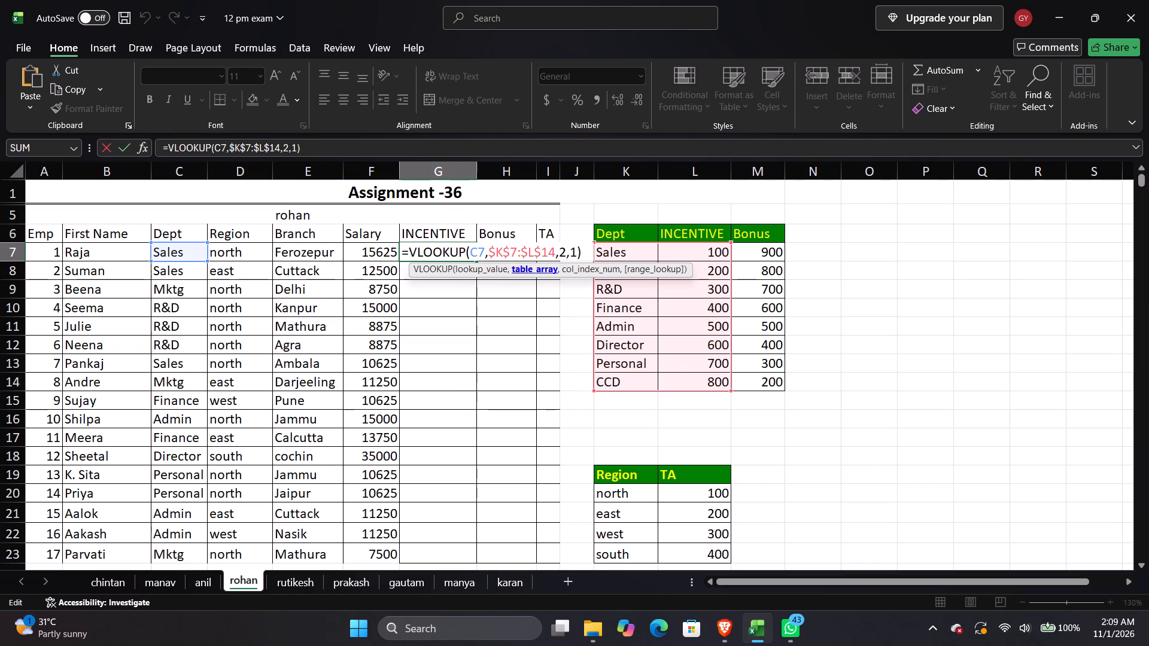
click(535, 269)
key(F4)
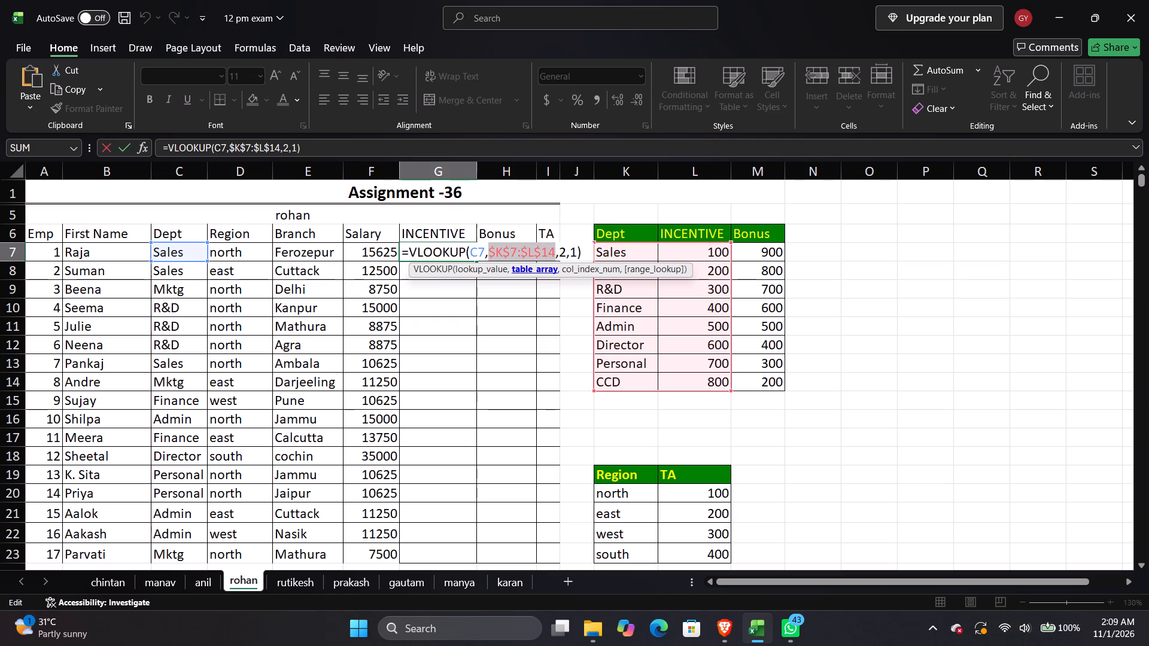
key(F4)
key(F4)
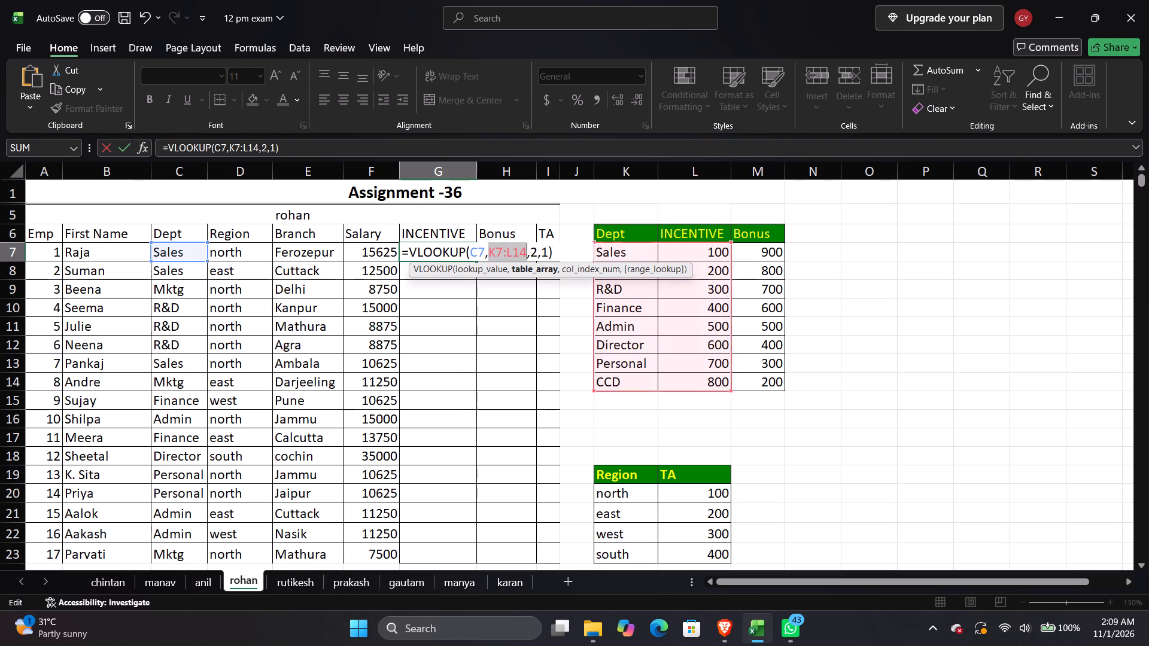
key(BackSpace)
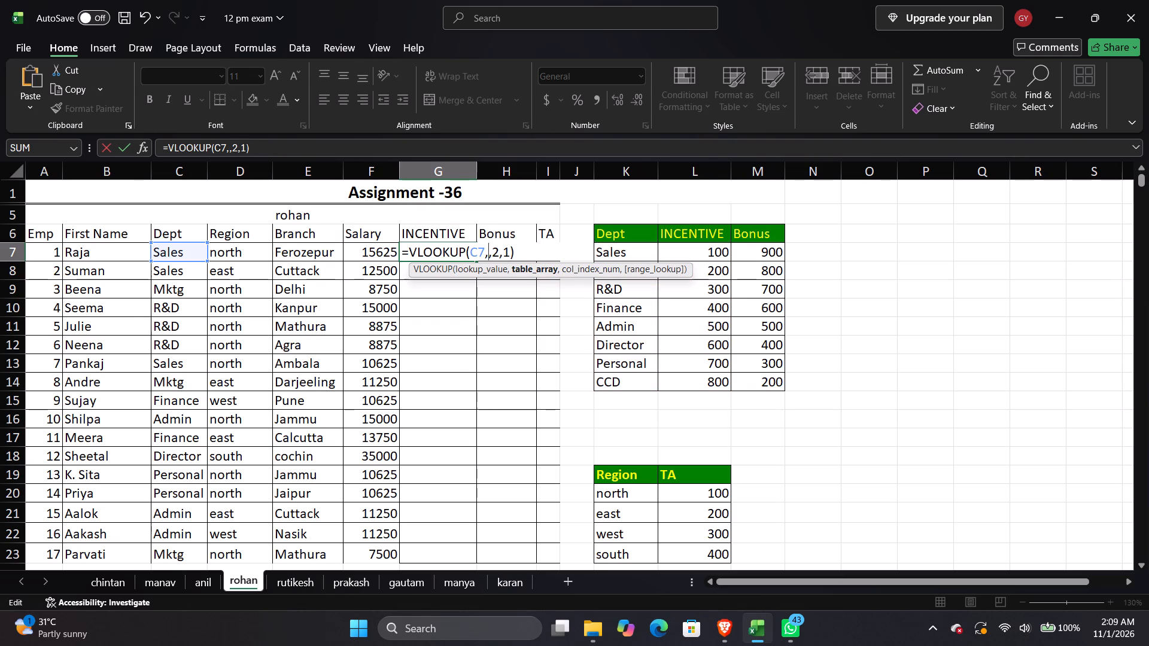
drag(617, 250, 771, 361)
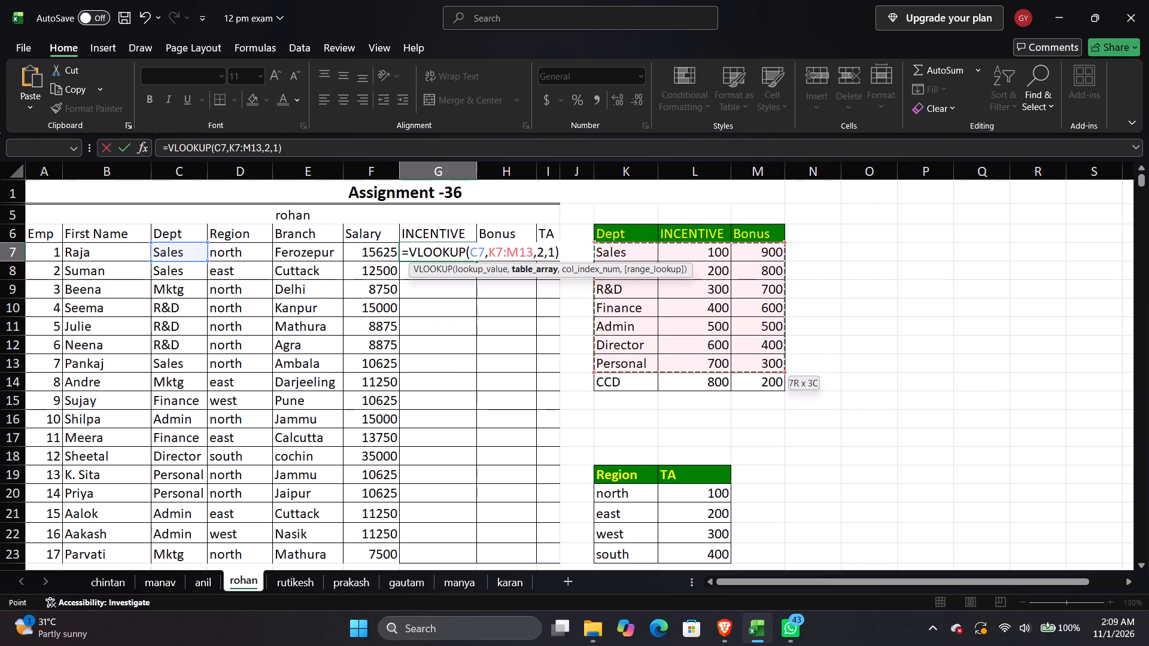
drag(771, 361, 773, 383)
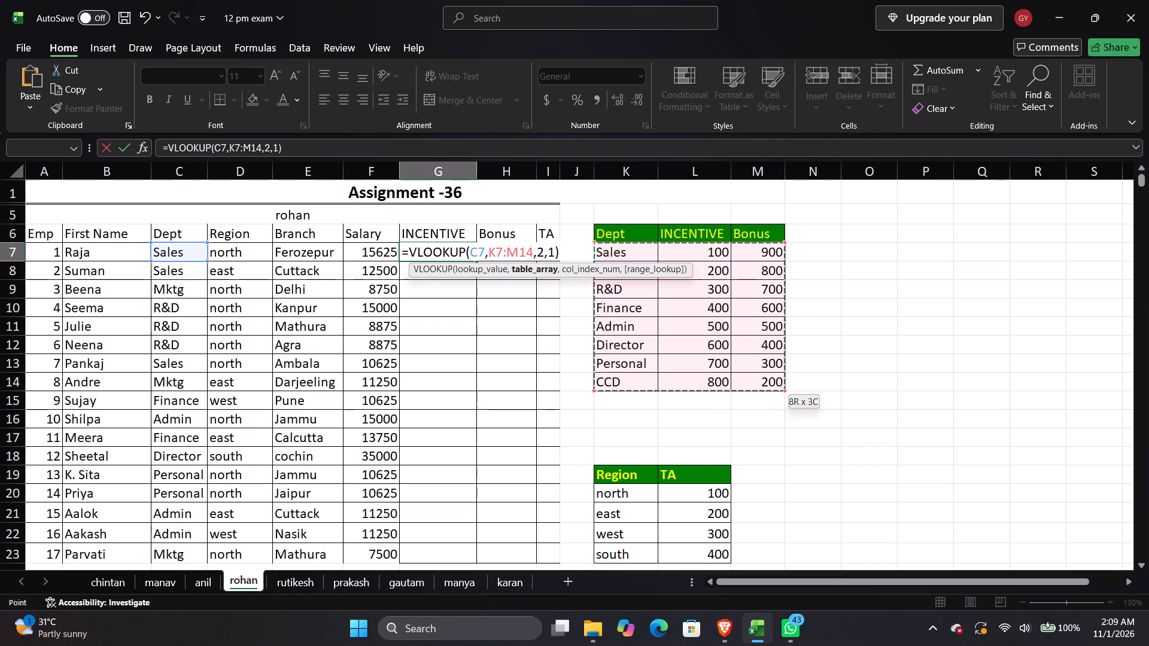
drag(773, 383, 721, 380)
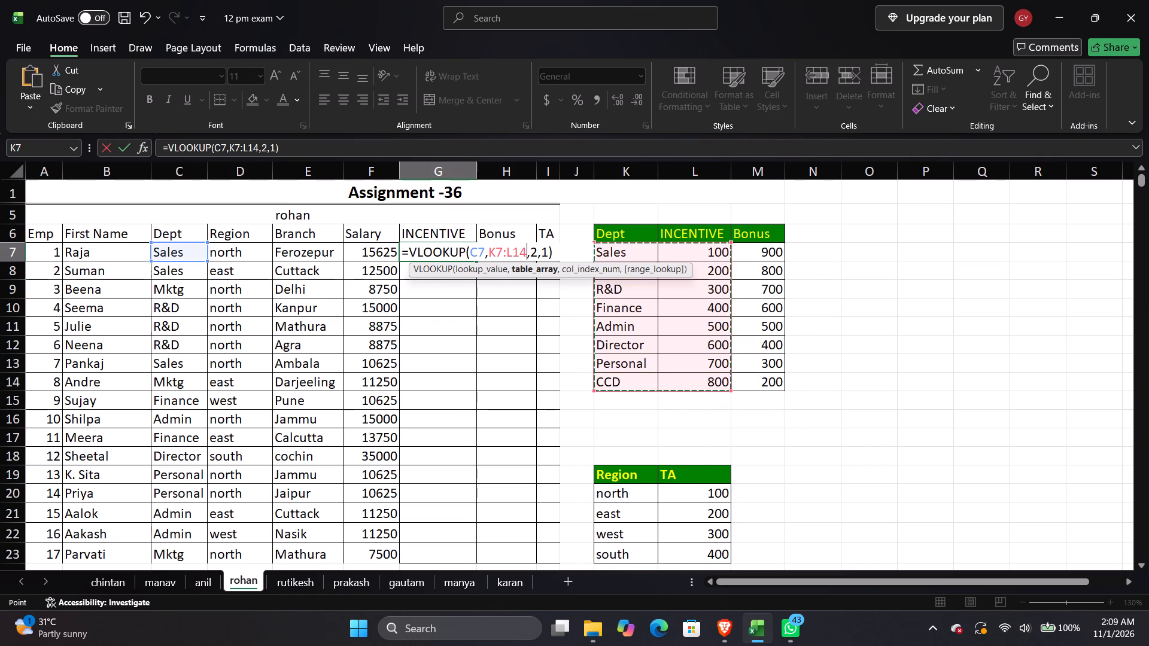
key(F4)
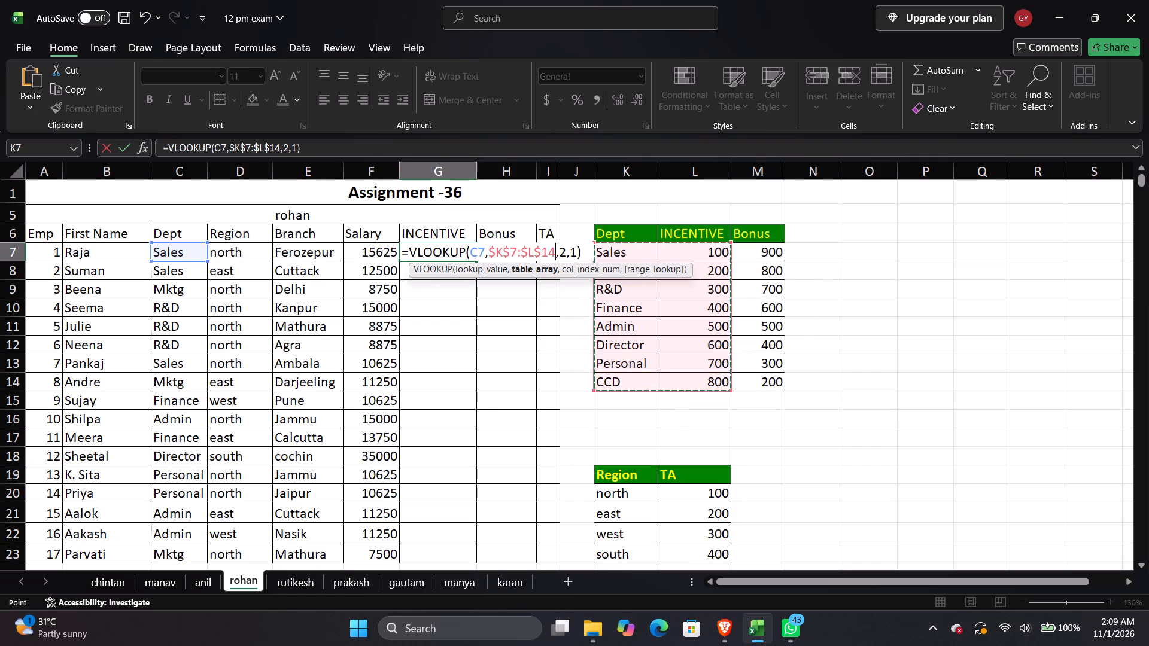
key(Return)
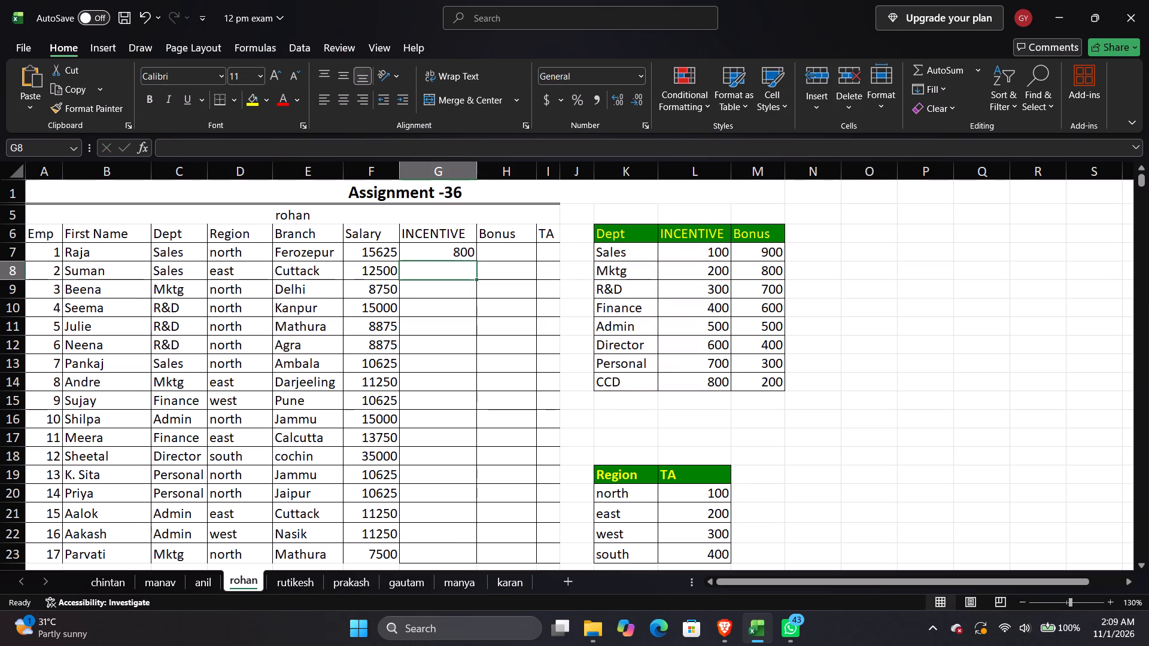
Fill the INCENTIVE VLOOKUP from G7 down the column through row 23.
click(460, 255)
click(475, 258)
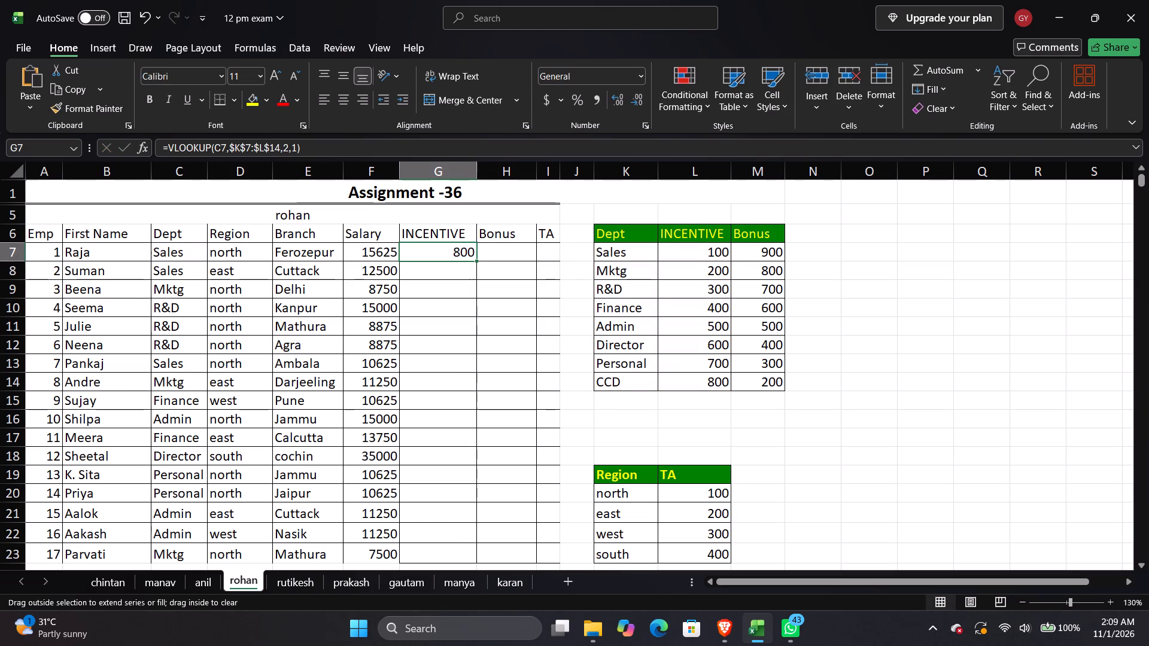
click(475, 258)
double_click(478, 261)
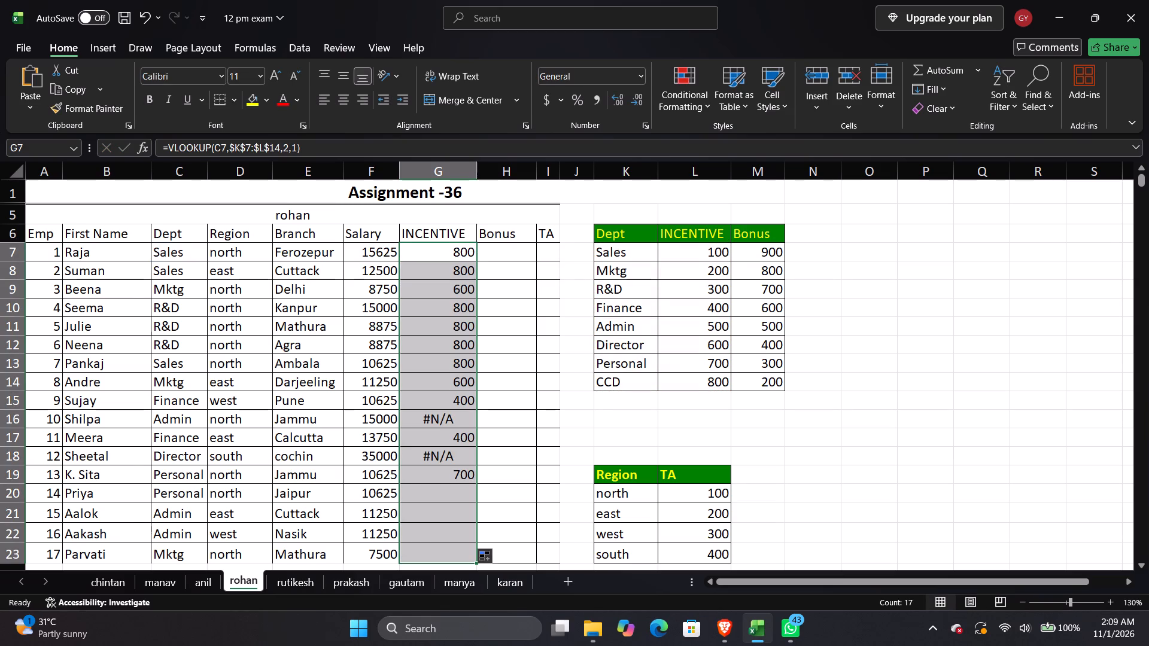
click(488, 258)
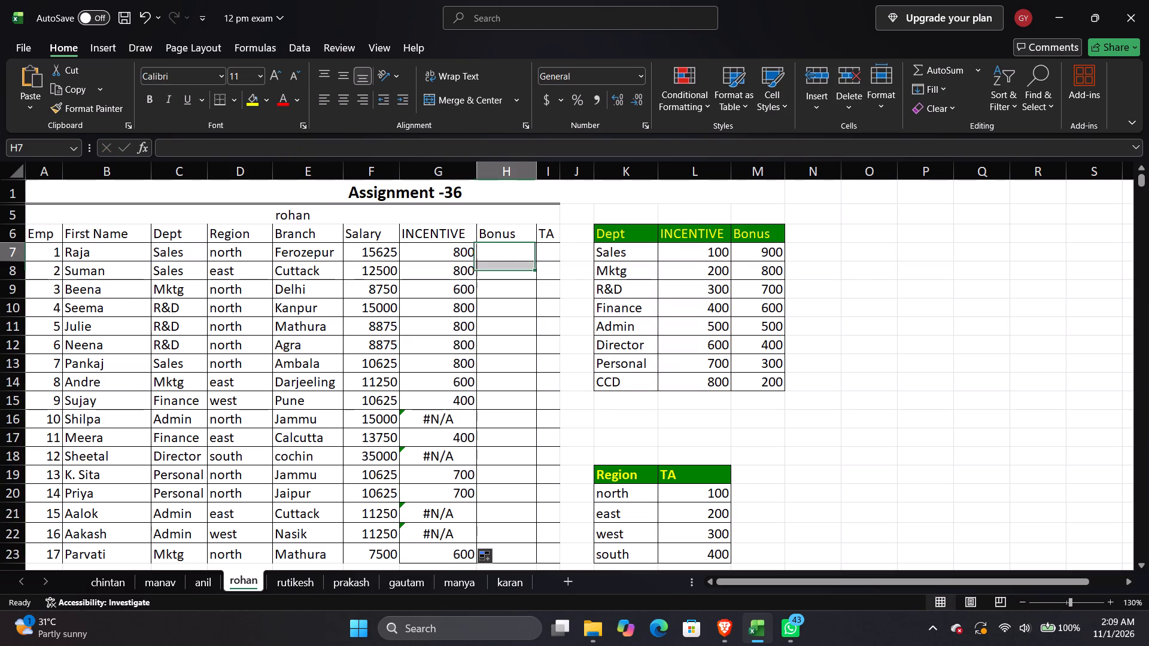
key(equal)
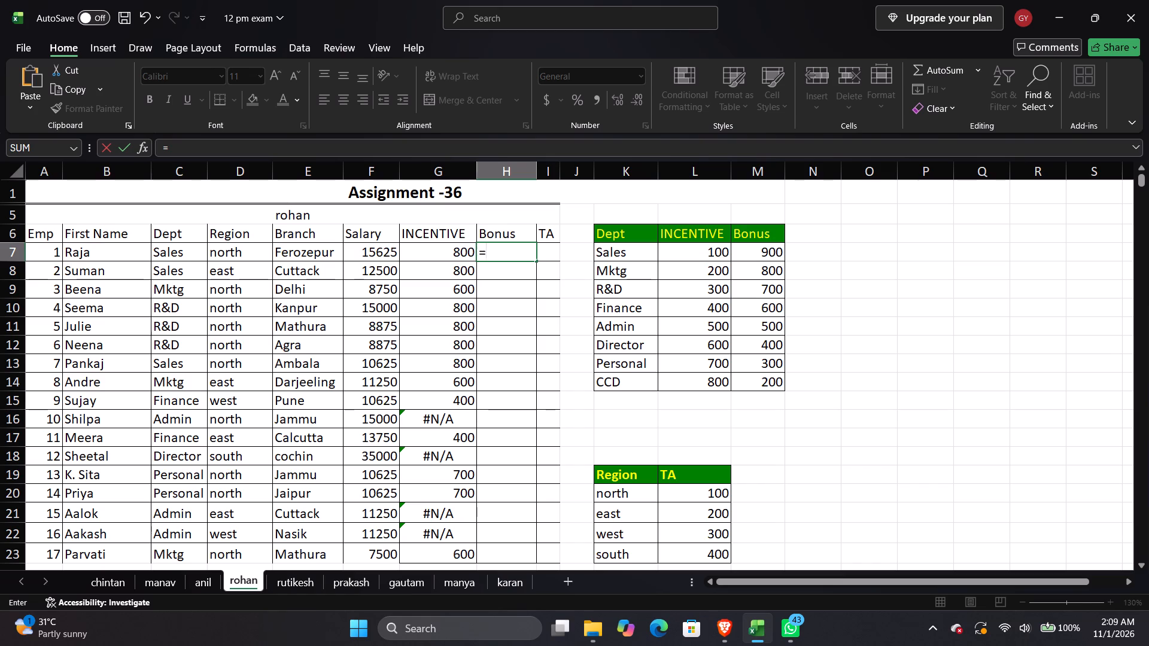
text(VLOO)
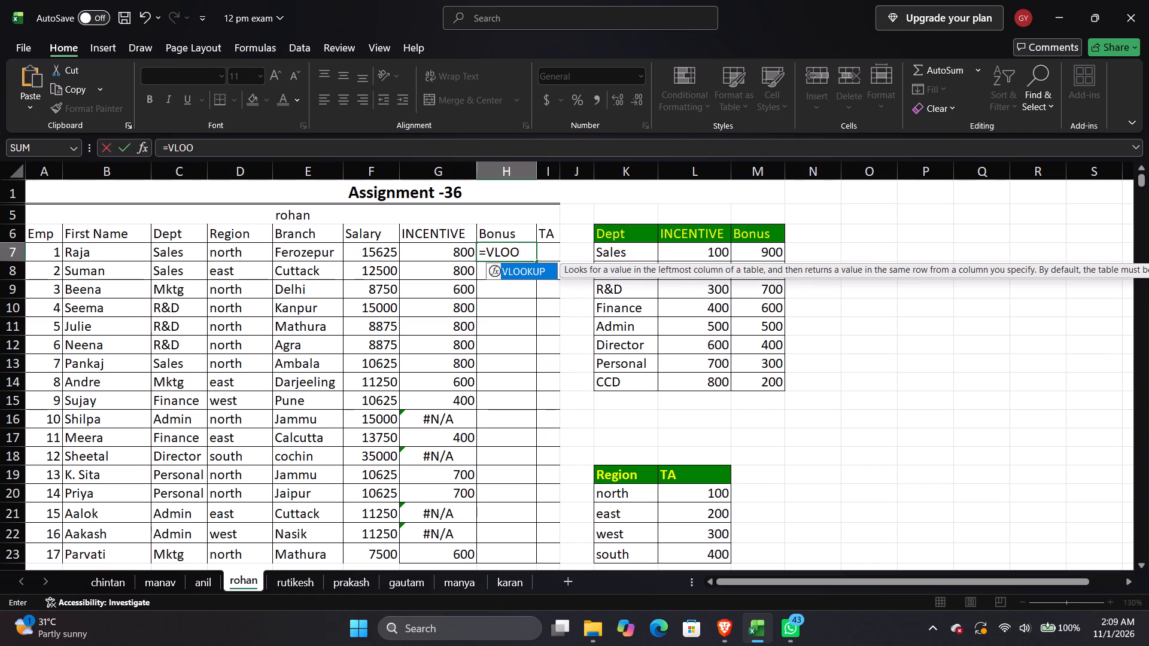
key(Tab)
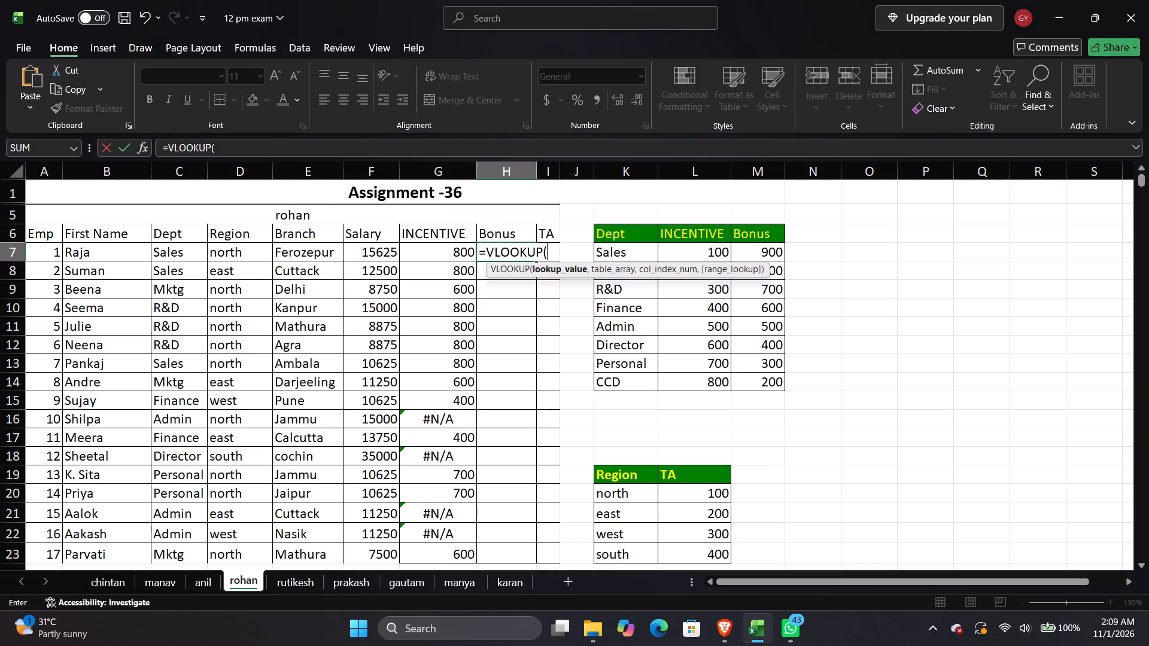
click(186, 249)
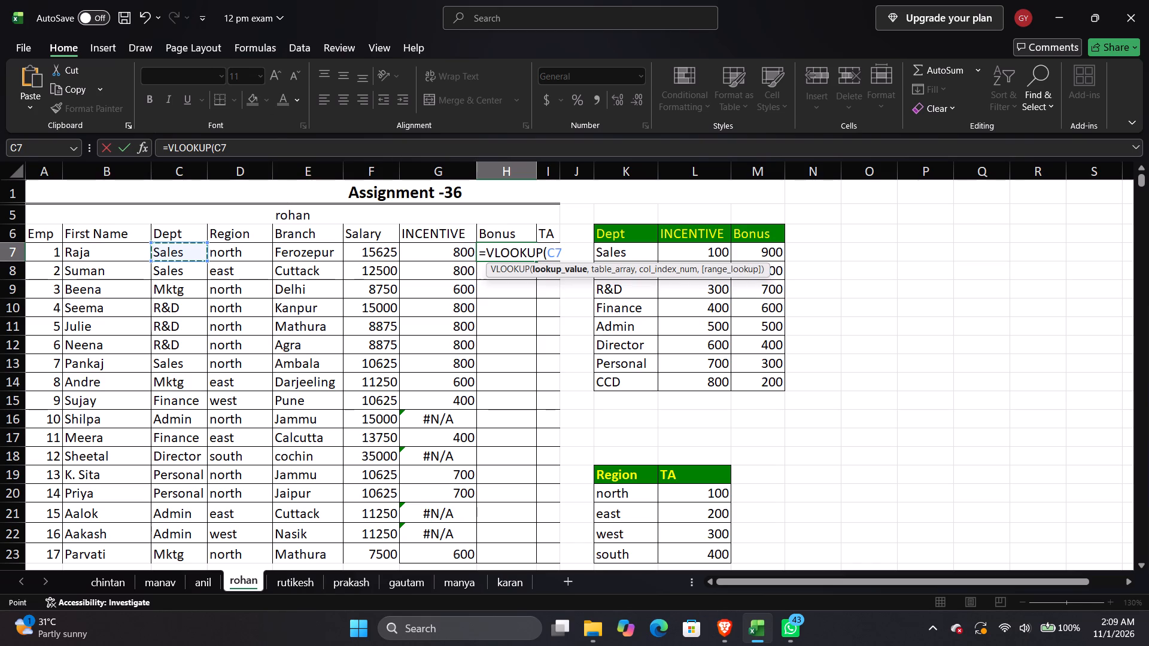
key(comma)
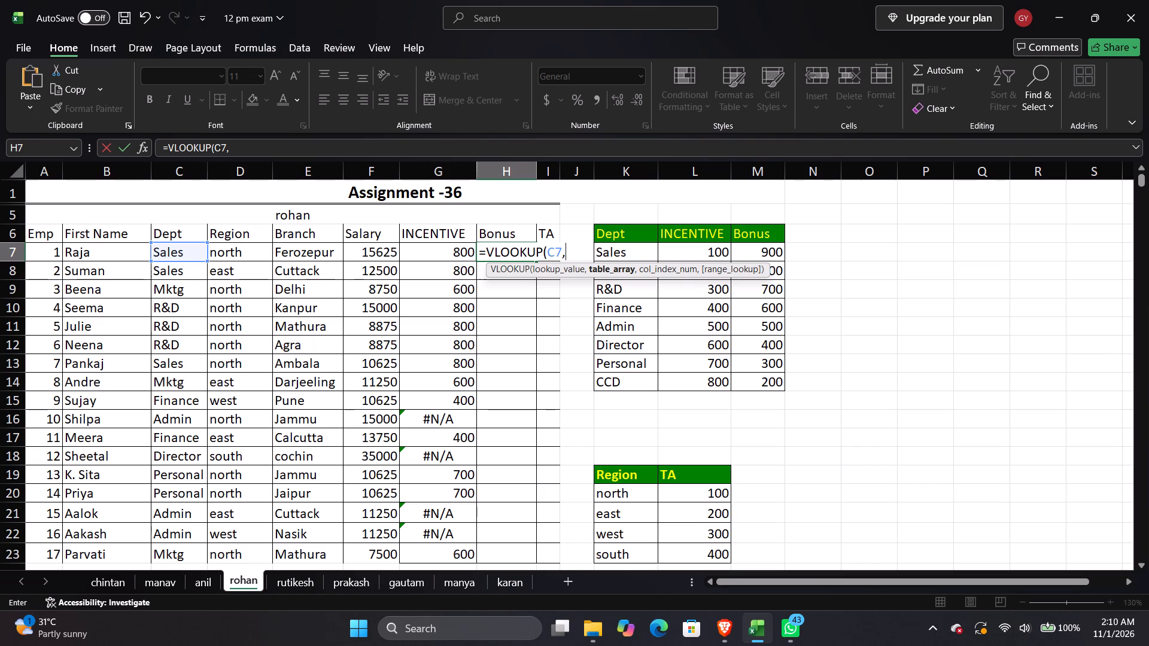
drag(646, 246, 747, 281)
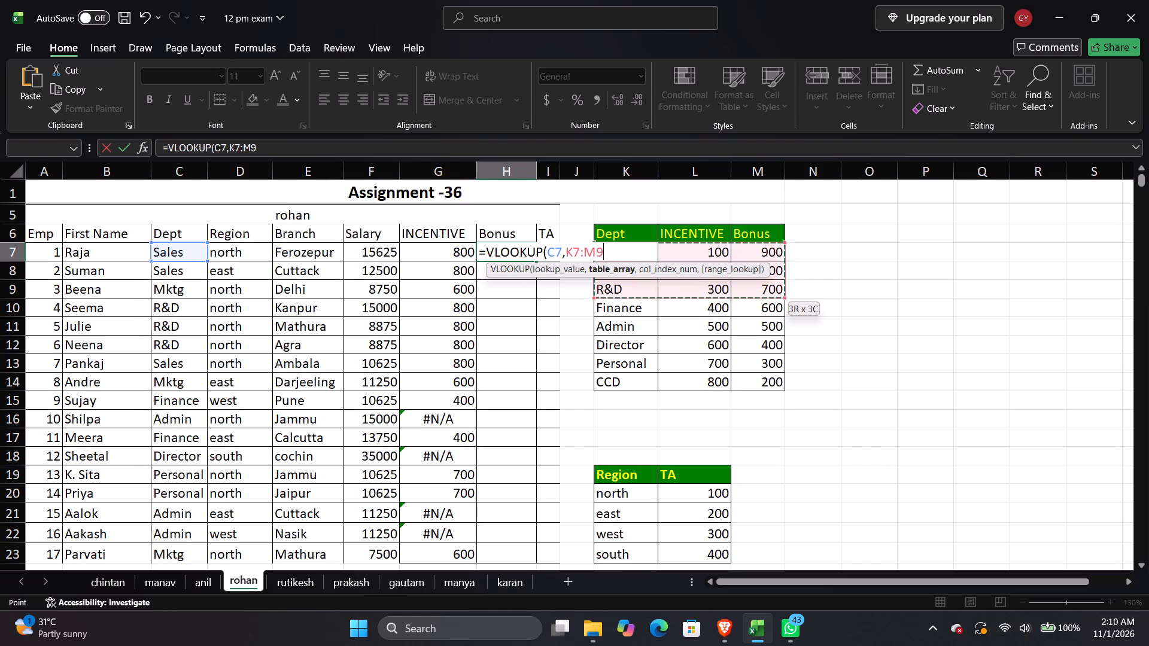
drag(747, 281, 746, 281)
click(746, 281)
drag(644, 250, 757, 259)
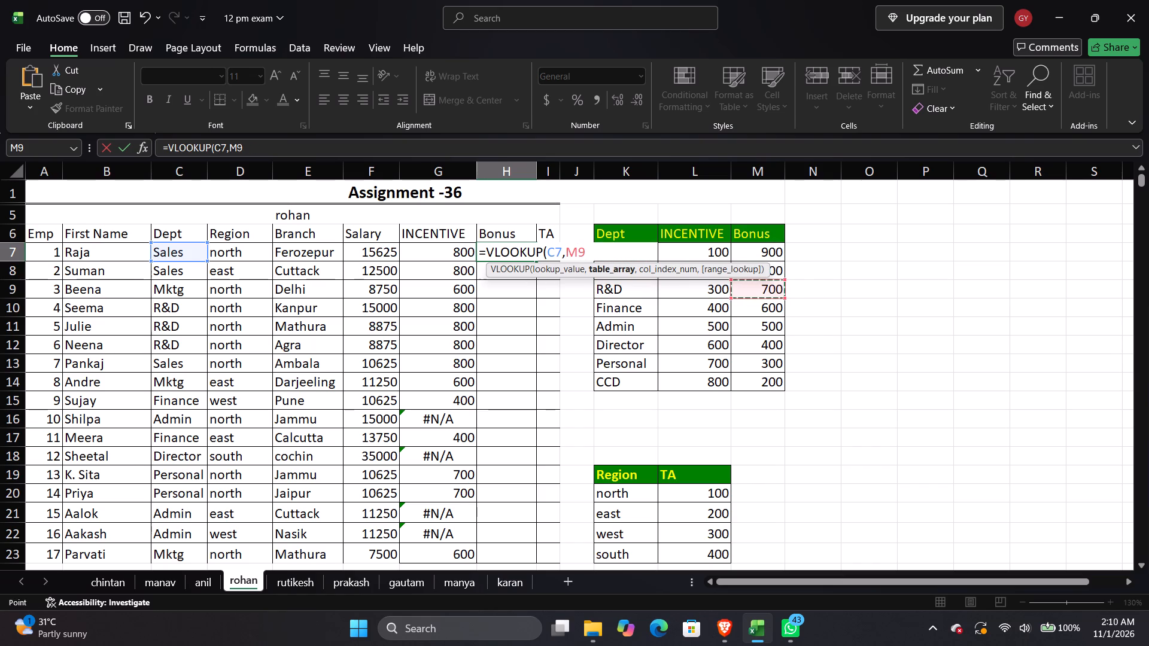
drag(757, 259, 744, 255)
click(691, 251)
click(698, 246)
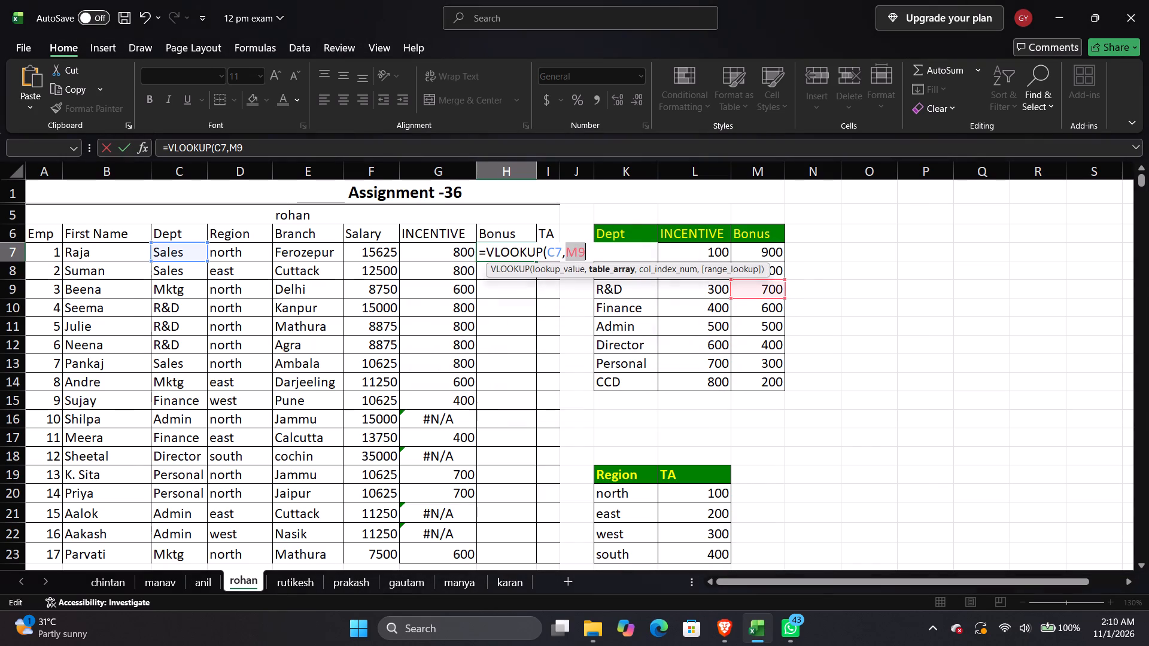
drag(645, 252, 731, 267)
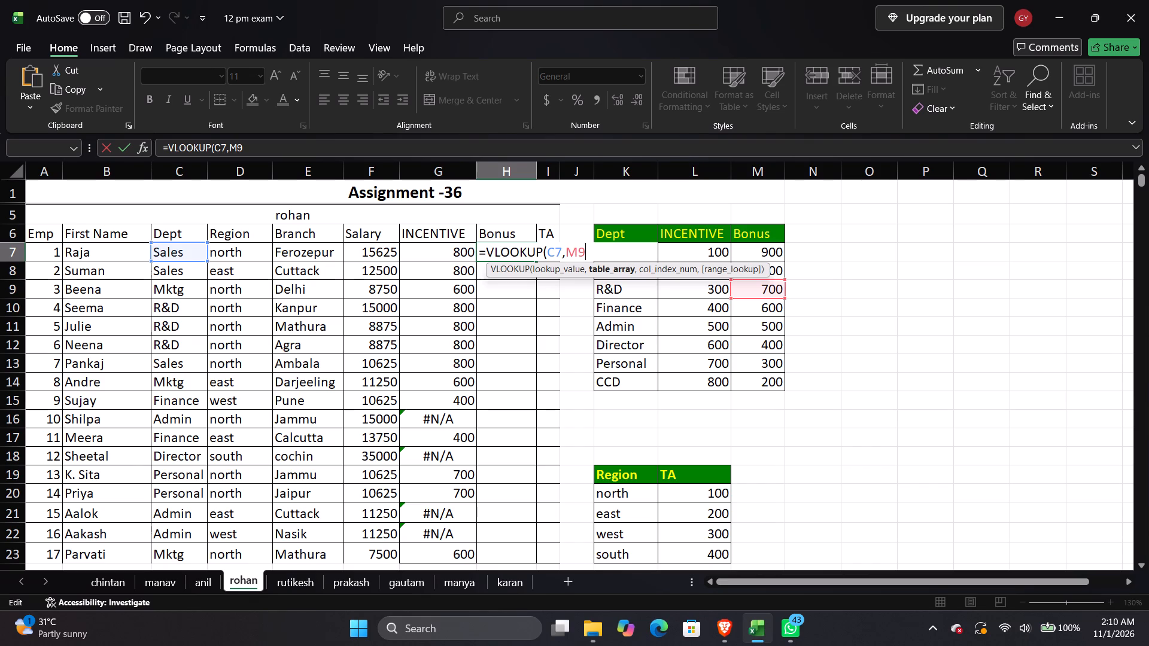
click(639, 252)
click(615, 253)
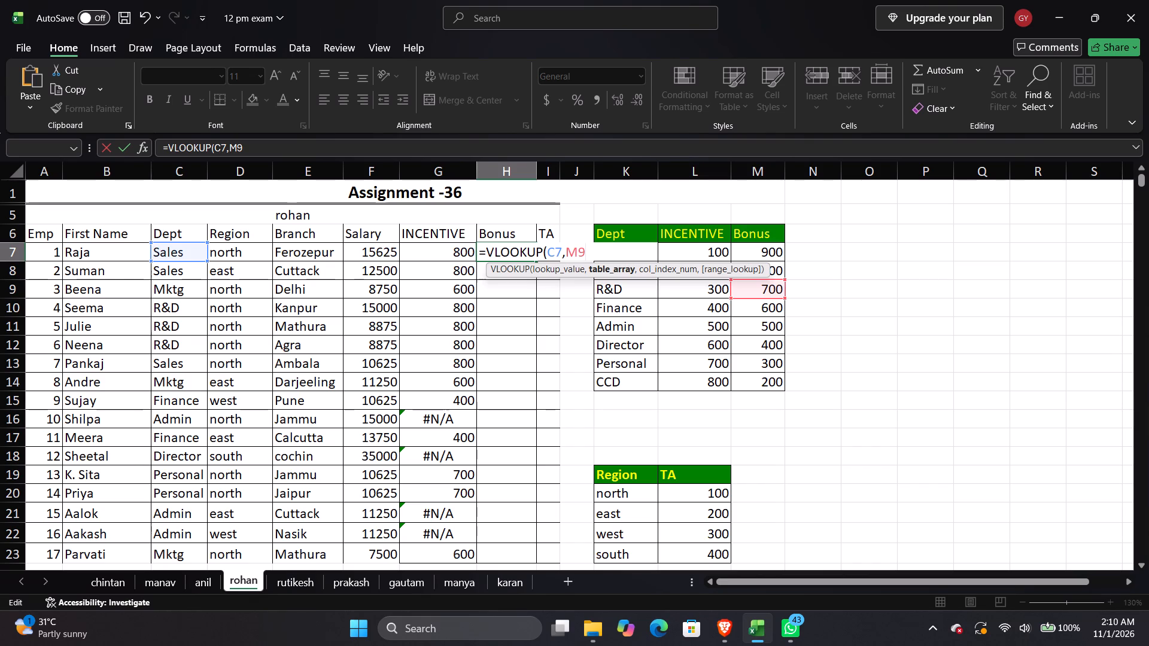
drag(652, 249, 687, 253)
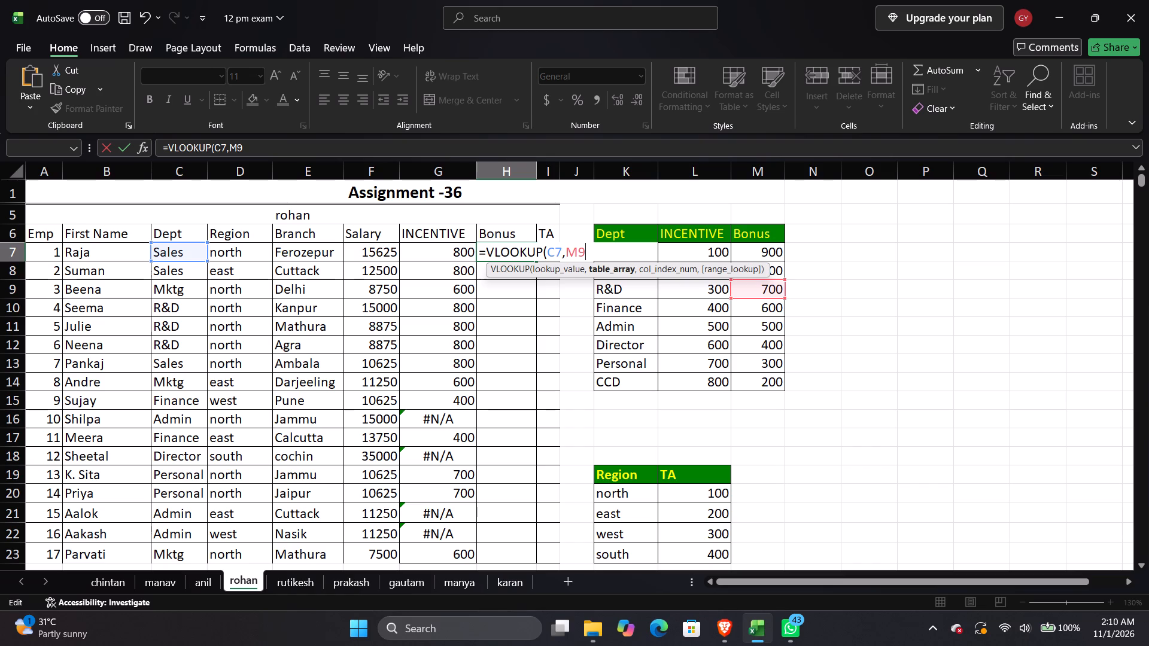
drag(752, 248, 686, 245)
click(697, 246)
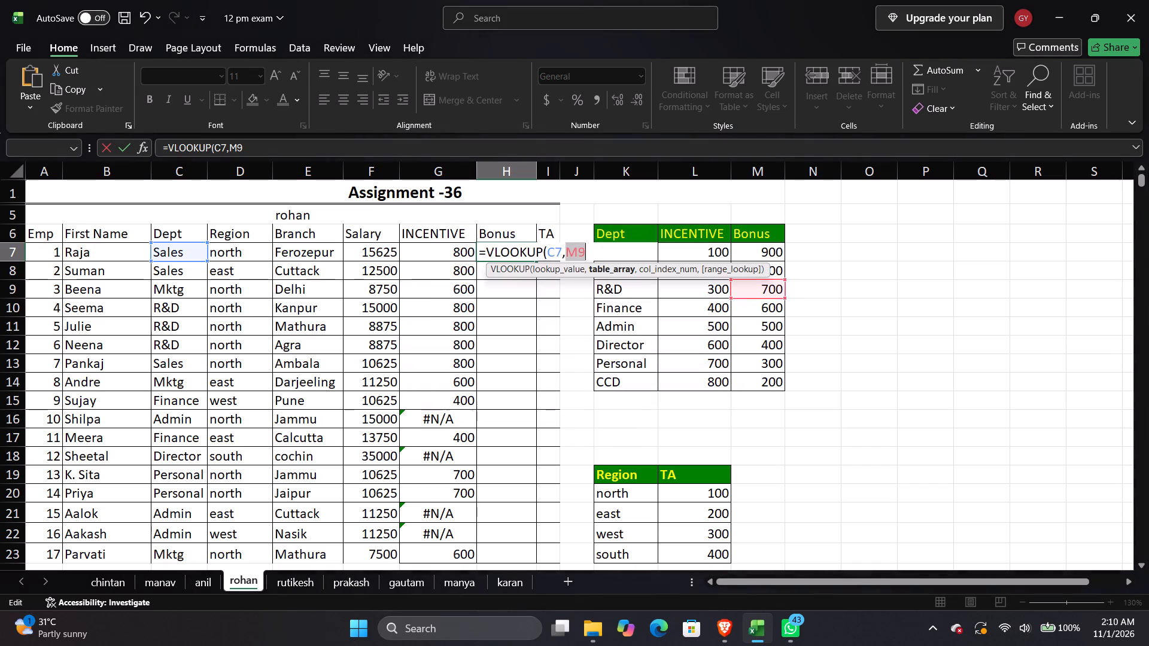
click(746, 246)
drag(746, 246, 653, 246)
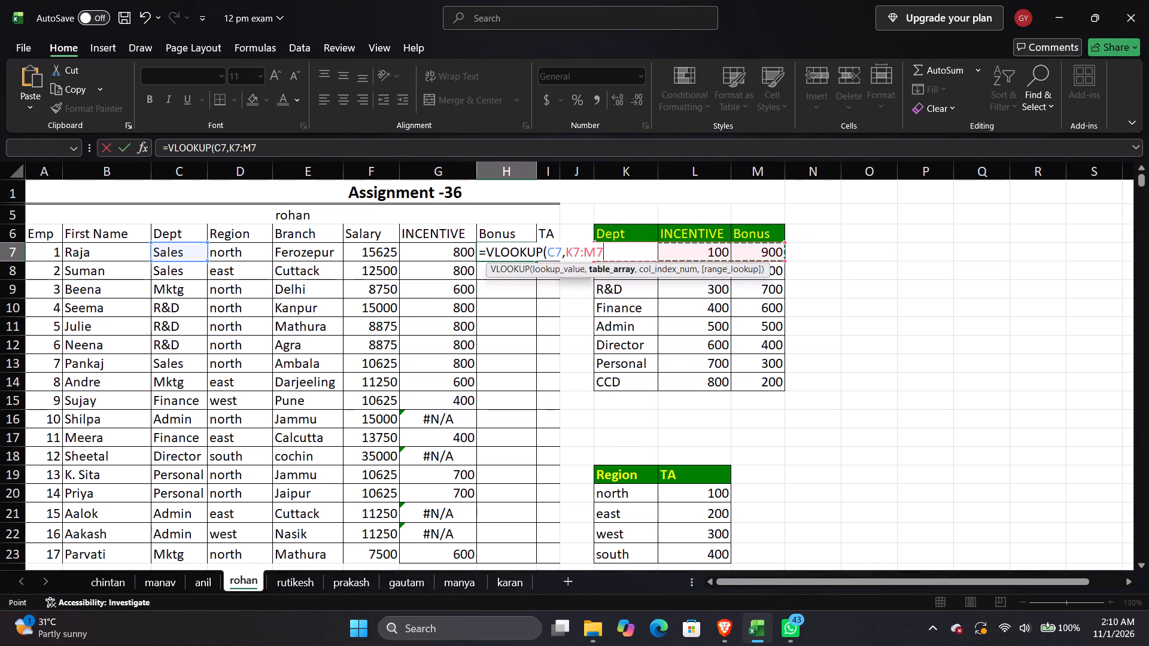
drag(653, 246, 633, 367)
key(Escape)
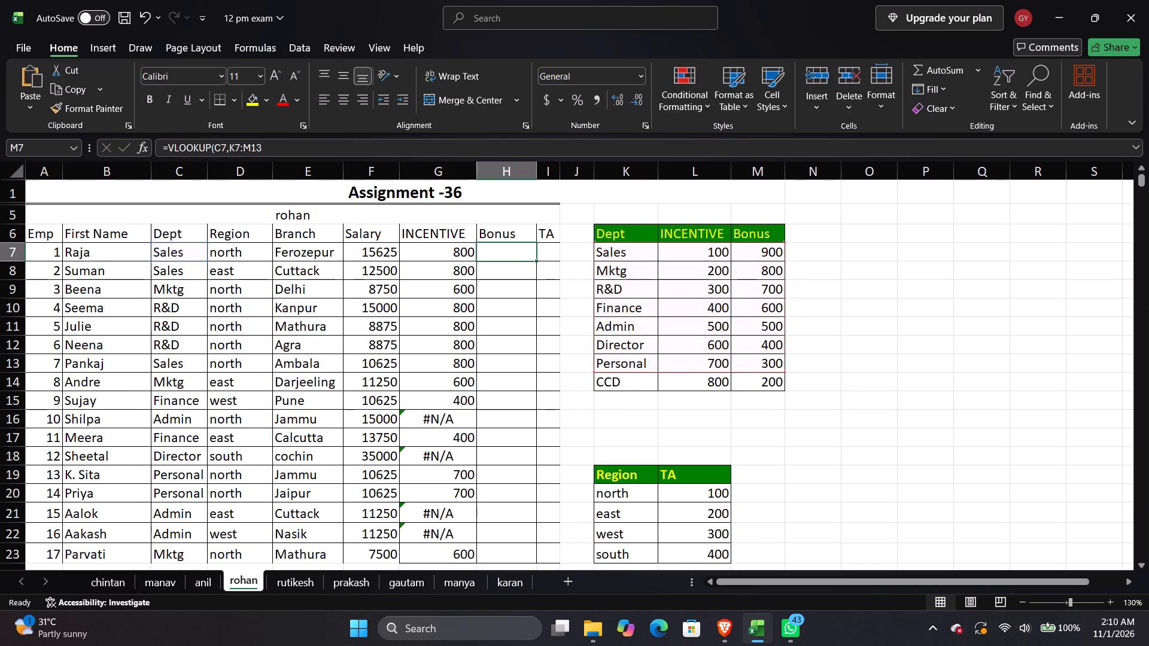
Move the Dept, INCENTIVE and Bonus lookup table, including its header, down one row to K7:M15.
drag(685, 225, 707, 245)
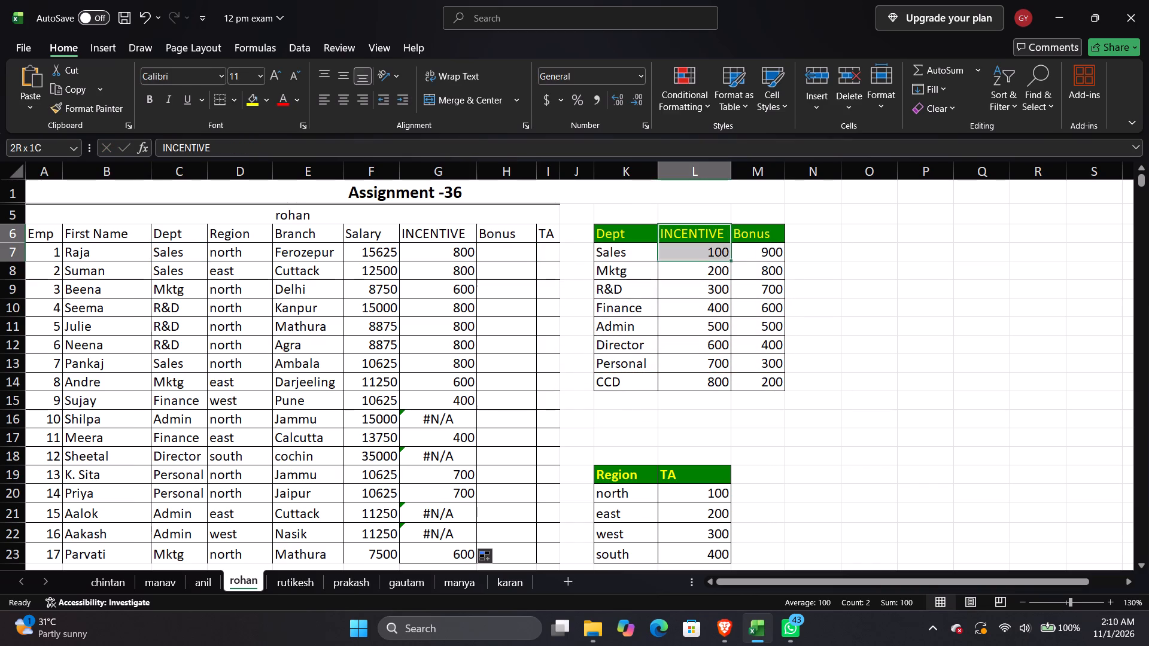
drag(707, 245, 707, 243)
drag(639, 231, 773, 389)
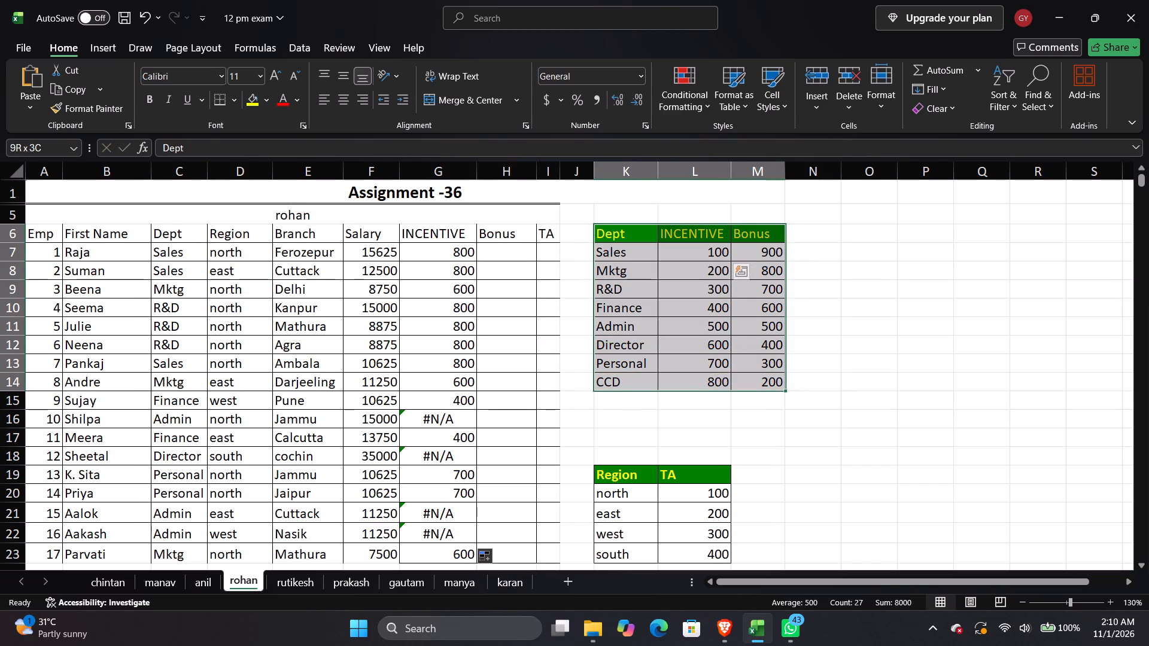
drag(773, 389, 771, 386)
drag(687, 224, 691, 253)
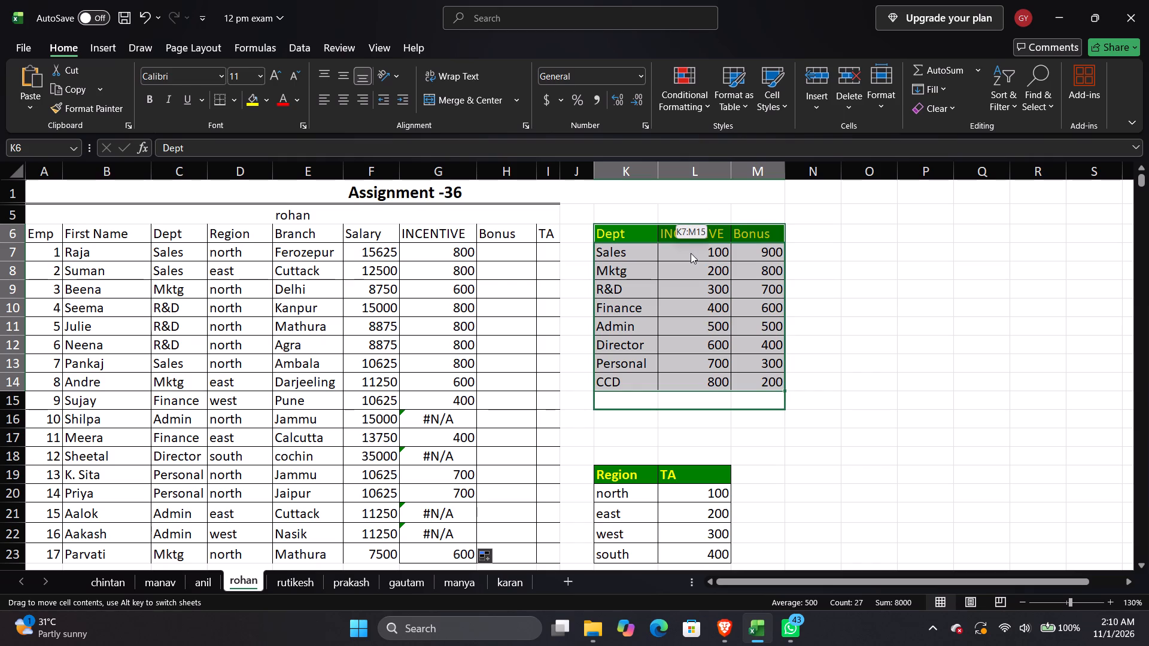
drag(691, 253, 701, 257)
Enter a Bonus VLOOKUP in H7 that looks up C7 in K8:M15, returning column 3 with match type 1.
click(513, 246)
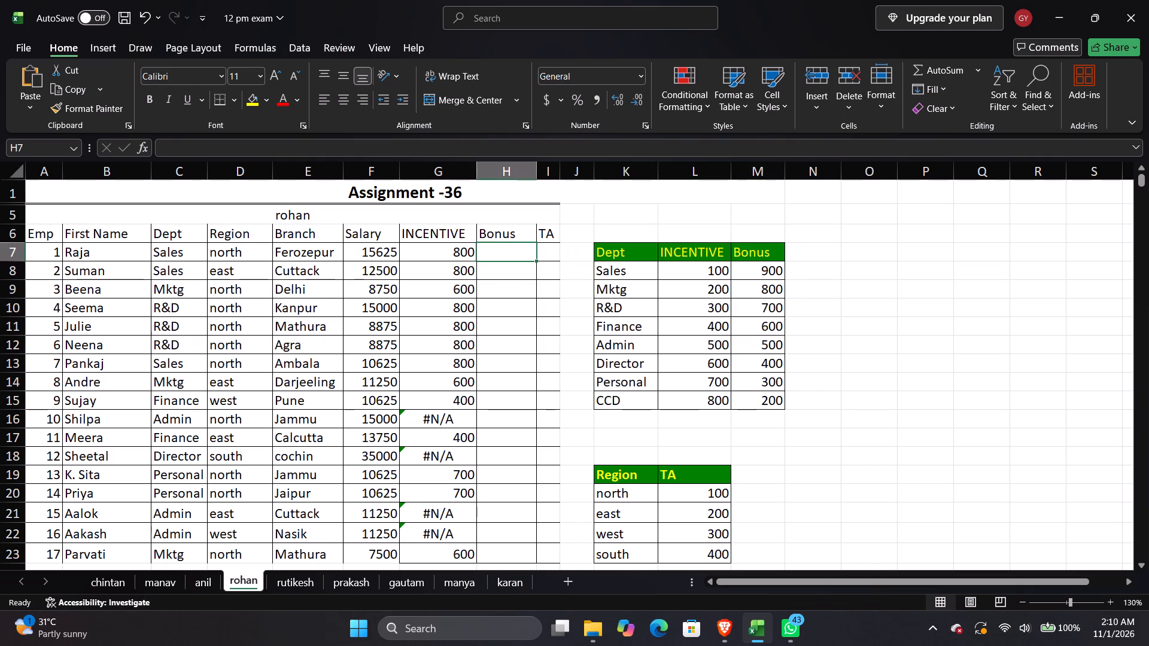
text(=])
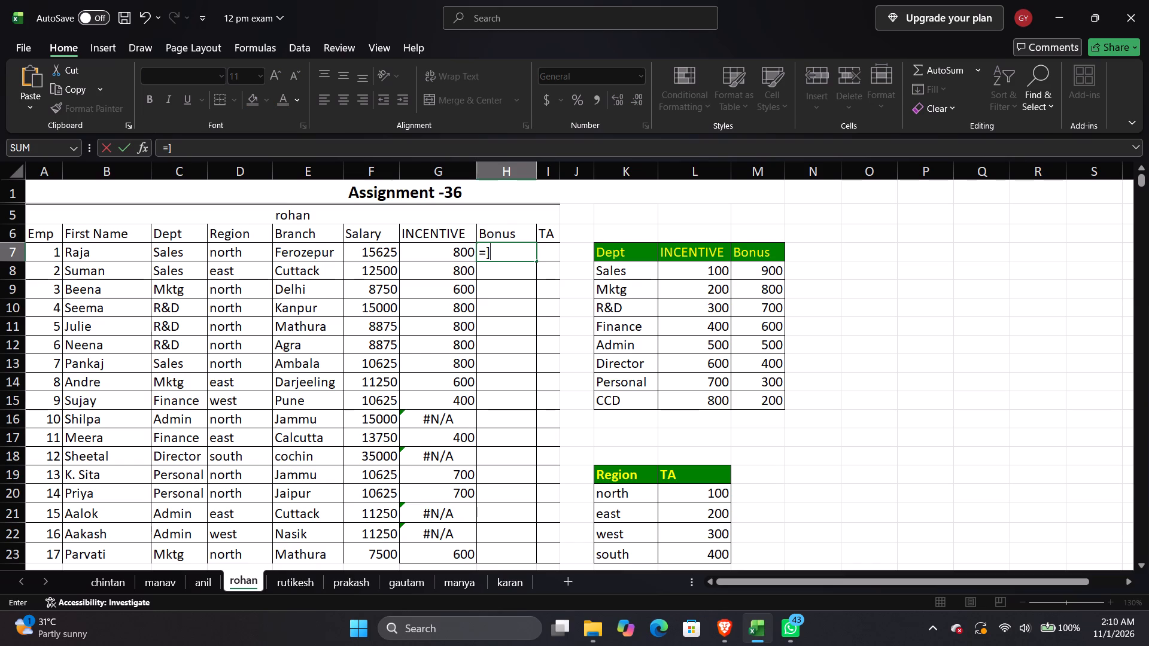
key(BackSpace)
text(VLO)
key(Tab)
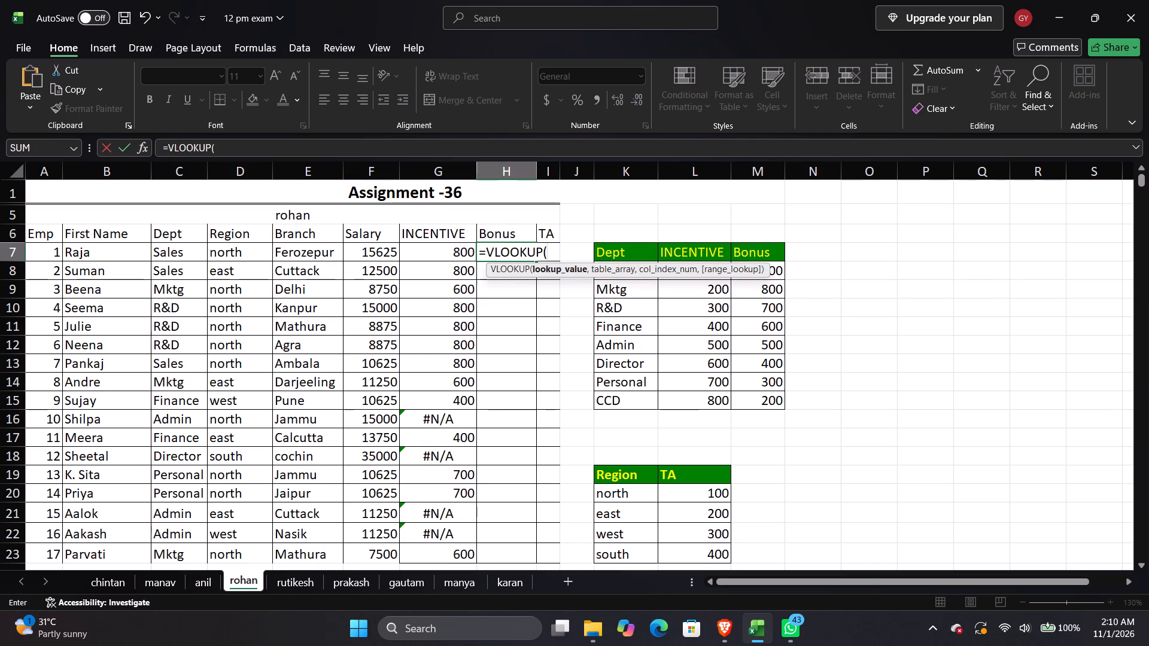
click(172, 255)
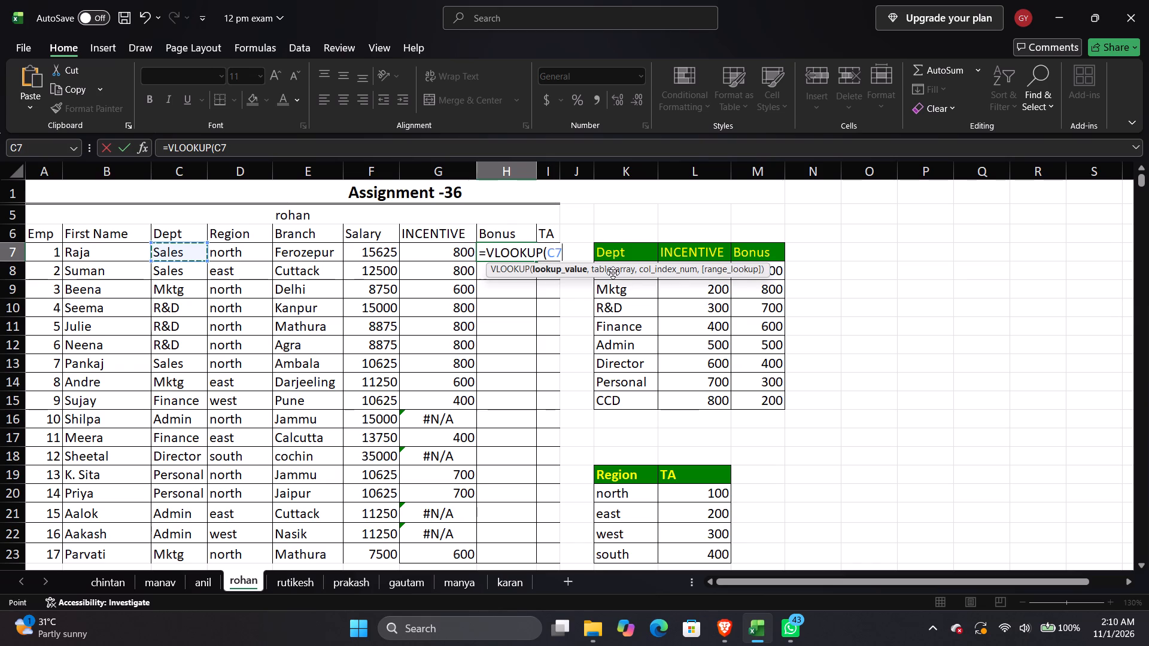
drag(613, 273, 552, 211)
key(comma)
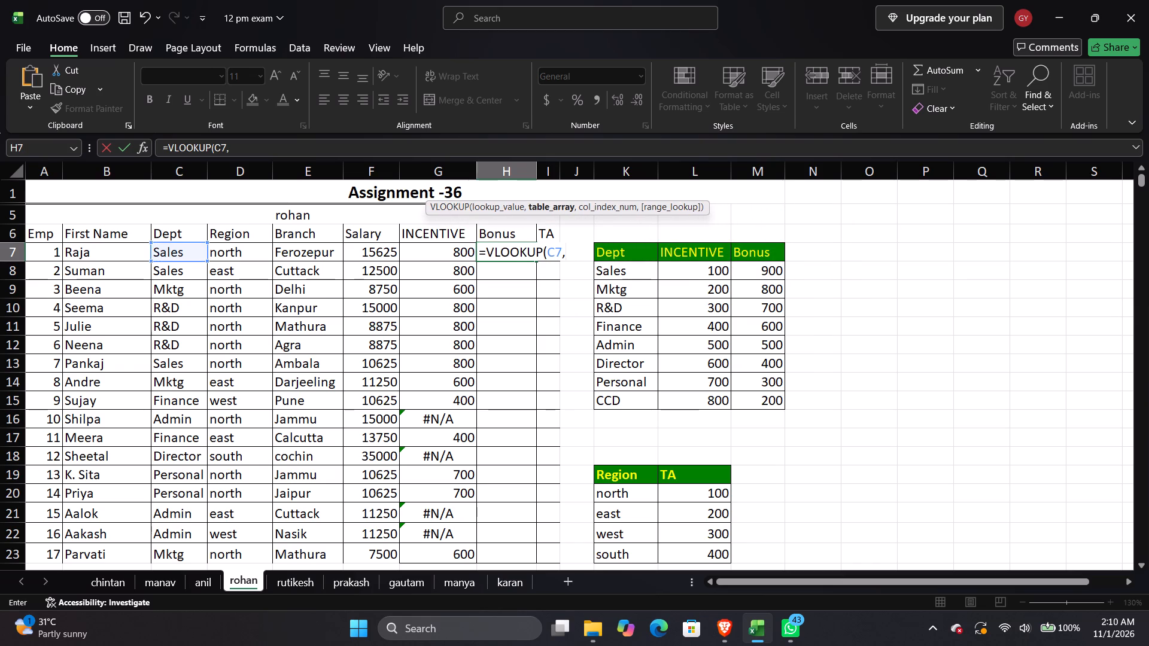
drag(648, 273, 750, 397)
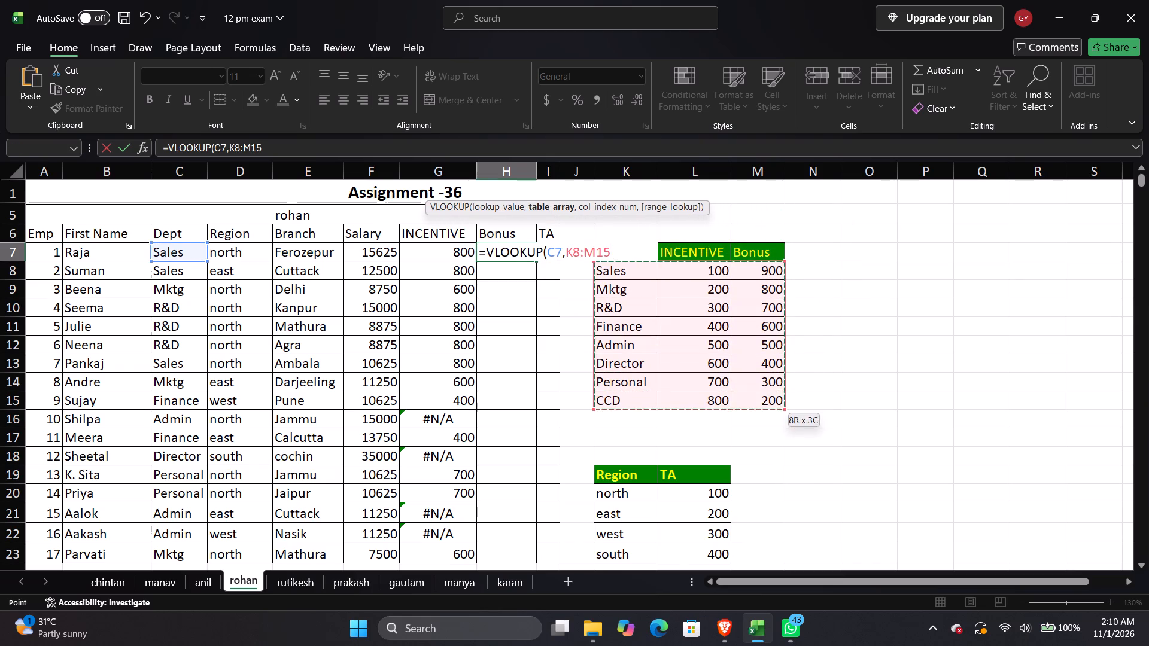
drag(750, 397, 748, 394)
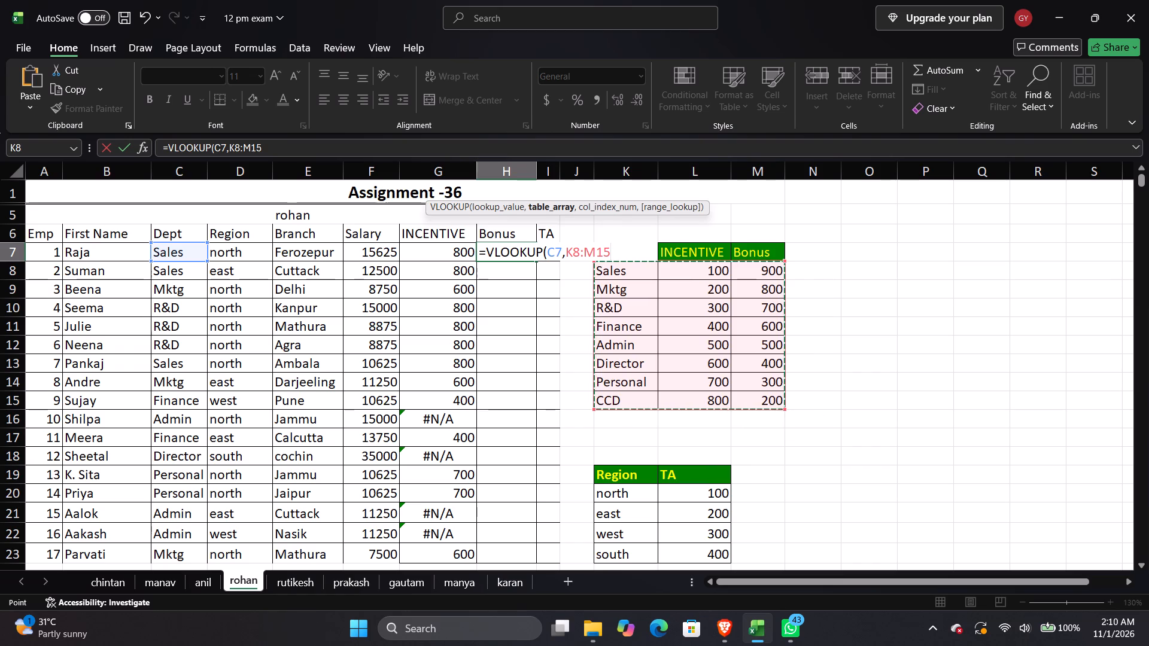
key(comma)
key(3)
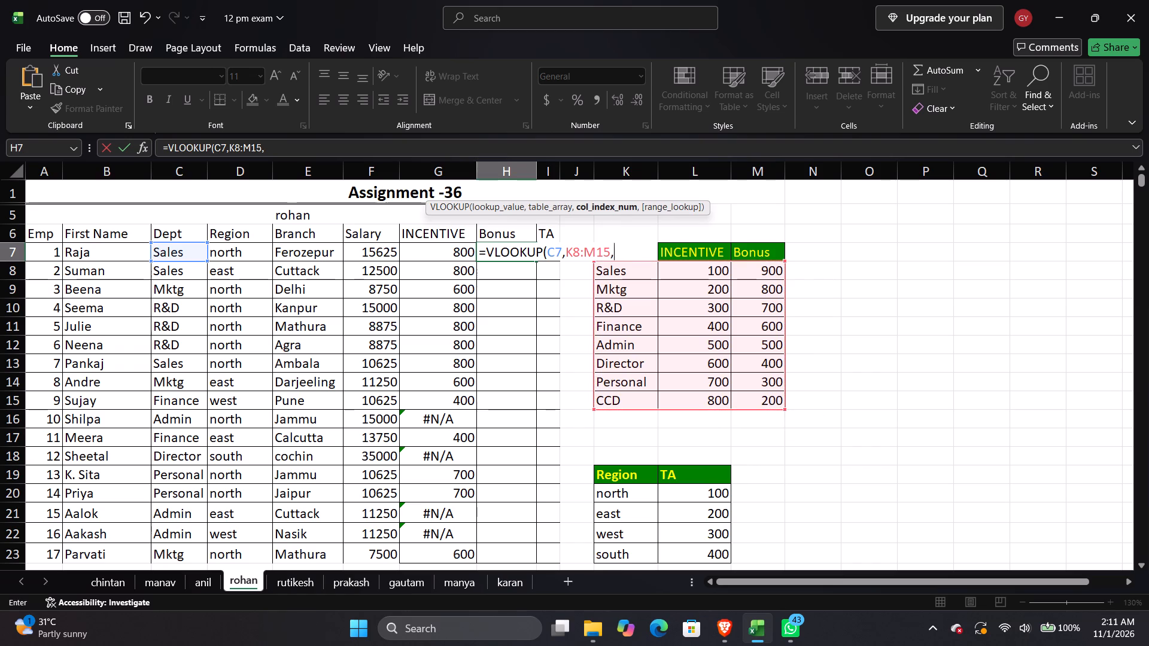
key(comma)
key(1)
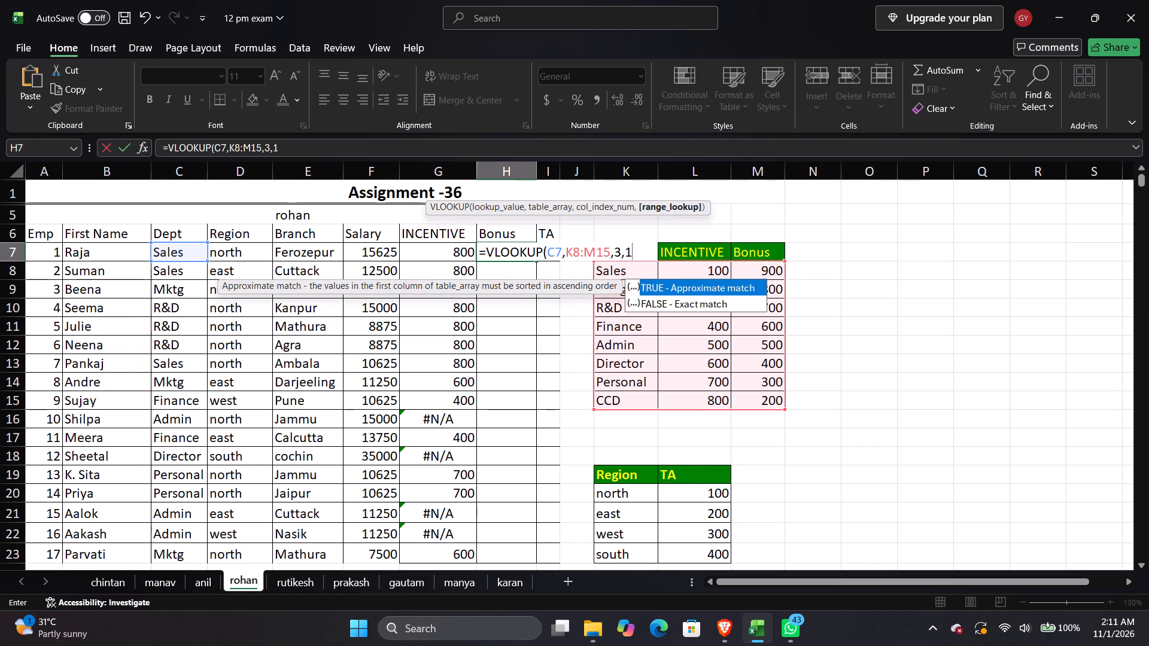
key(Return)
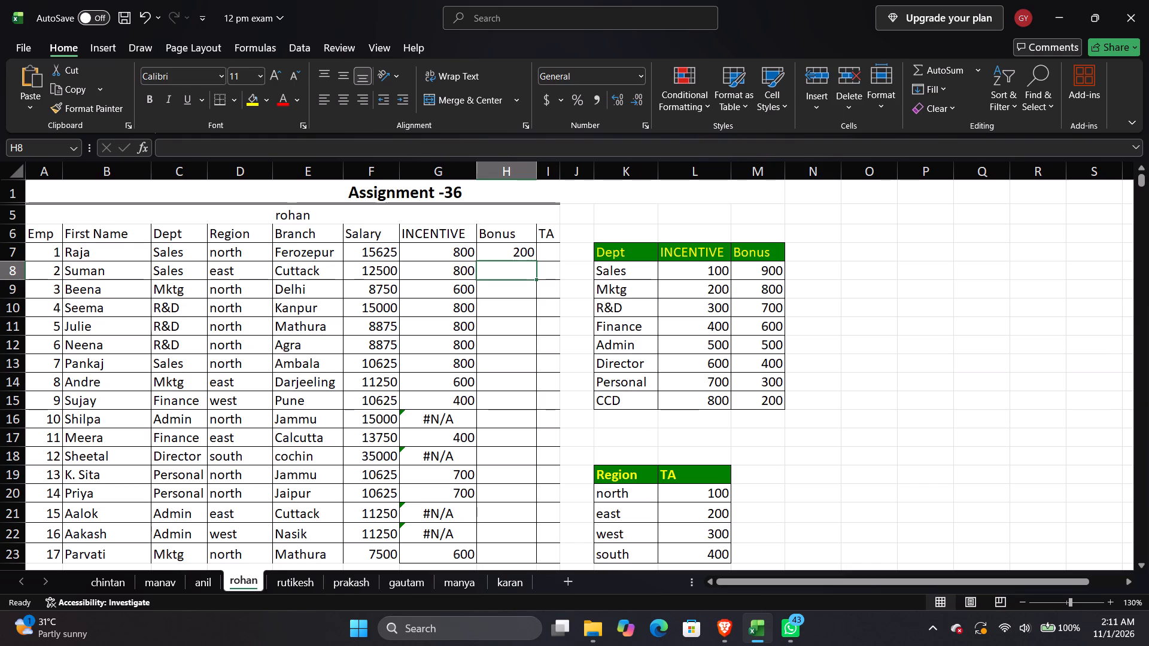
Make the table array in H7's Bonus VLOOKUP absolute as $K$8:$M$15.
click(498, 257)
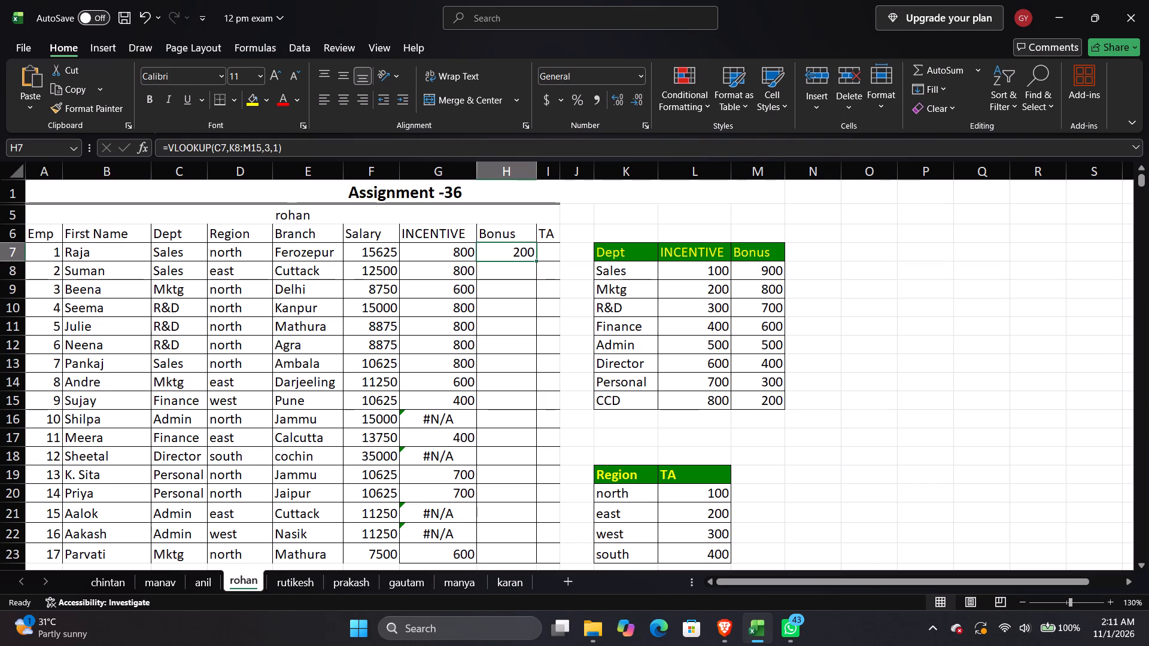
right_click(531, 254)
click(531, 254)
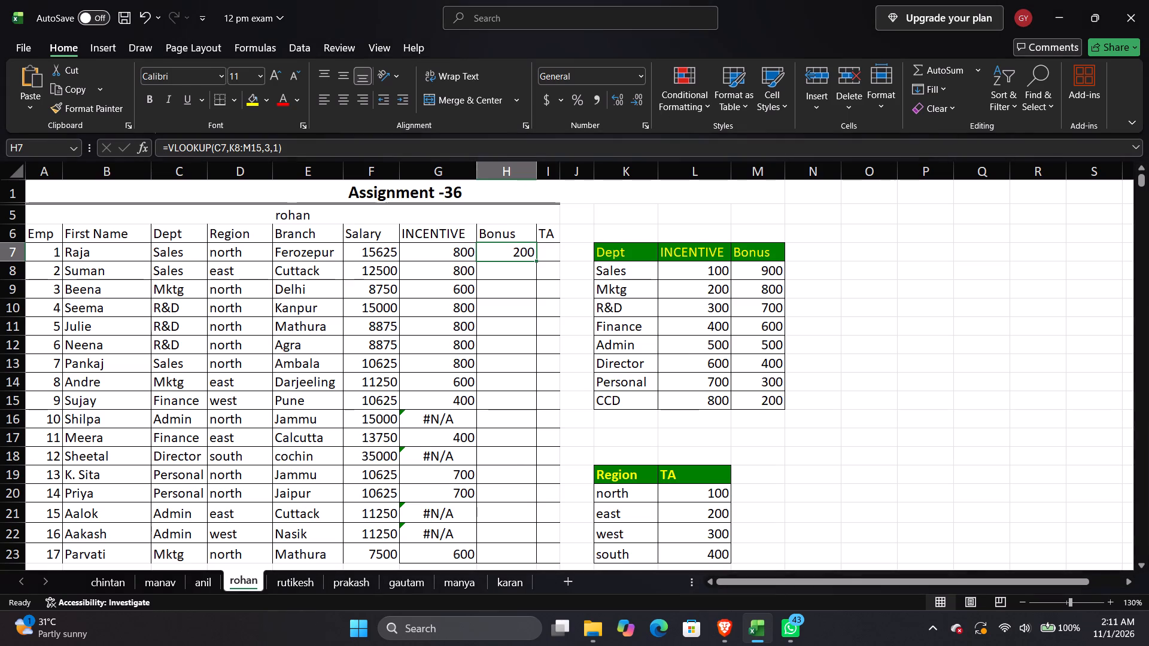
double_click(527, 252)
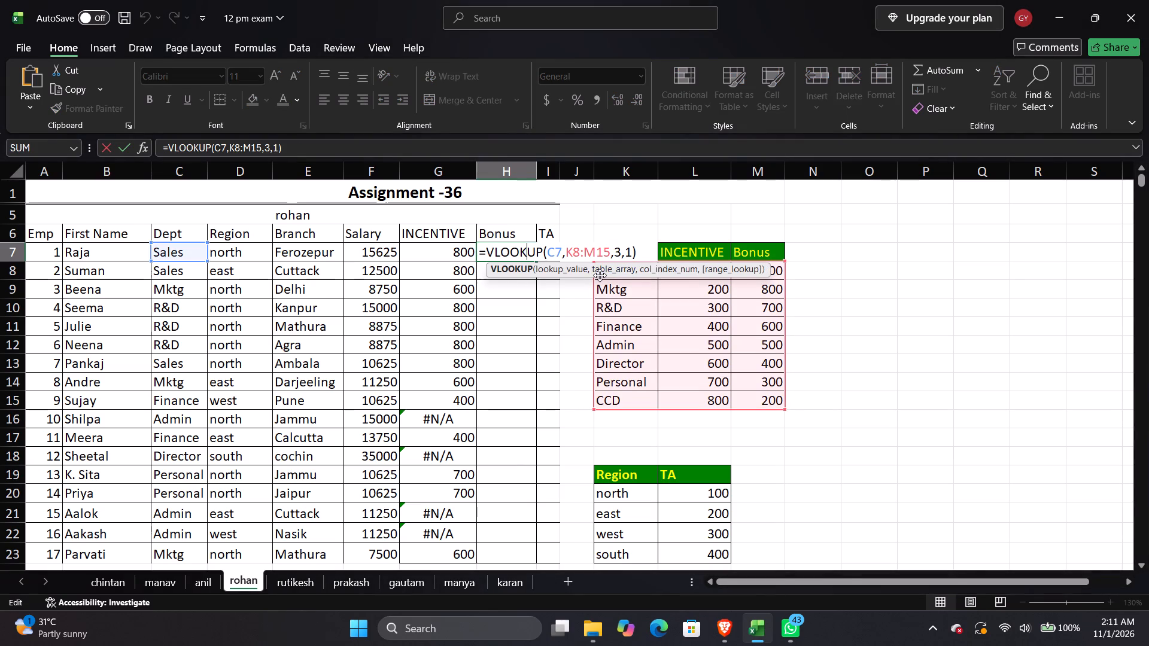
click(601, 275)
click(606, 272)
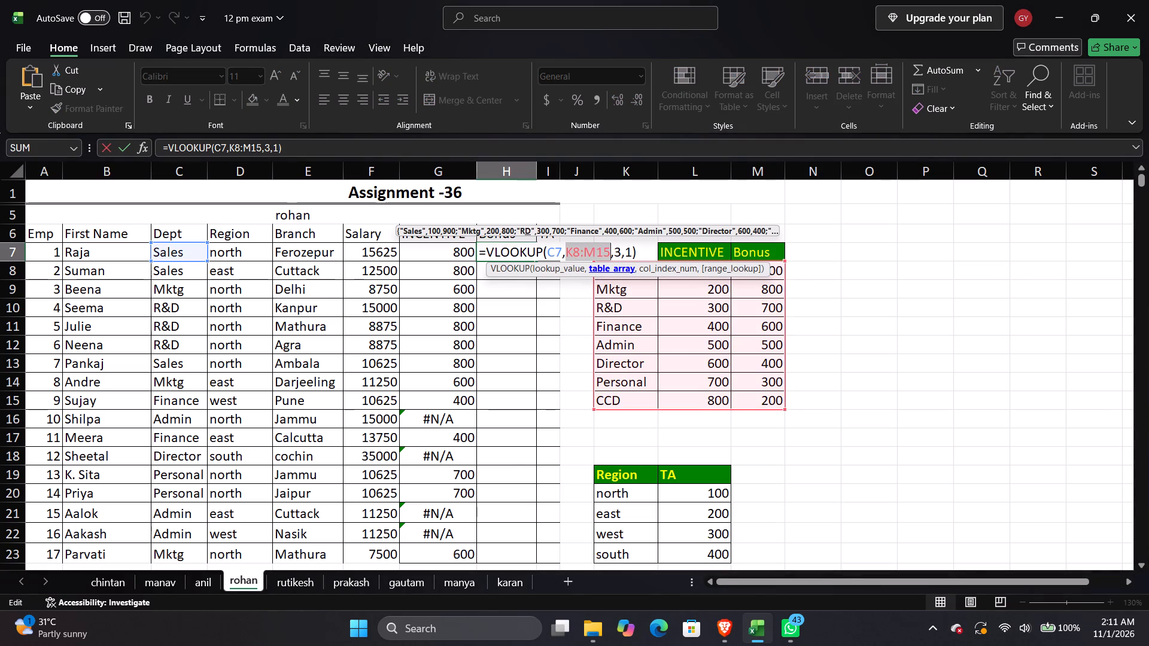
key(F4)
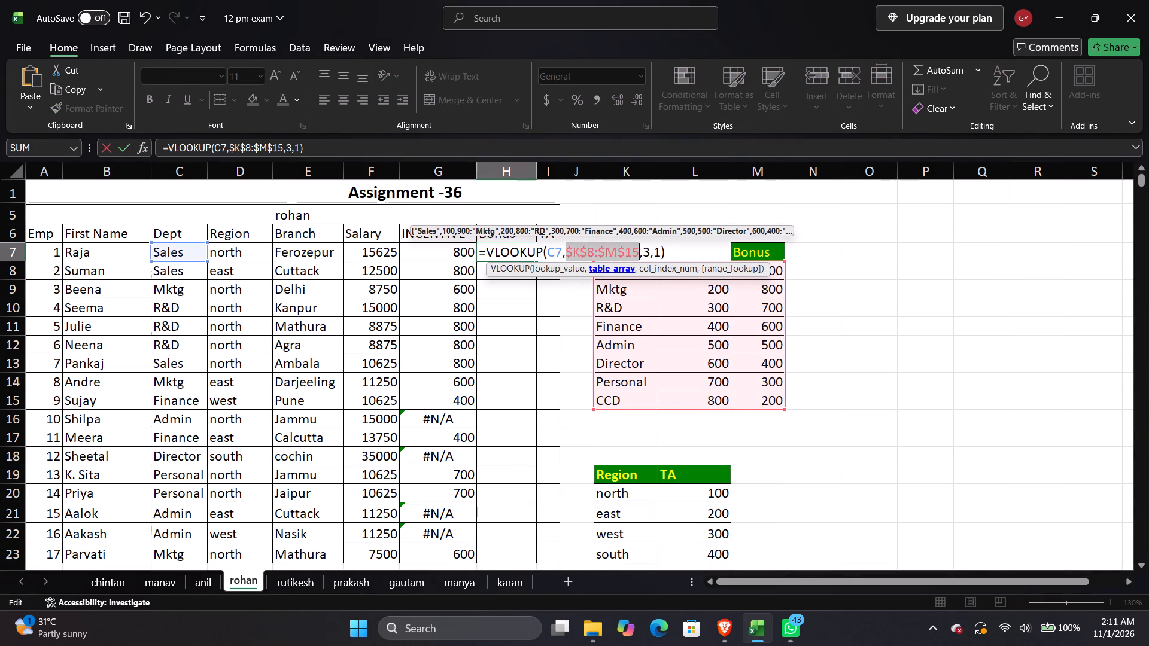
key(Return)
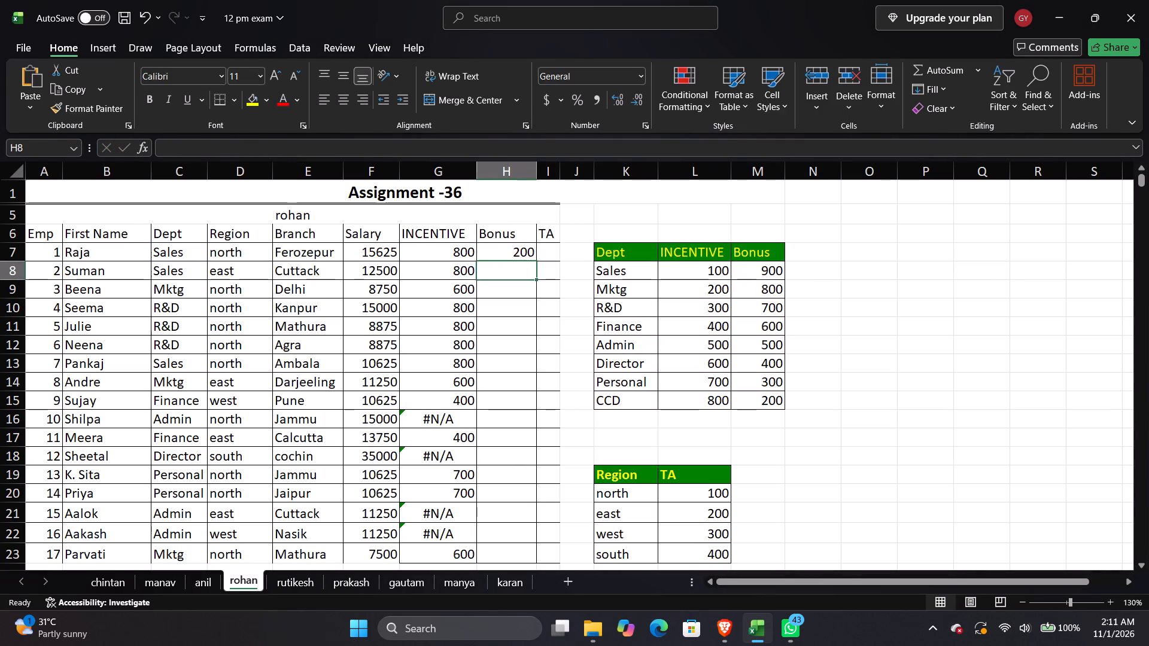
Fill the Bonus VLOOKUP from H7 down the column through row 23.
click(506, 249)
double_click(538, 259)
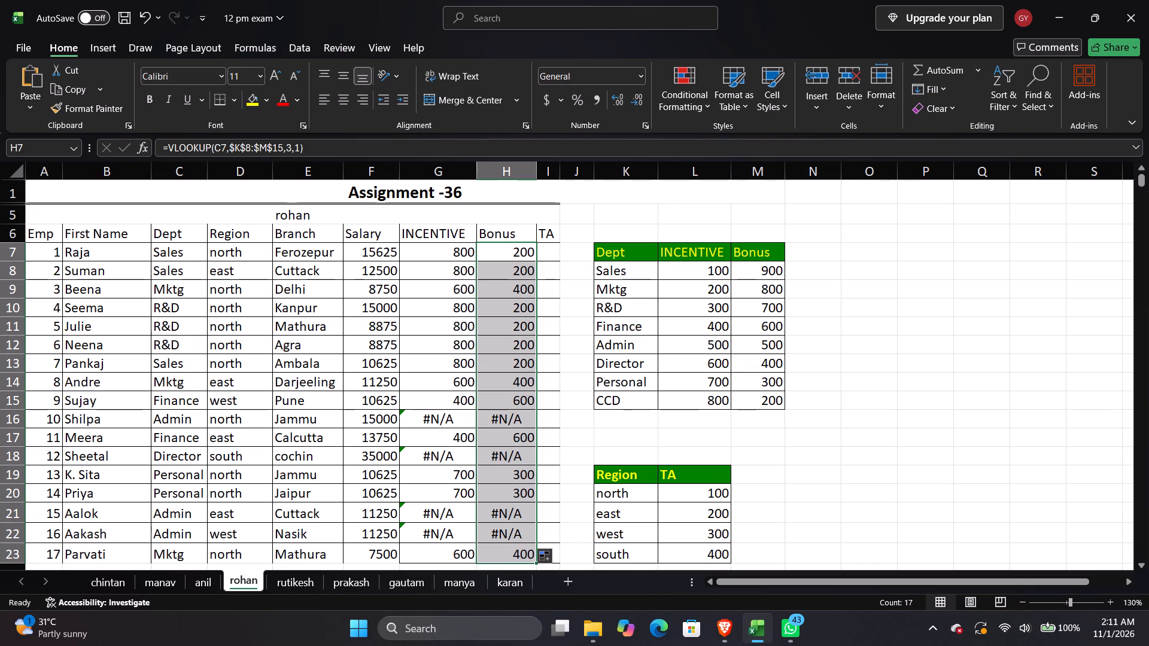
Widen the TA column slightly so it has more room for its values.
click(550, 255)
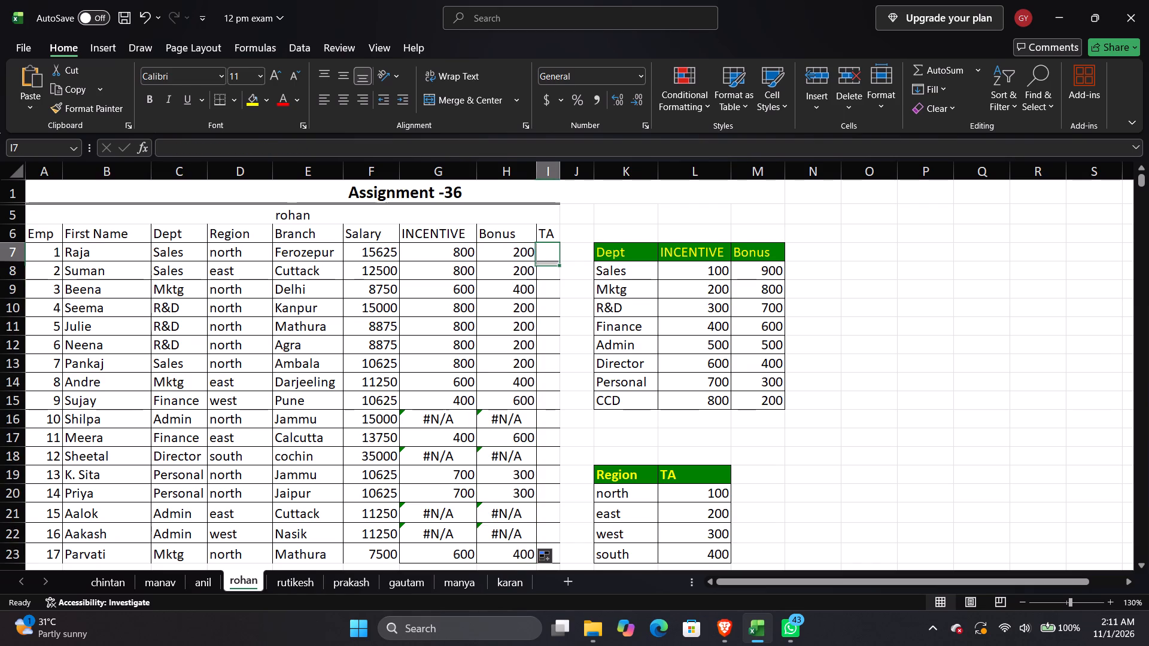
drag(559, 173, 569, 173)
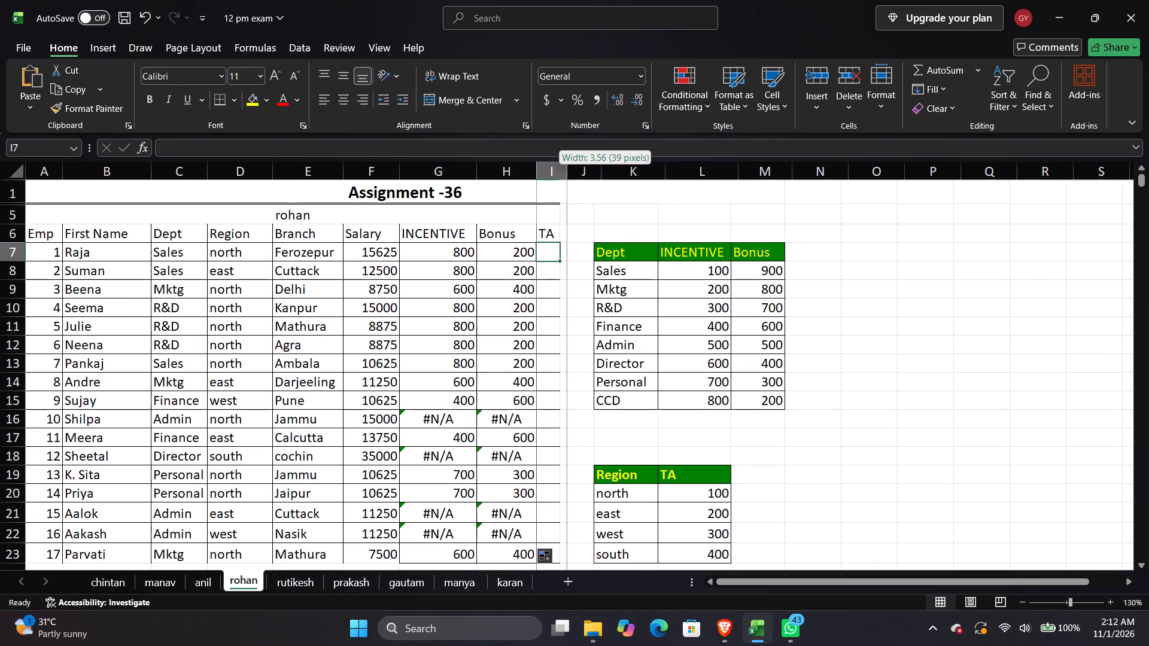
drag(569, 173, 576, 174)
Enter a TA VLOOKUP in I7 that looks up D7 in K20:L23, returning column 2 with match type 1.
scroll(629, 355, down, 1)
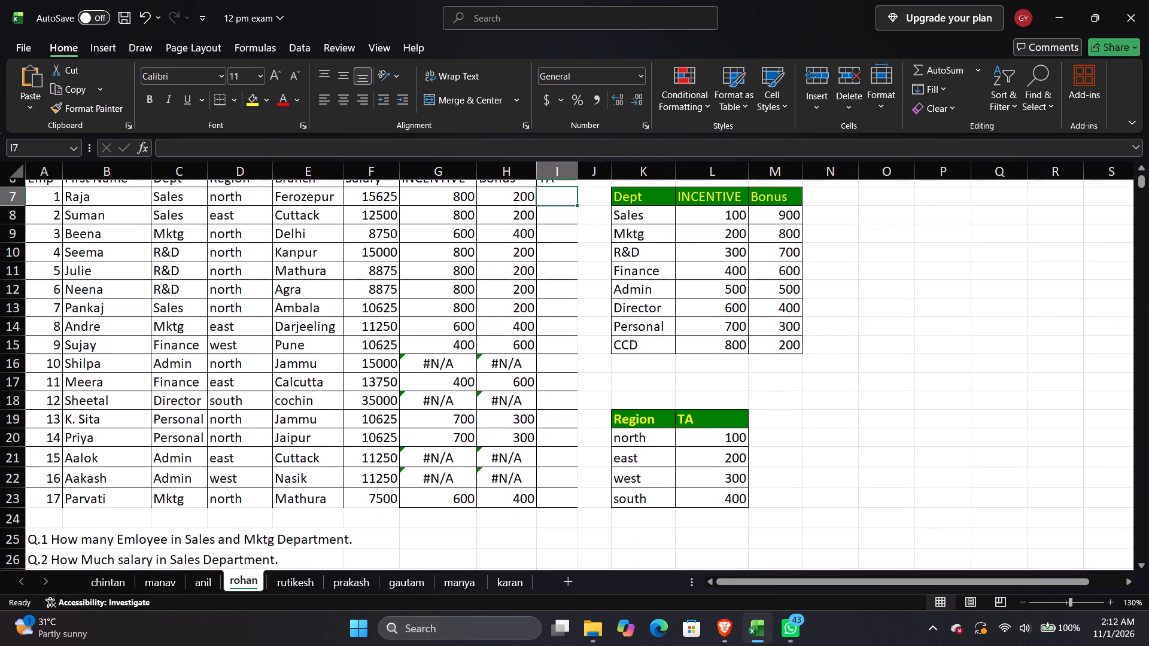
scroll(599, 272, up, 1)
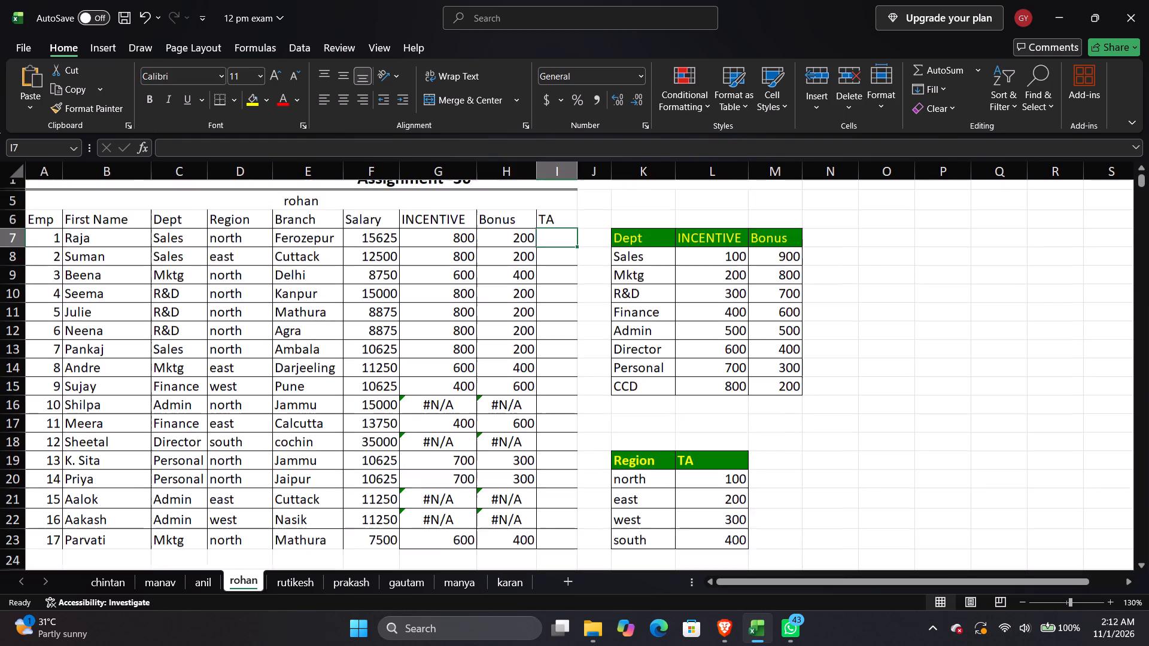
click(555, 250)
key(equal)
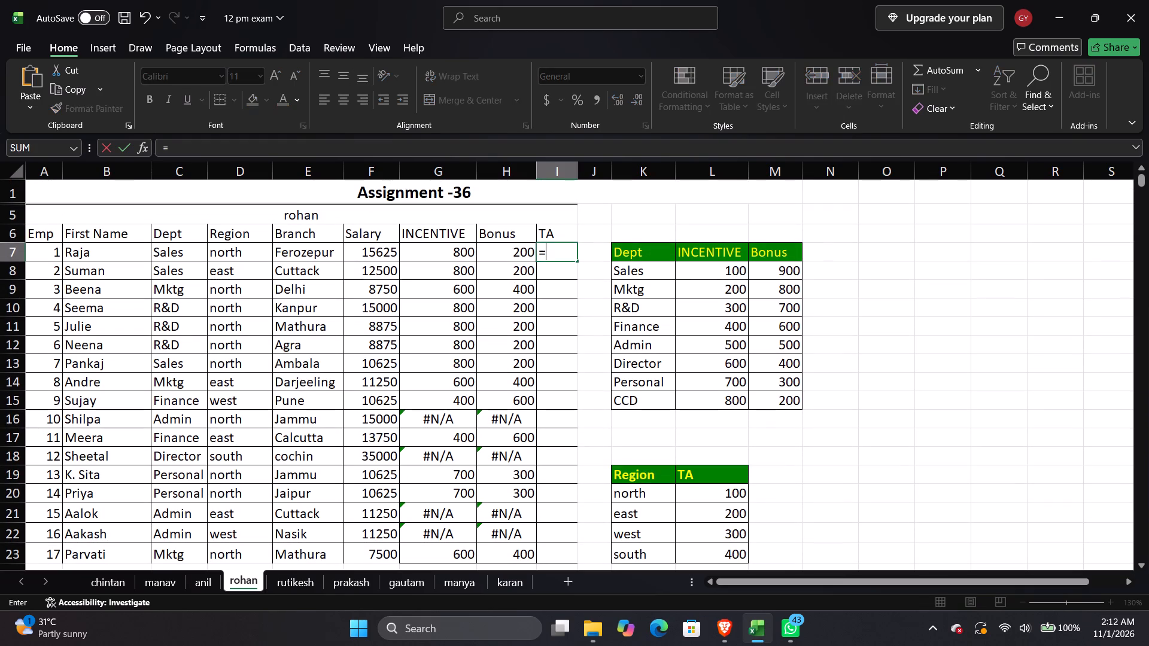
key(v)
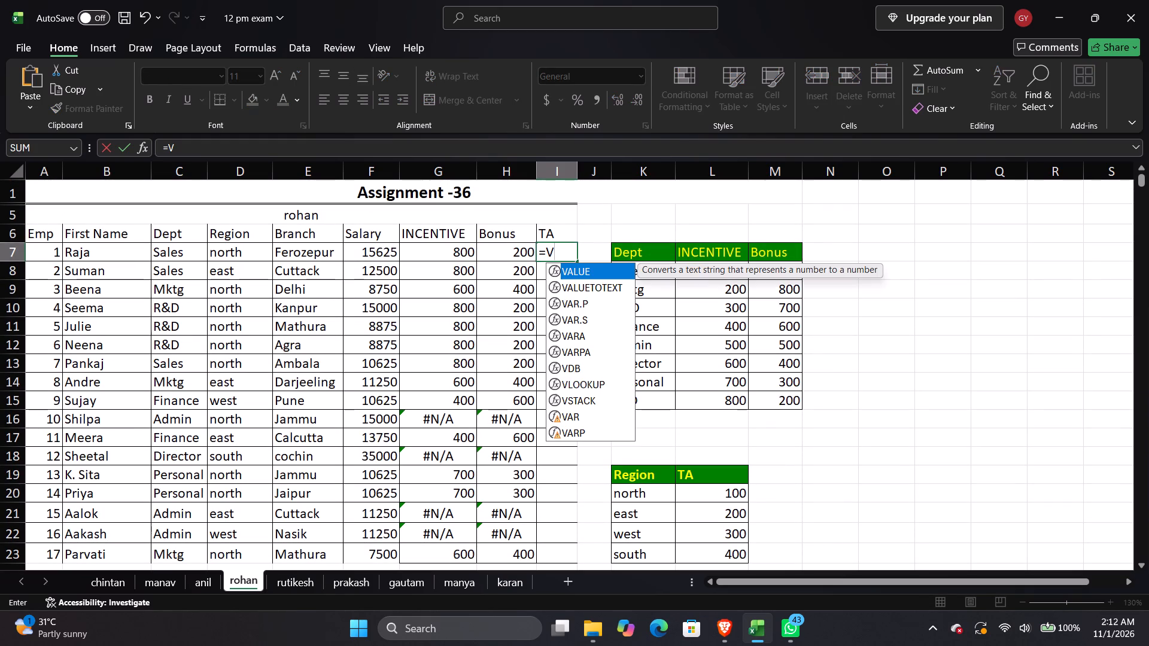
text(LO)
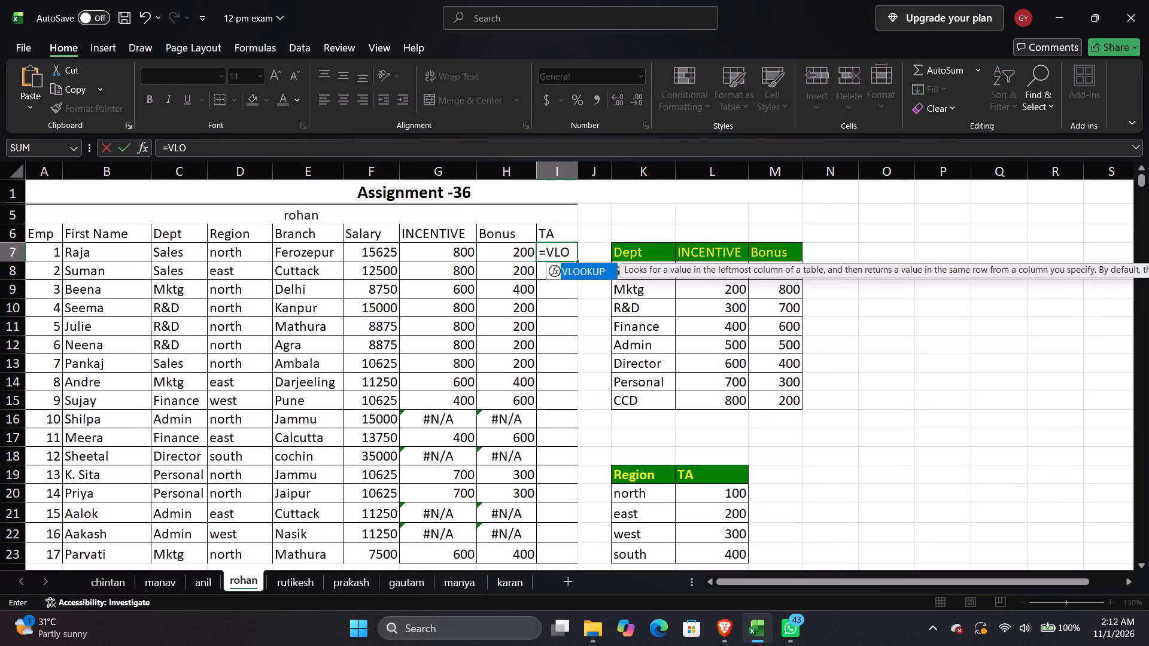
key(Tab)
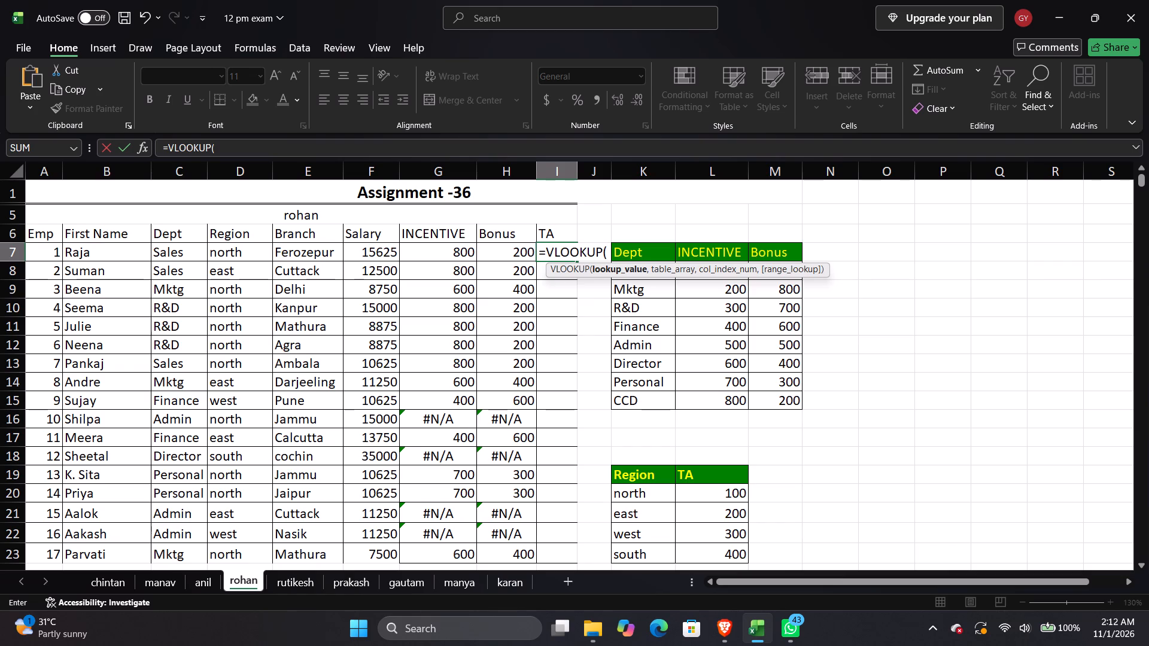
click(227, 250)
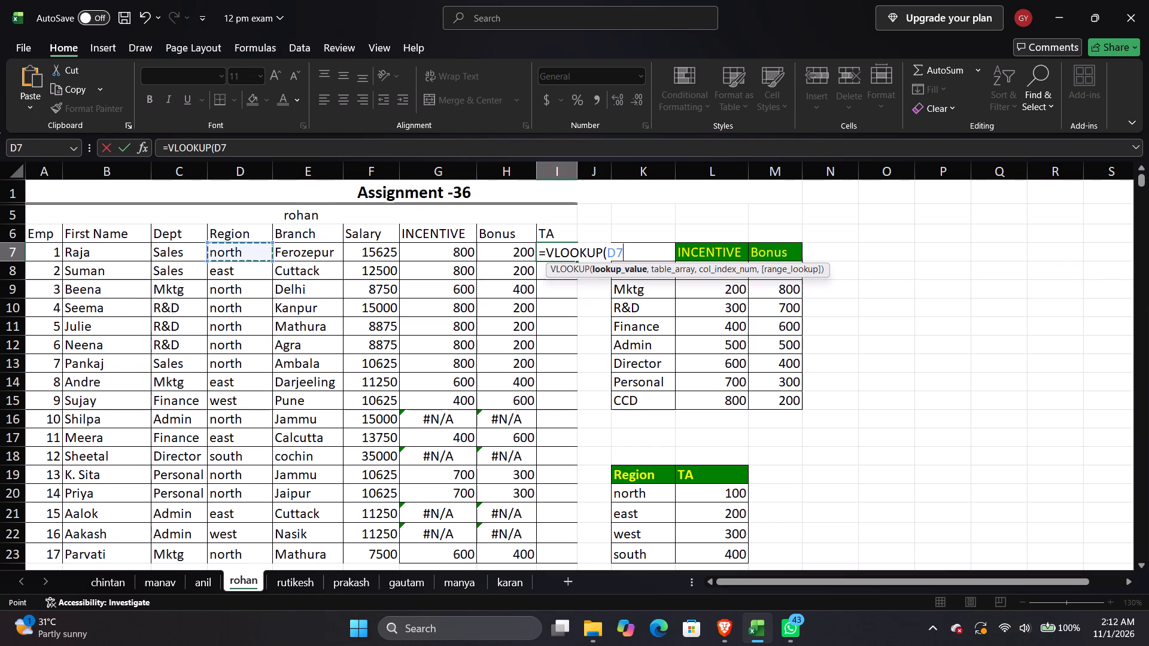
key(comma)
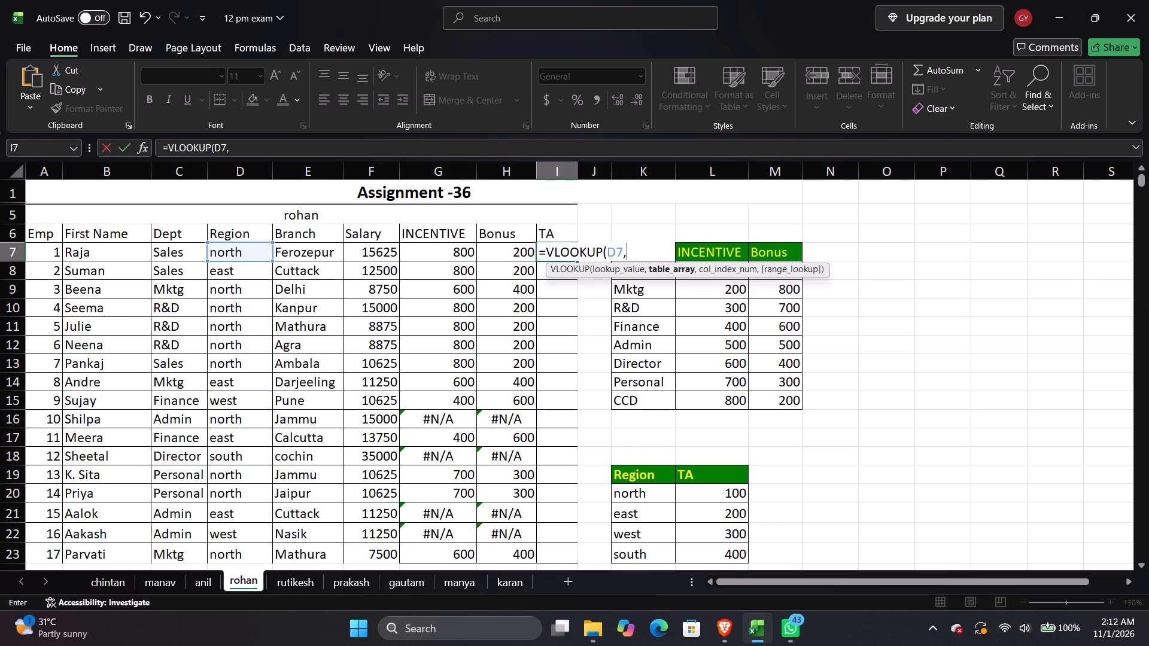
drag(657, 493, 683, 498)
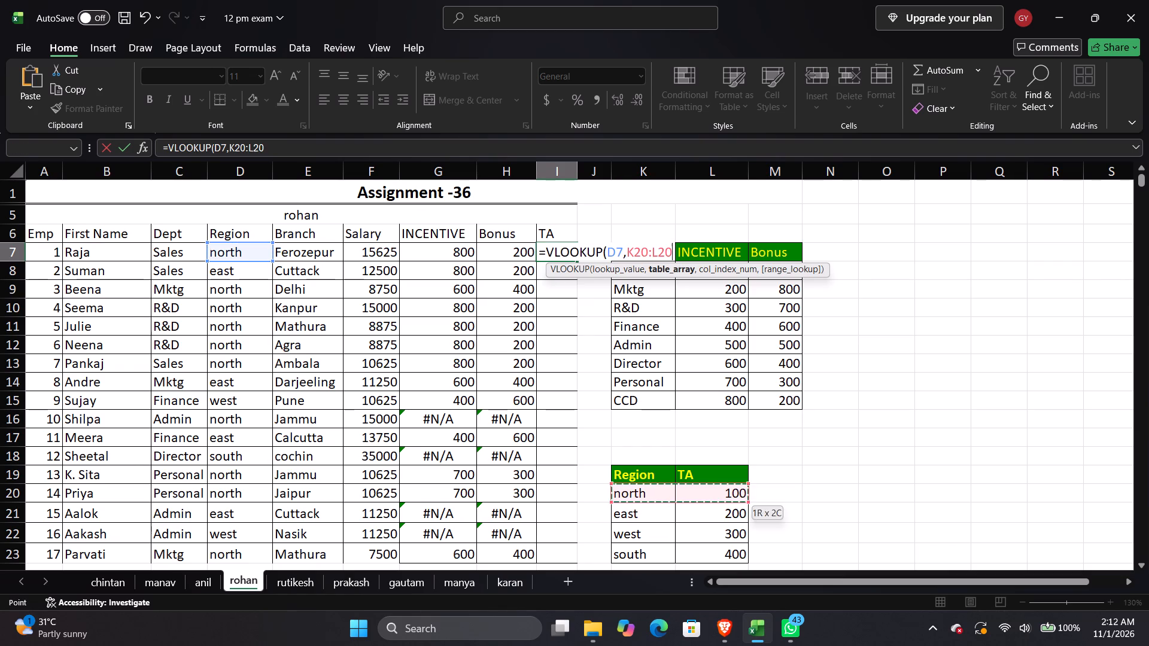
drag(683, 498, 677, 551)
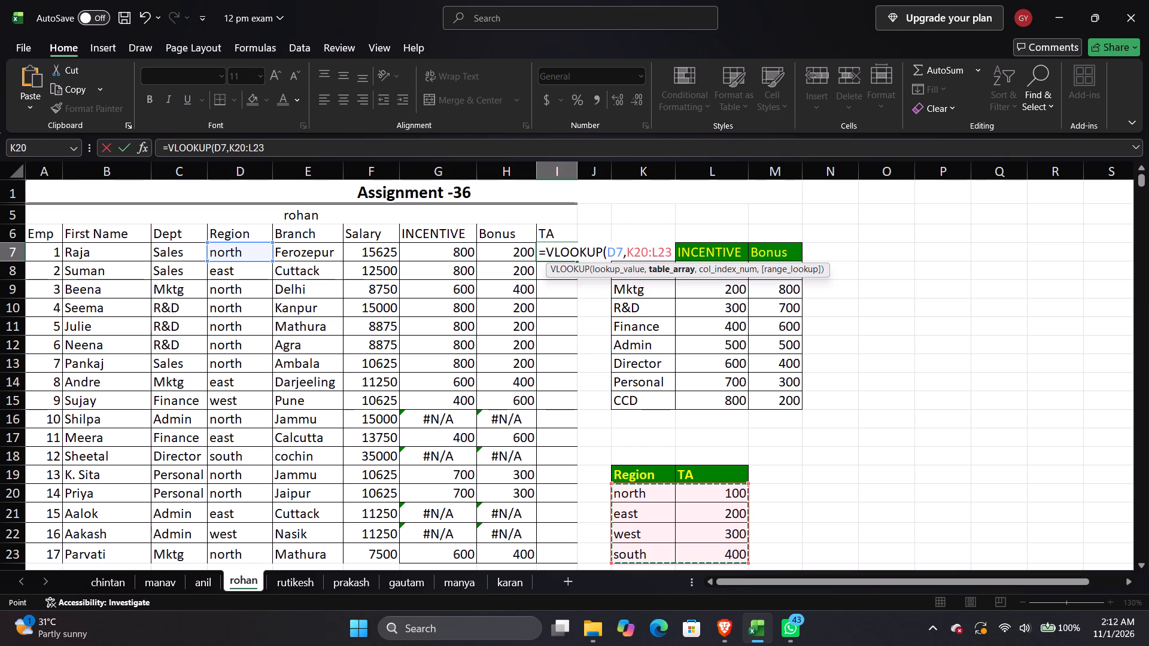
key(comma)
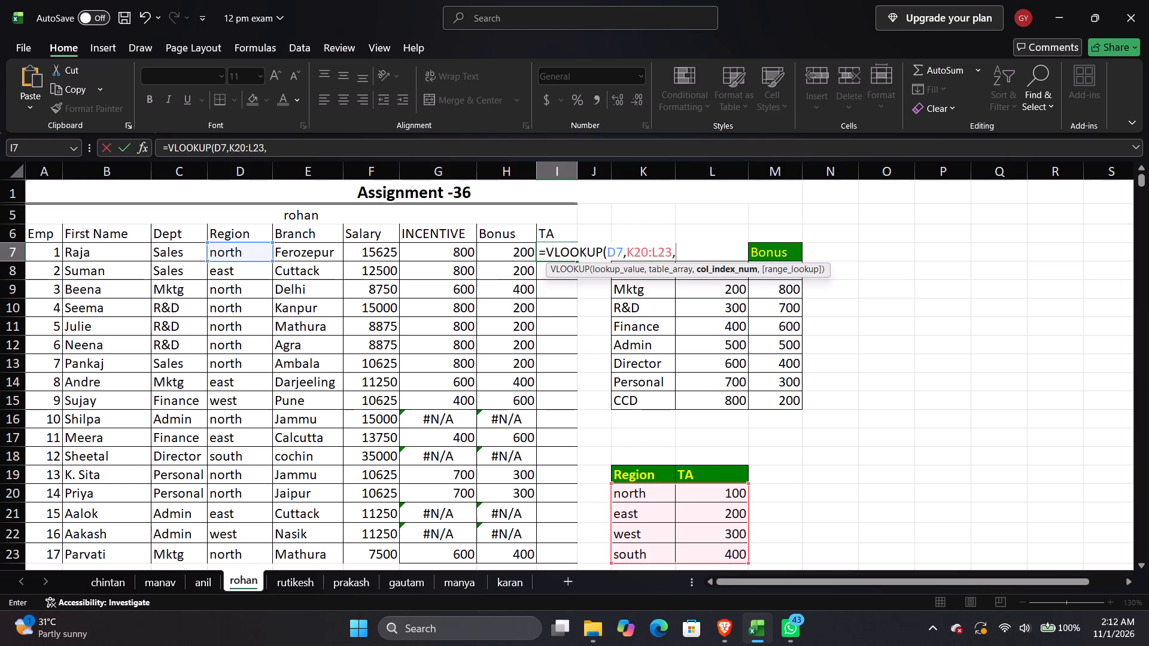
key(2)
text(,1)
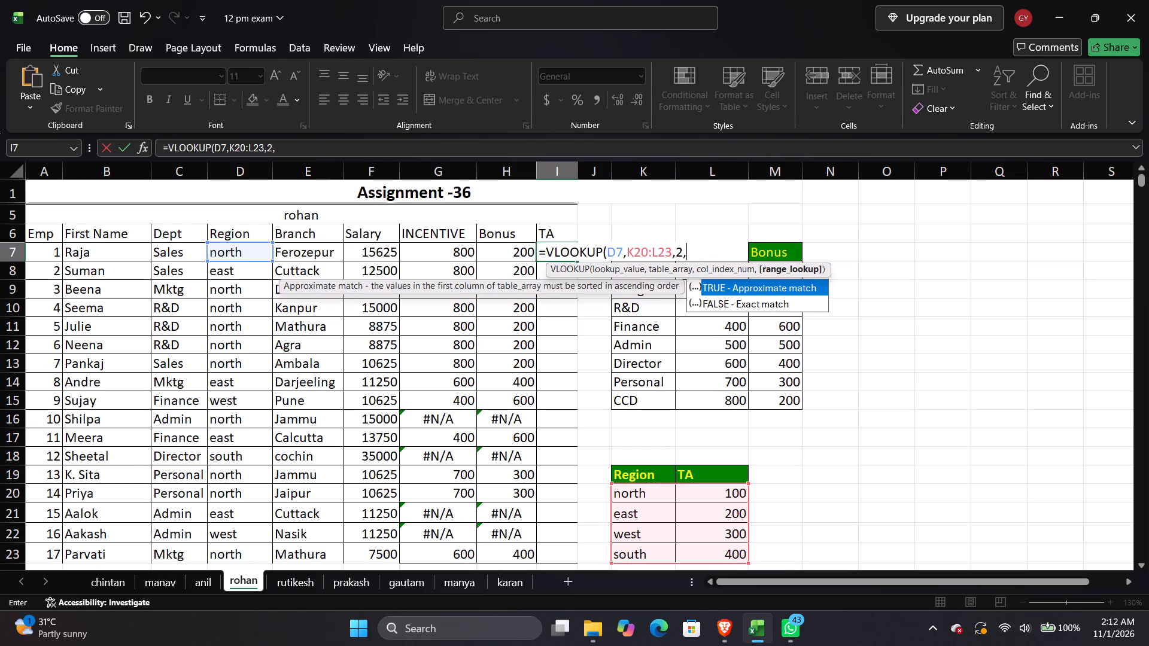
key(Return)
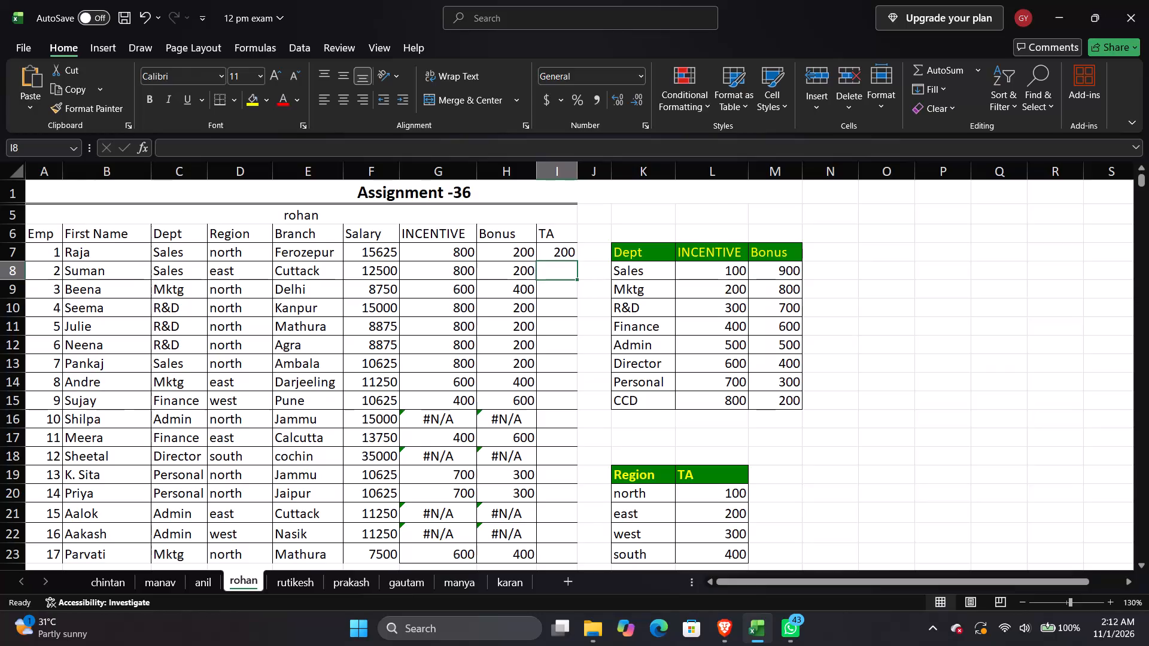
Fill the TA VLOOKUP from I7 down the column through row 23.
click(566, 243)
double_click(577, 261)
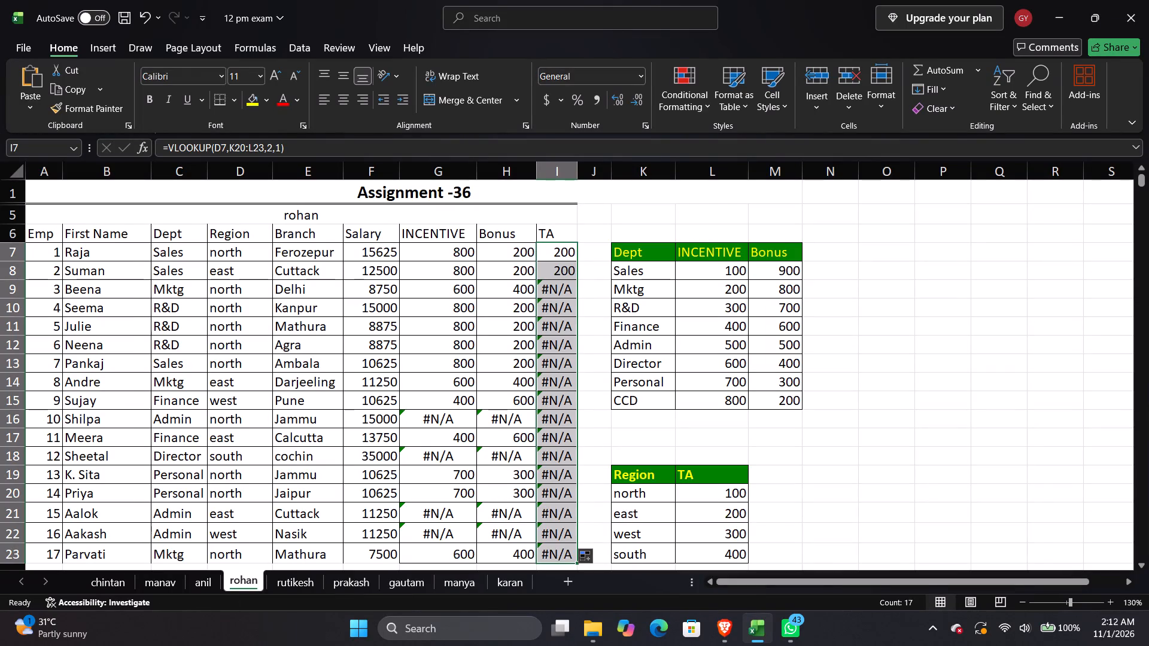
Undo the TA fill and make the table range in I7's VLOOKUP absolute as $K$20:$L$23.
key(ctrl+z)
right_click(568, 248)
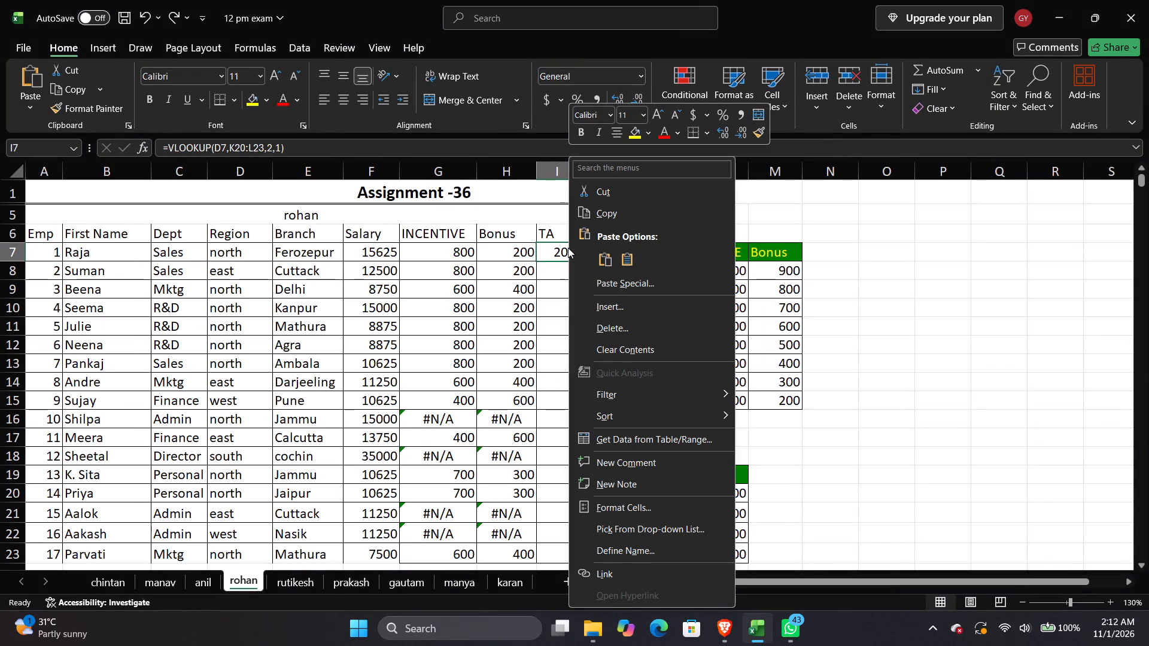
double_click(565, 249)
double_click(564, 249)
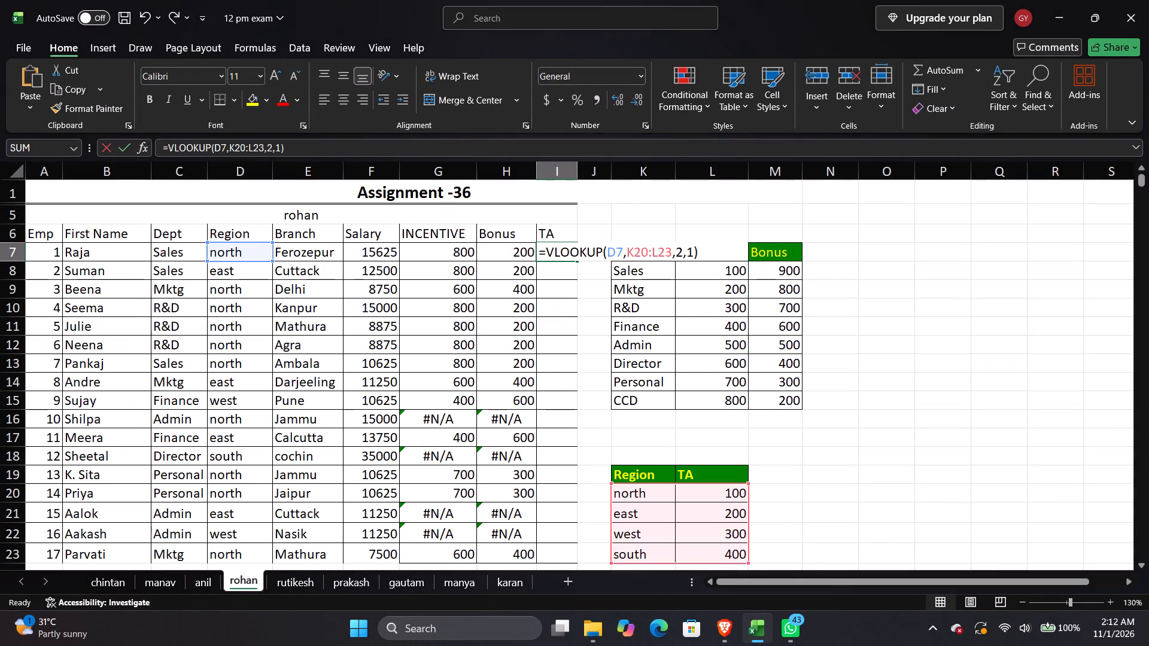
click(662, 267)
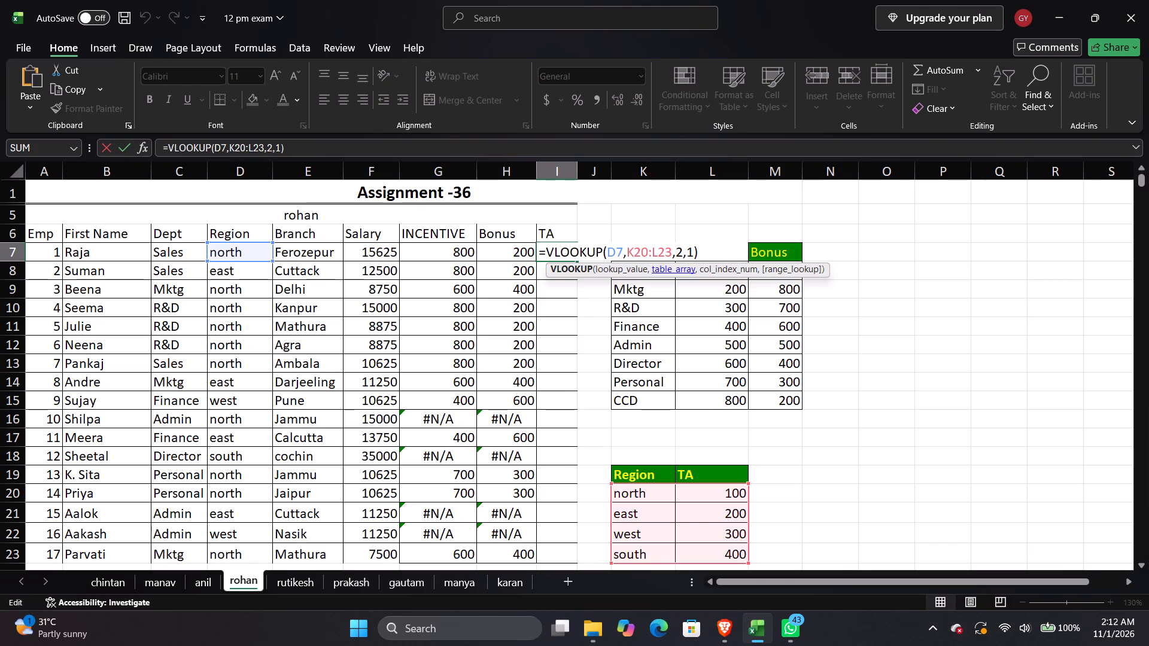
key(F4)
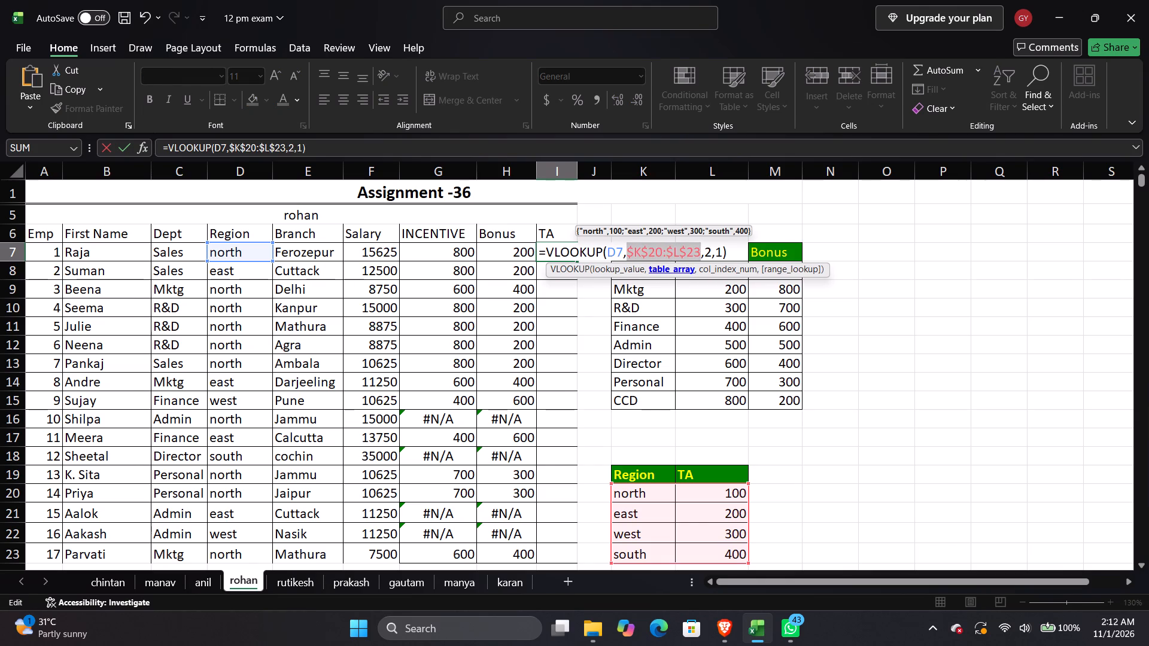
key(Return)
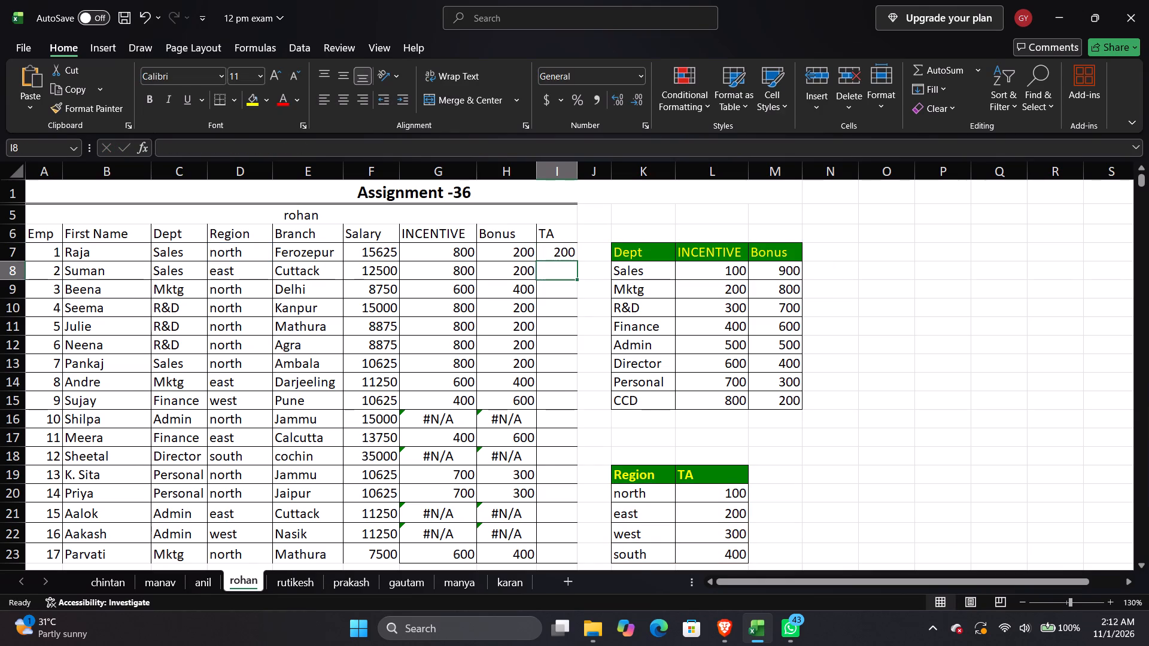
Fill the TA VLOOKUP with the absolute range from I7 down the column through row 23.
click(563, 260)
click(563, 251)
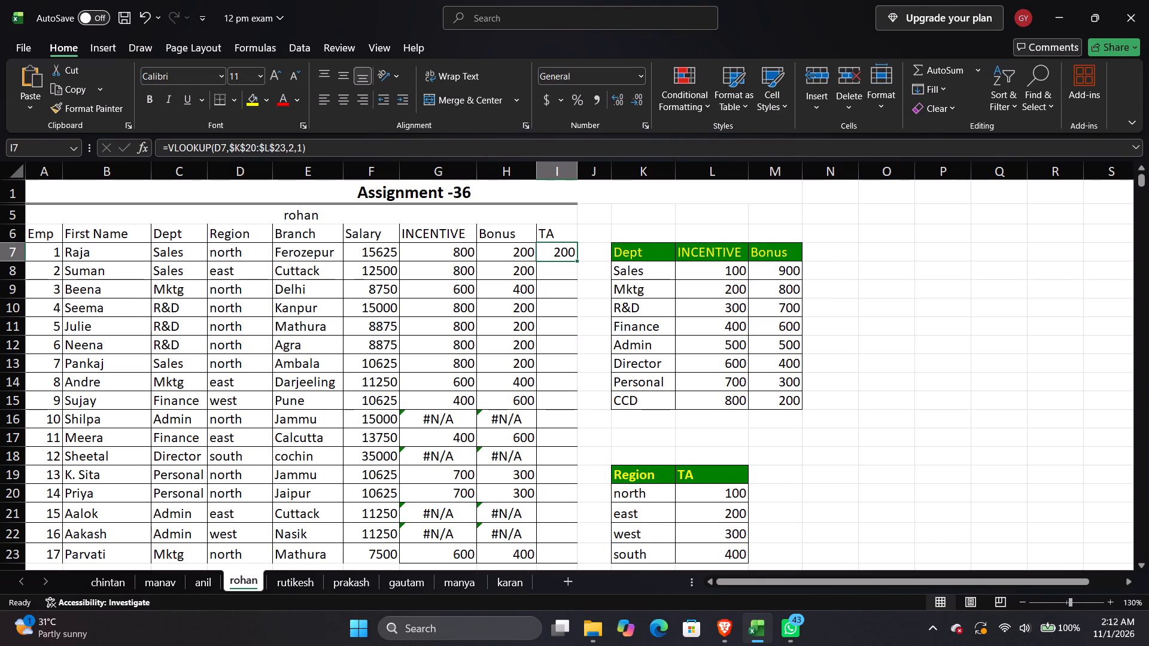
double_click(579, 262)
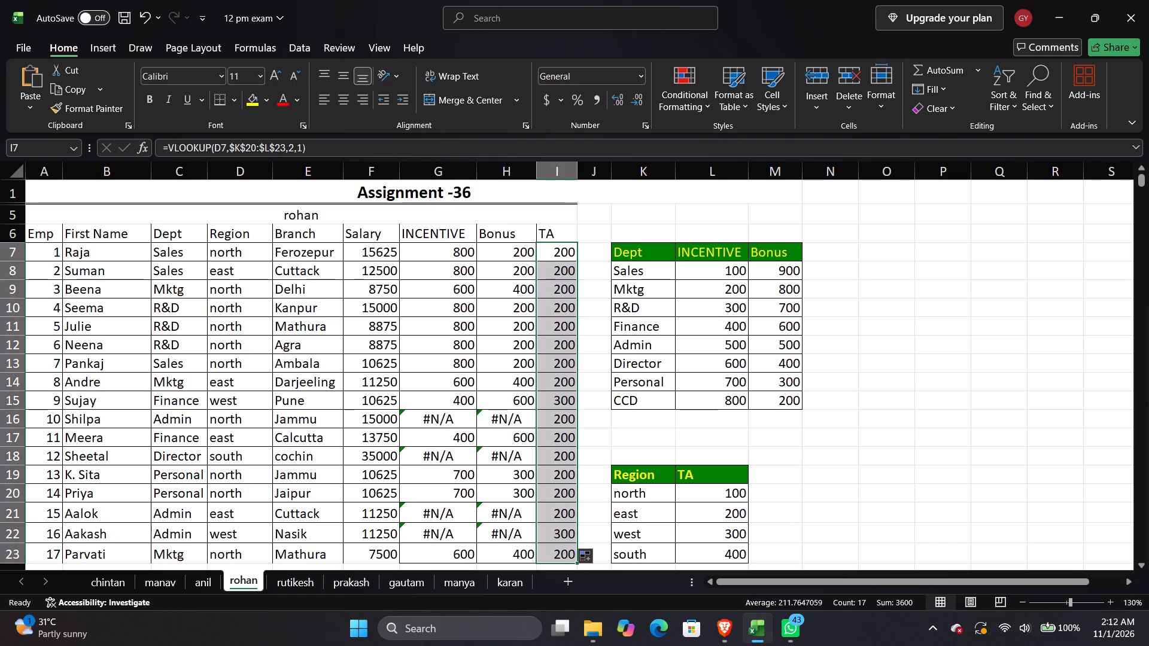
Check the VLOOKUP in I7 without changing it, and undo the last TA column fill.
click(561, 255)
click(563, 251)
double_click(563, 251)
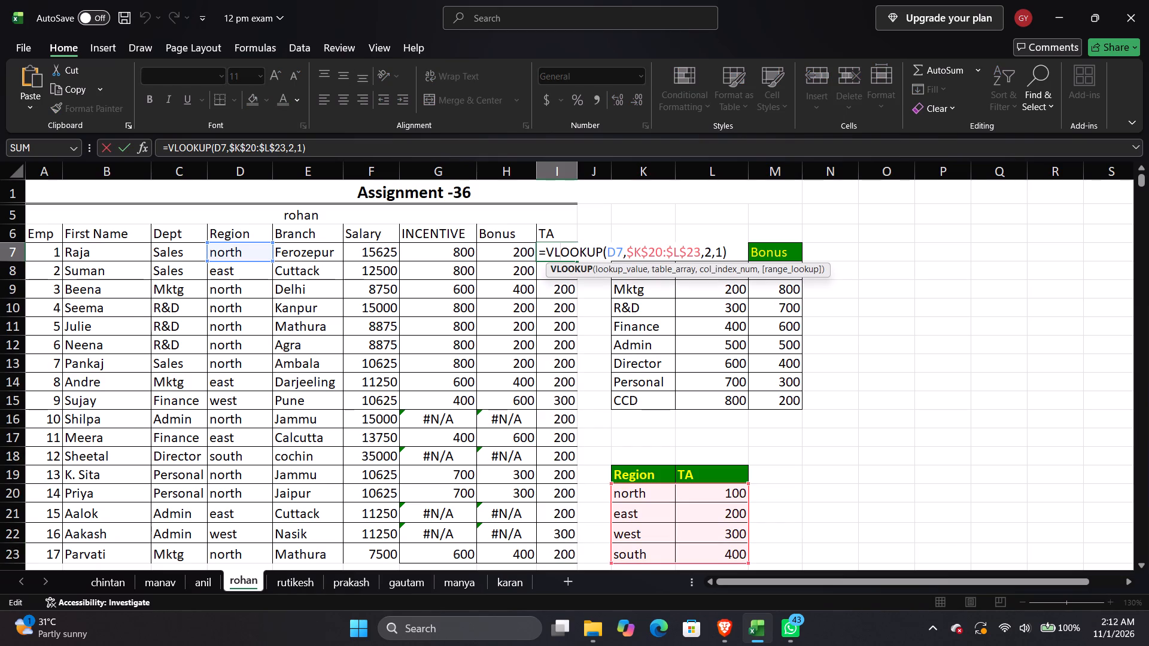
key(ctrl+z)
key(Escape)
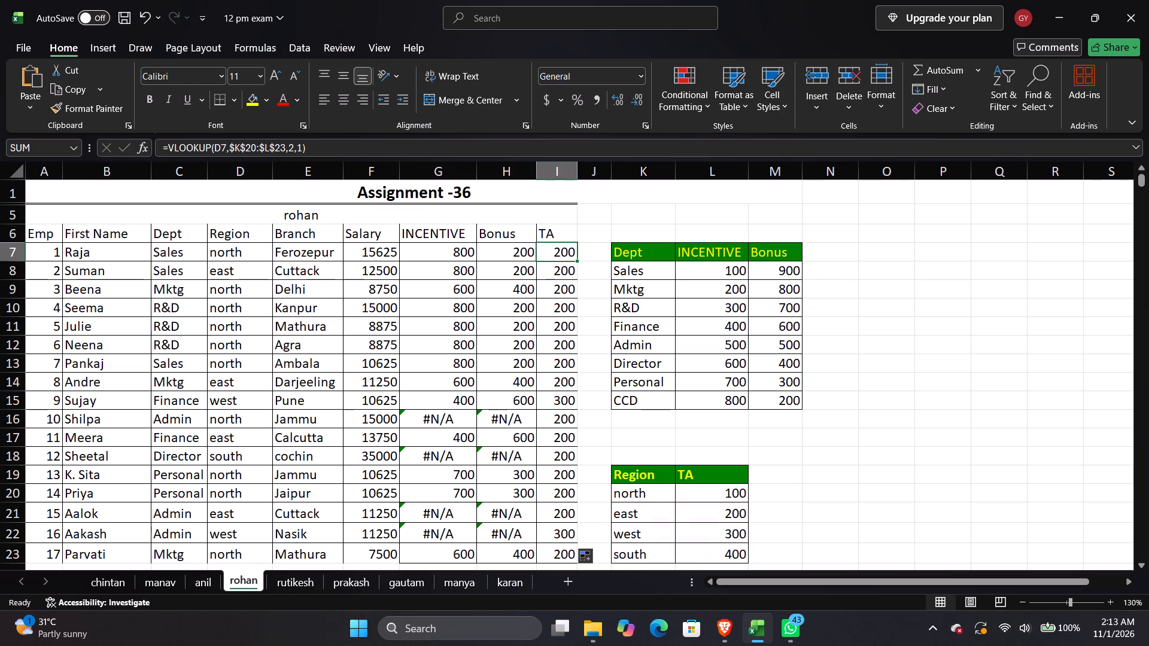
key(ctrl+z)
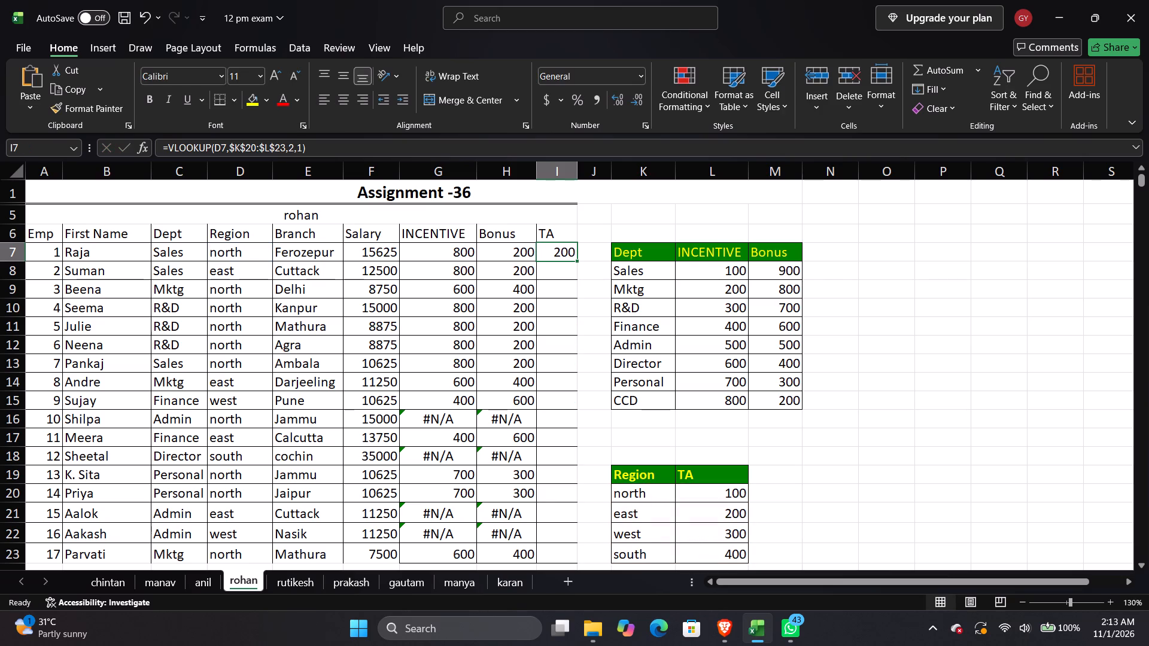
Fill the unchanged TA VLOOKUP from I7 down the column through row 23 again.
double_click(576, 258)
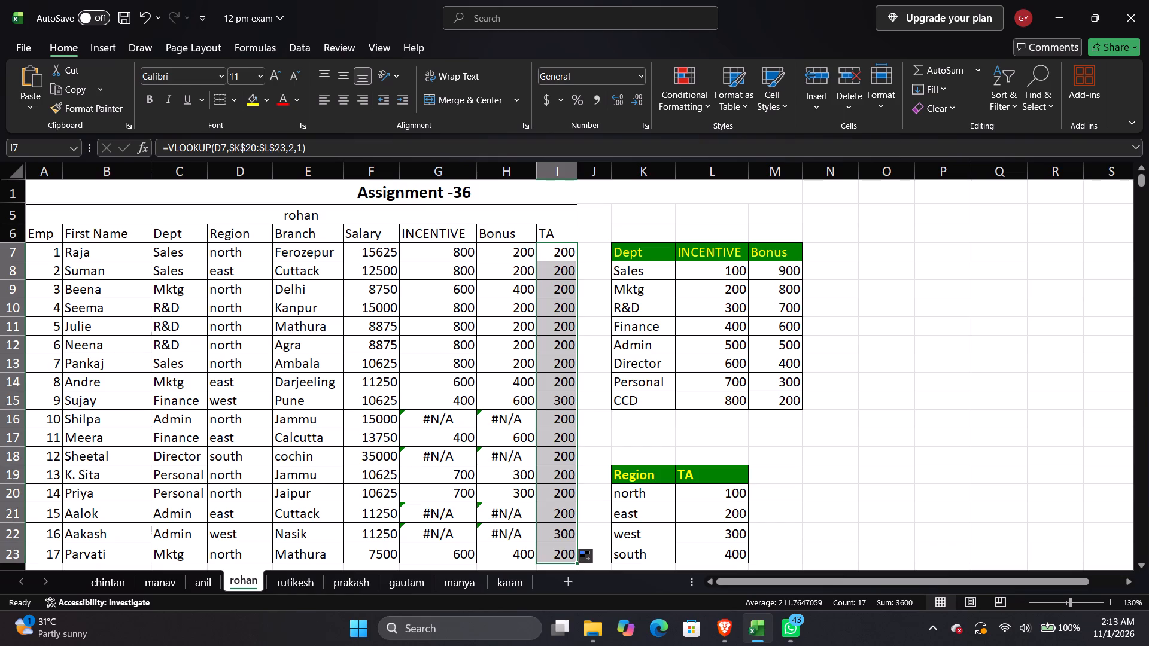
Set the match type in I7's TA VLOOKUP to 0 and refill the column down through row 23.
drag(244, 380, 565, 379)
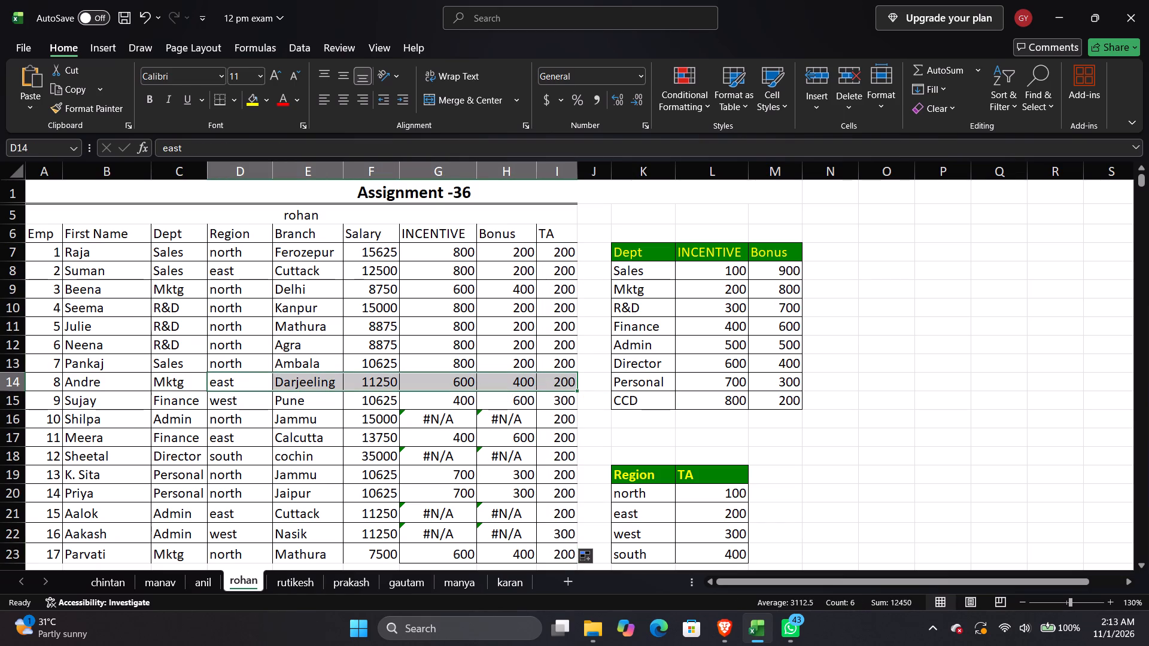
drag(217, 253, 542, 254)
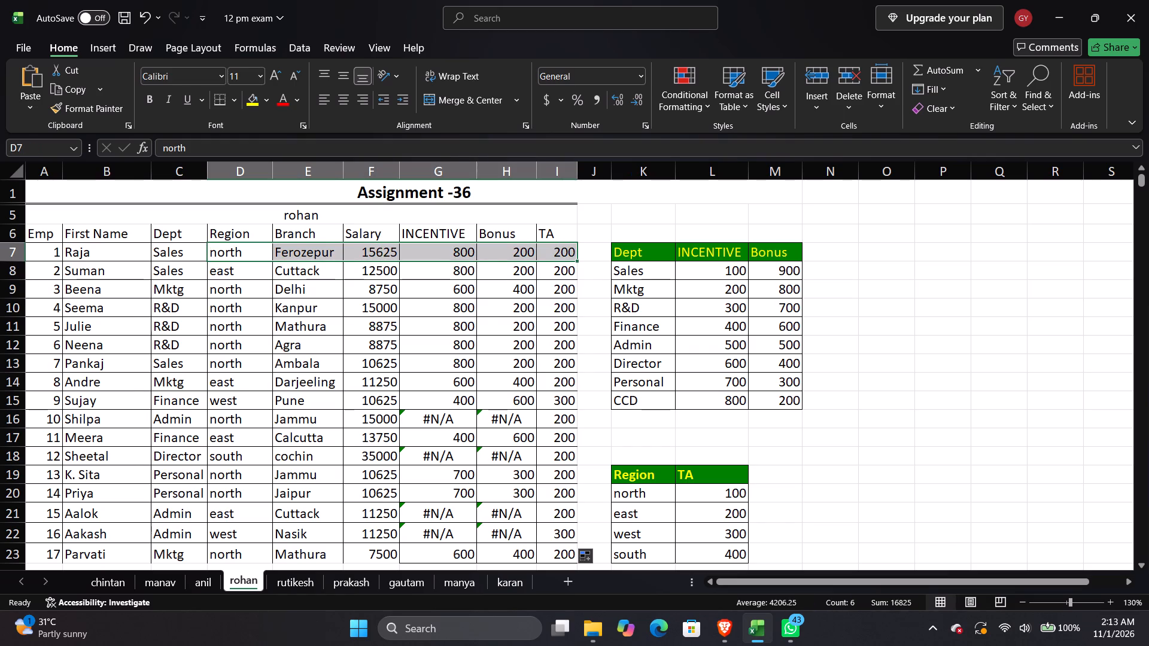
click(563, 246)
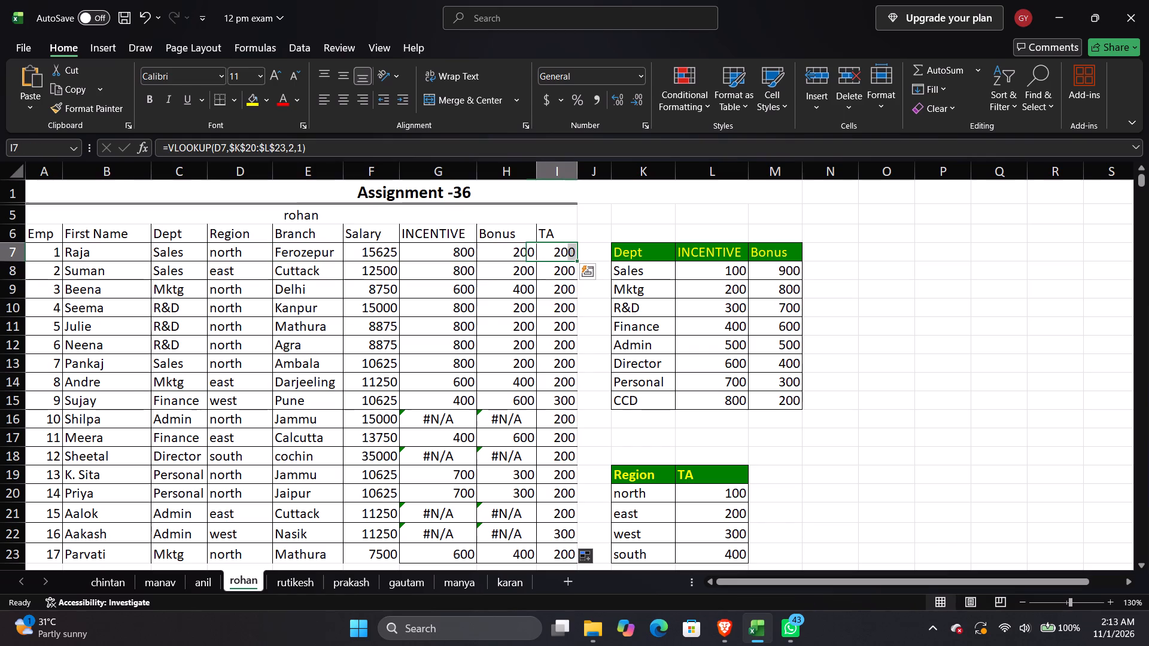
double_click(562, 248)
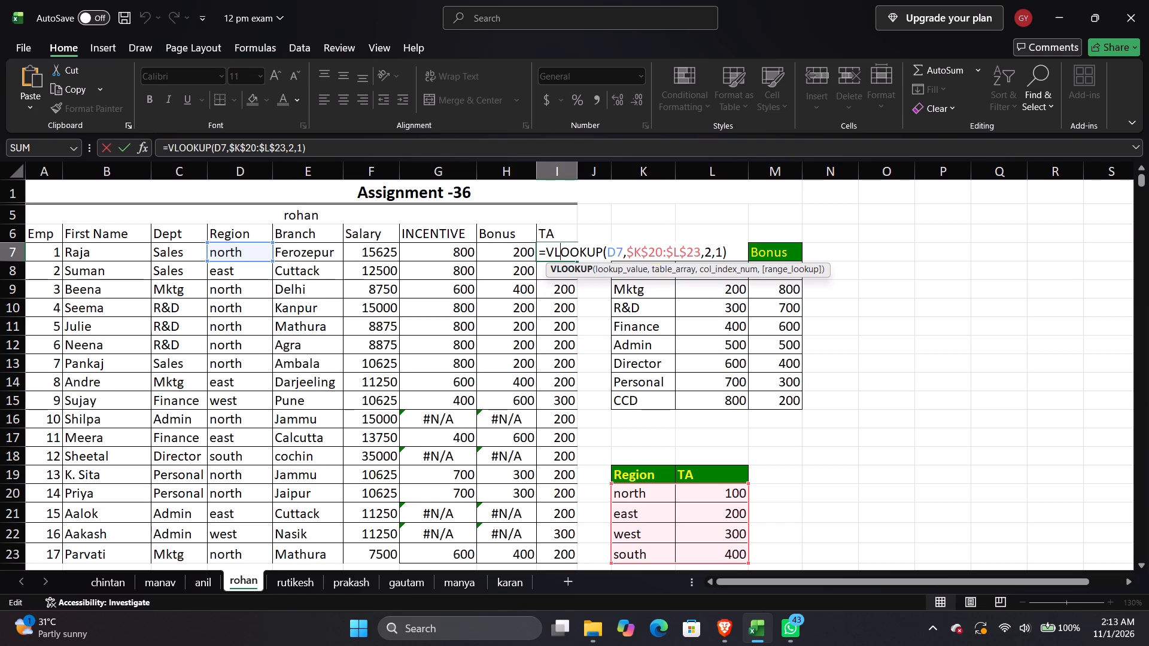
click(724, 249)
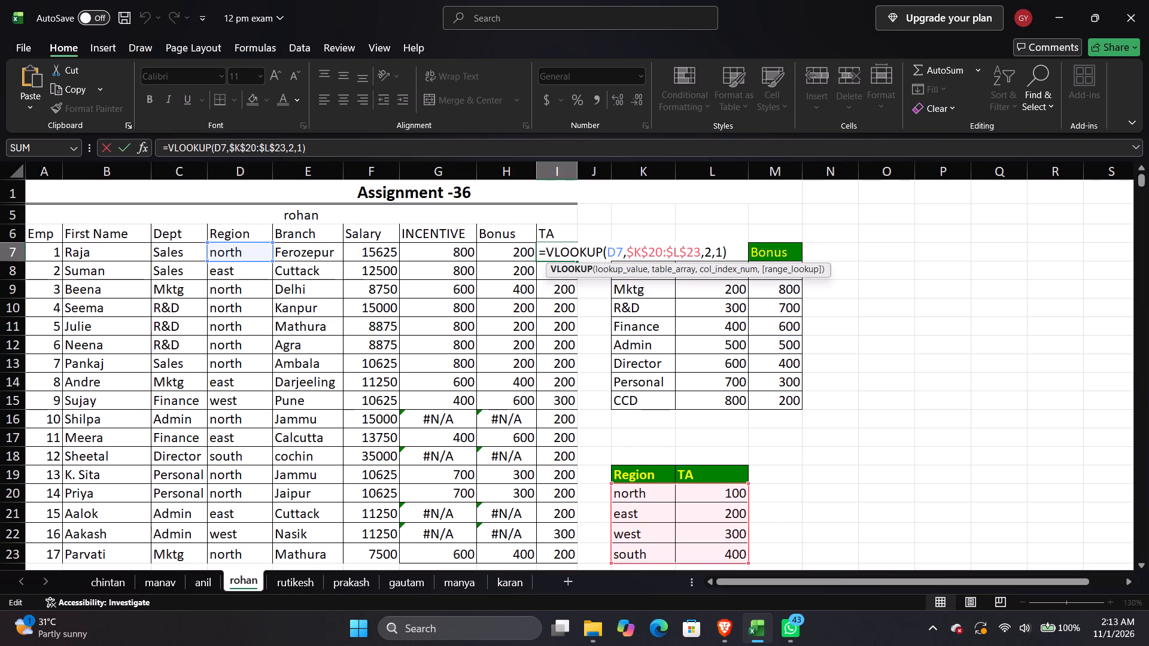
click(722, 249)
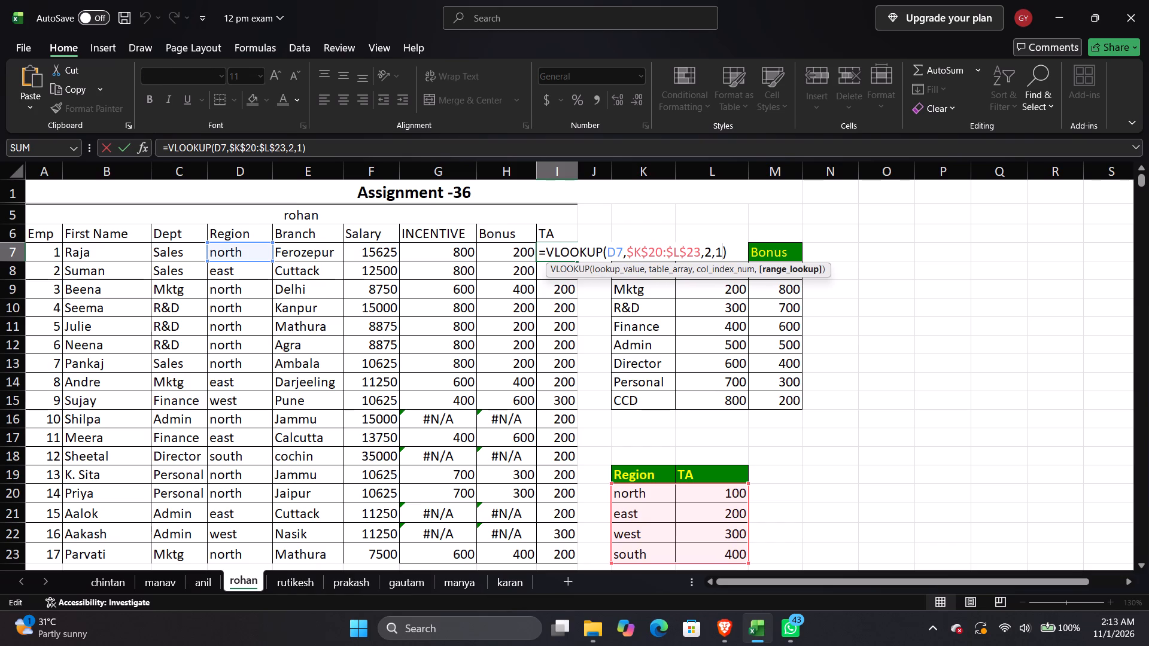
key(BackSpace)
key(0)
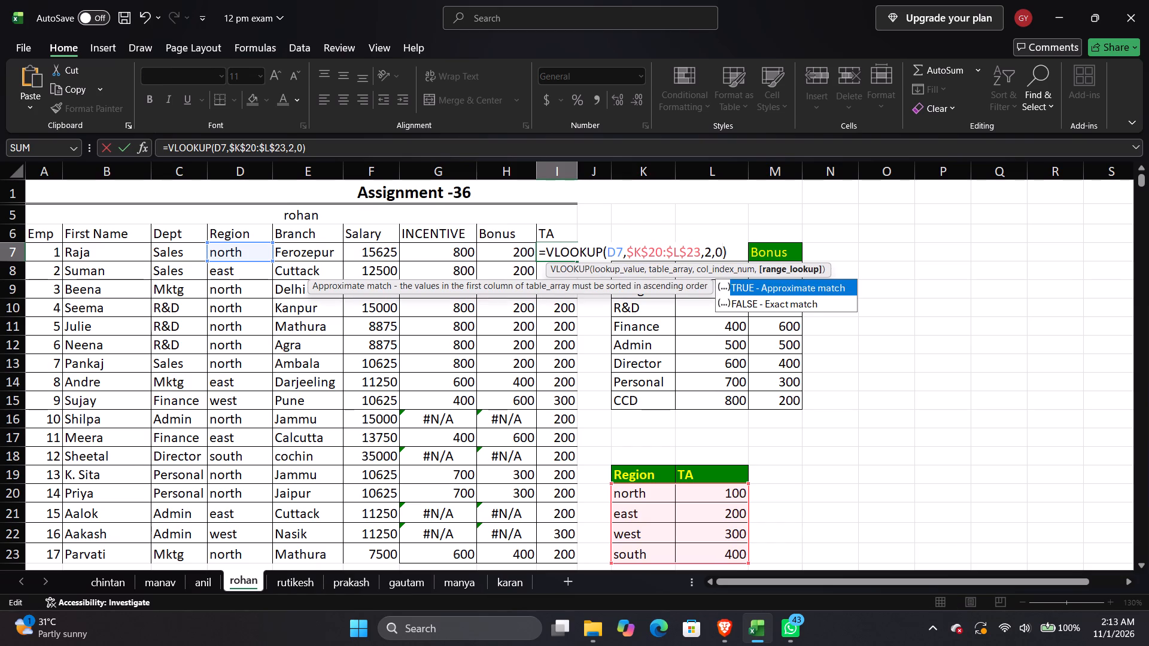
key(Return)
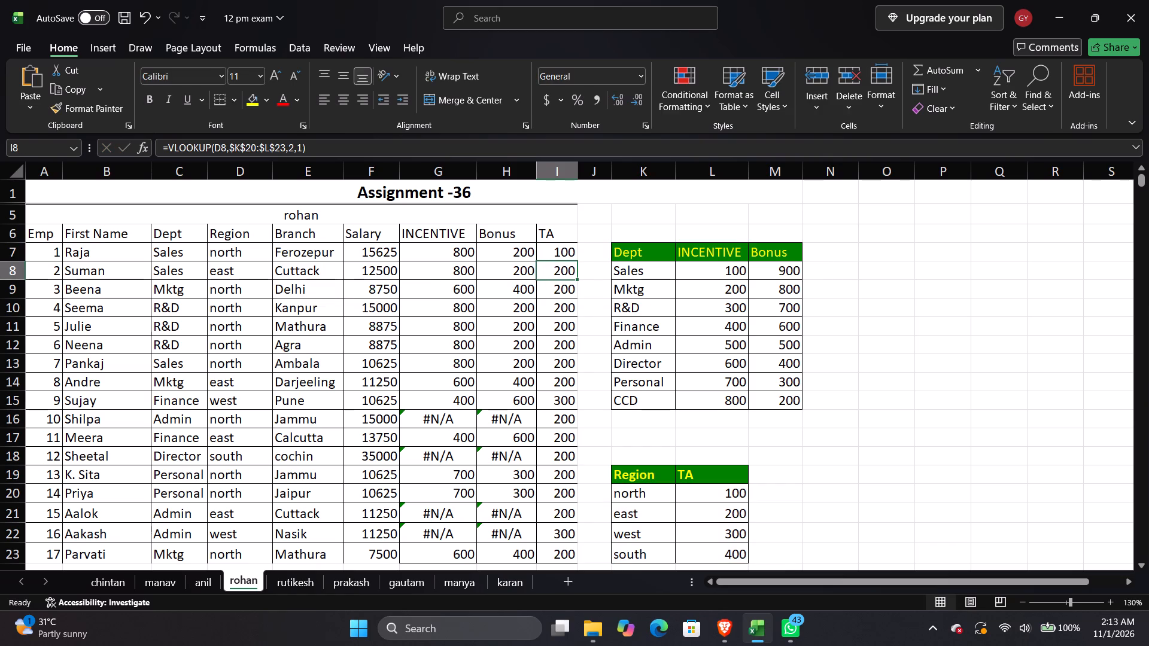
click(563, 253)
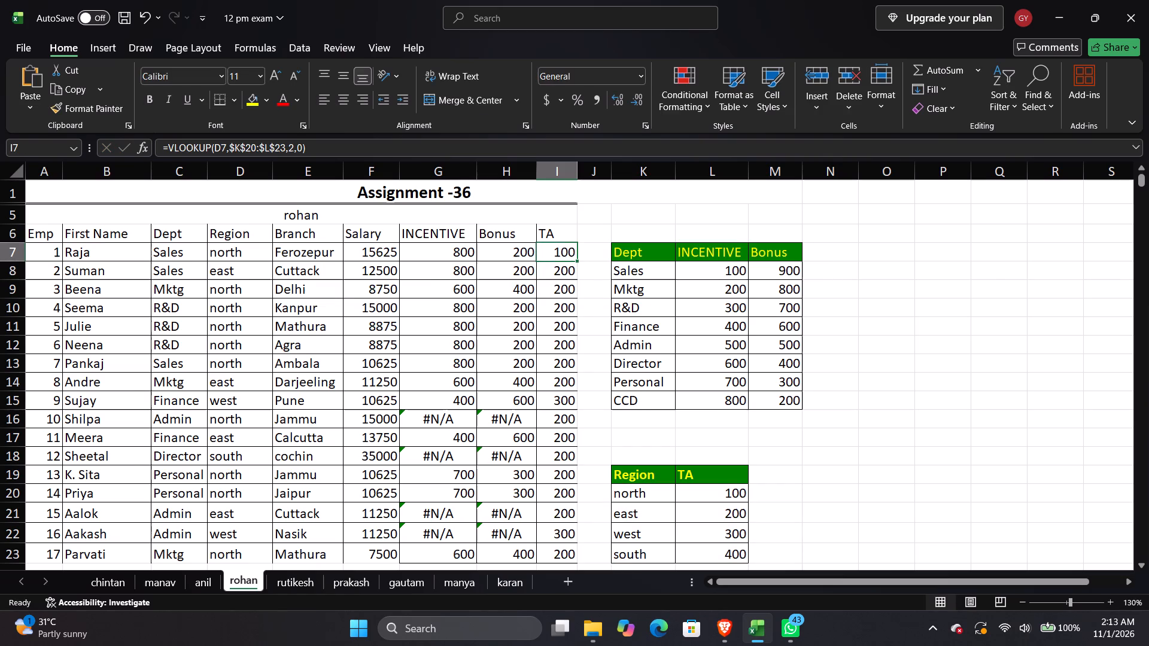
double_click(576, 260)
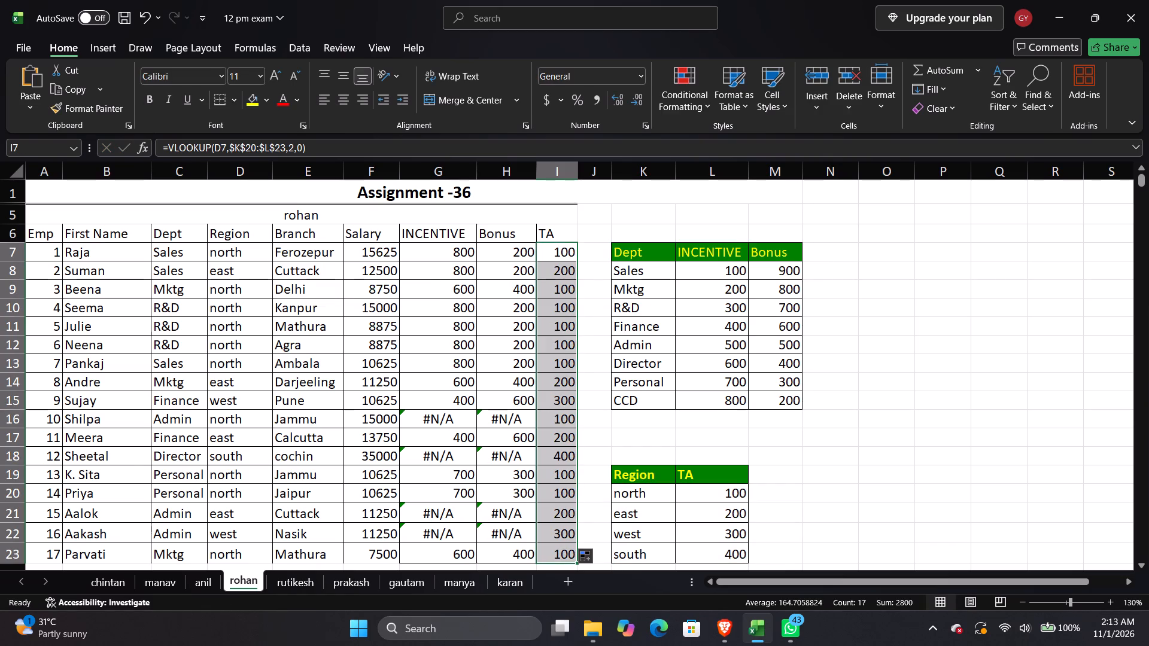
Set the match type in G7's INCENTIVE VLOOKUP to 0 and refill the column down through row 23.
double_click(462, 254)
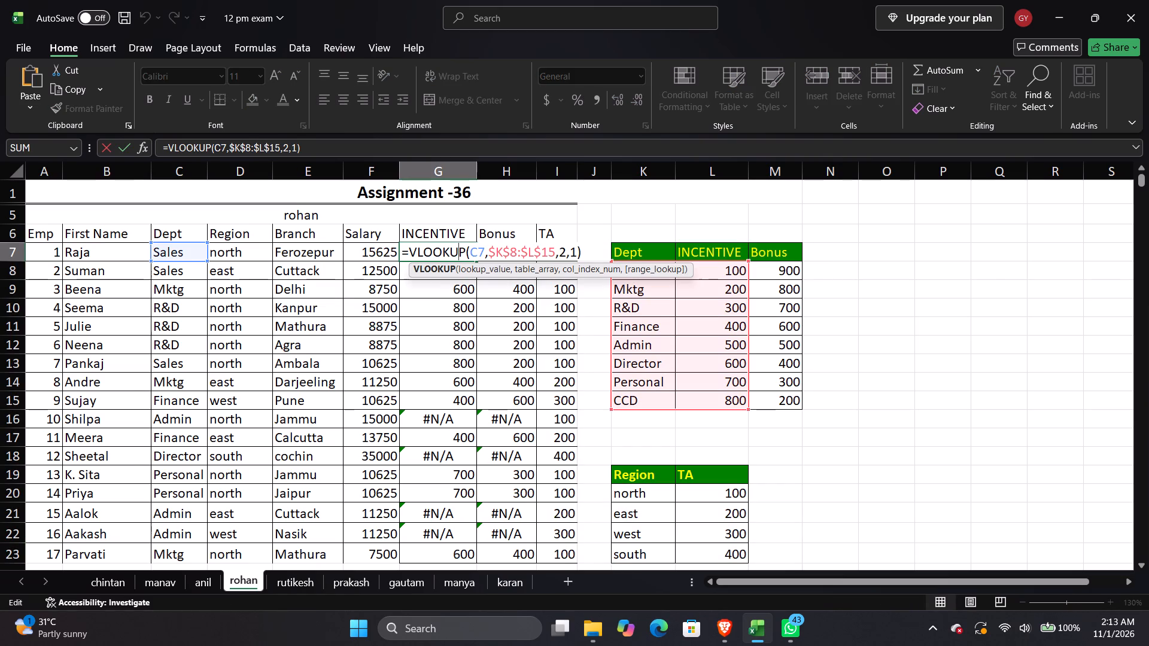
click(574, 249)
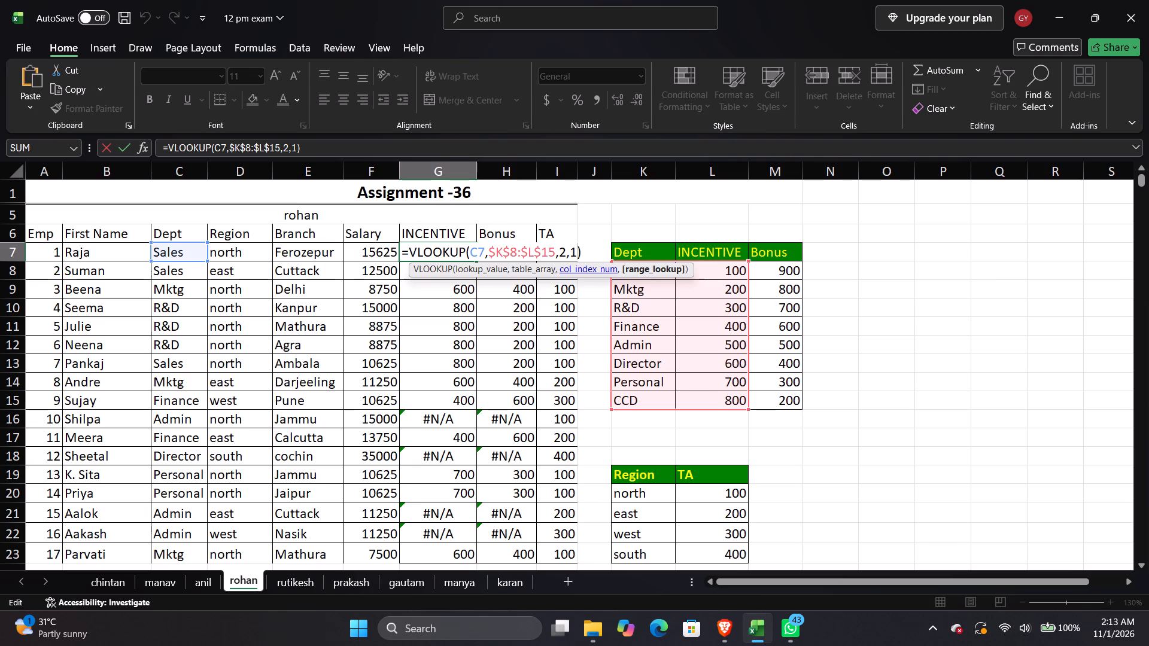
key(BackSpace)
key(0)
key(Return)
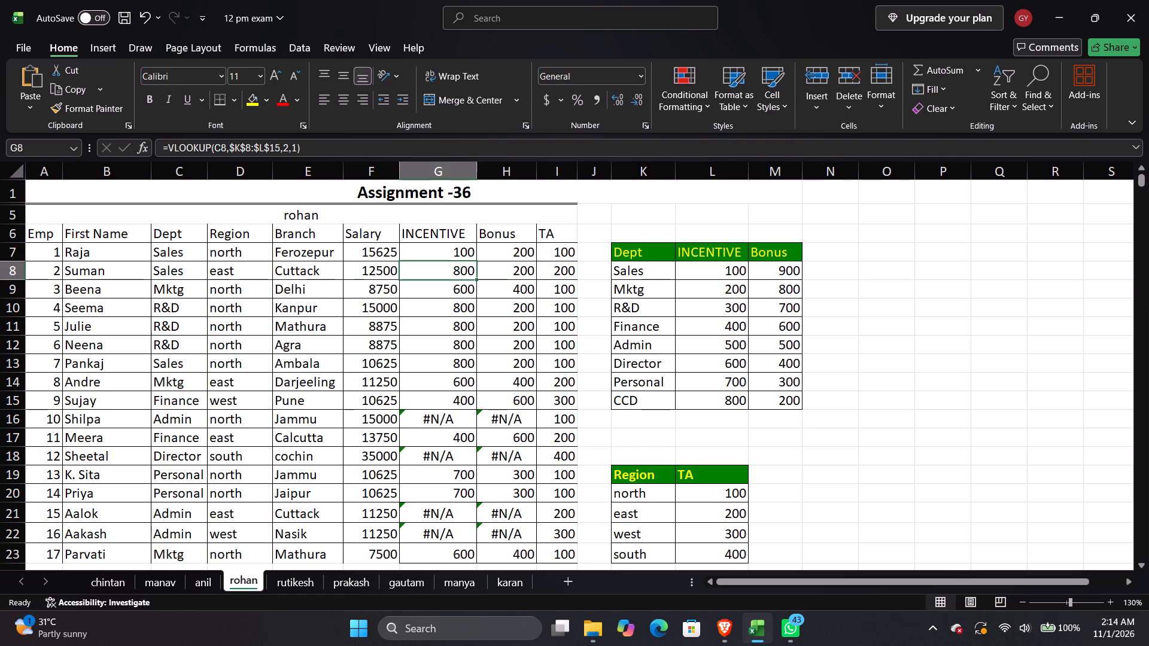
click(458, 252)
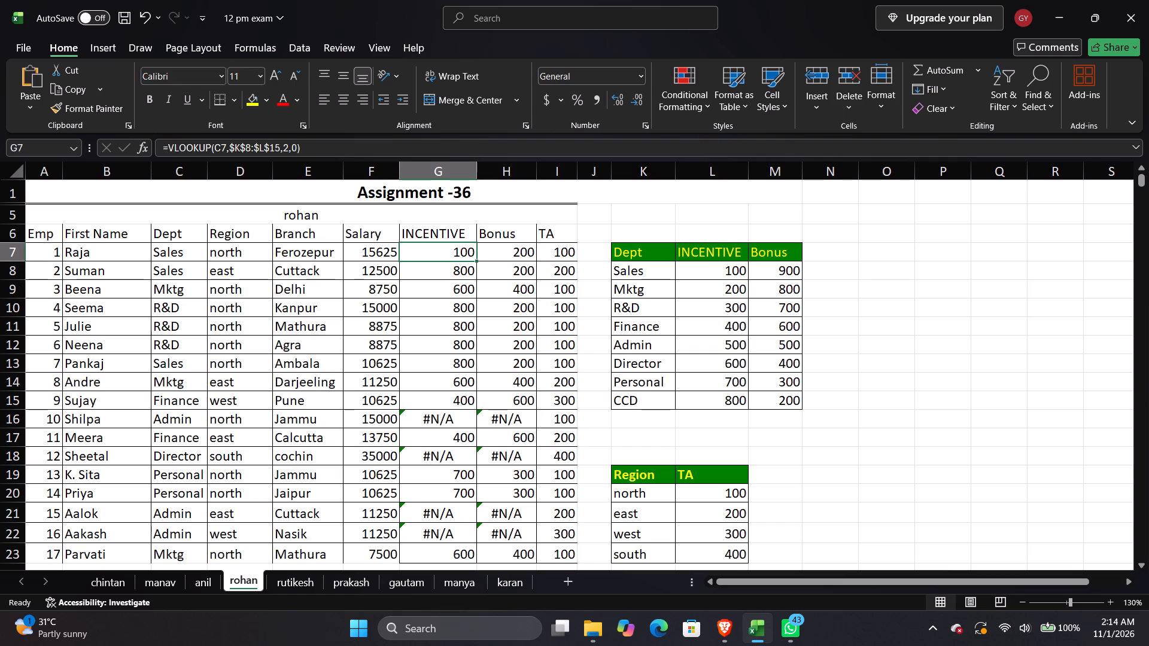
double_click(475, 261)
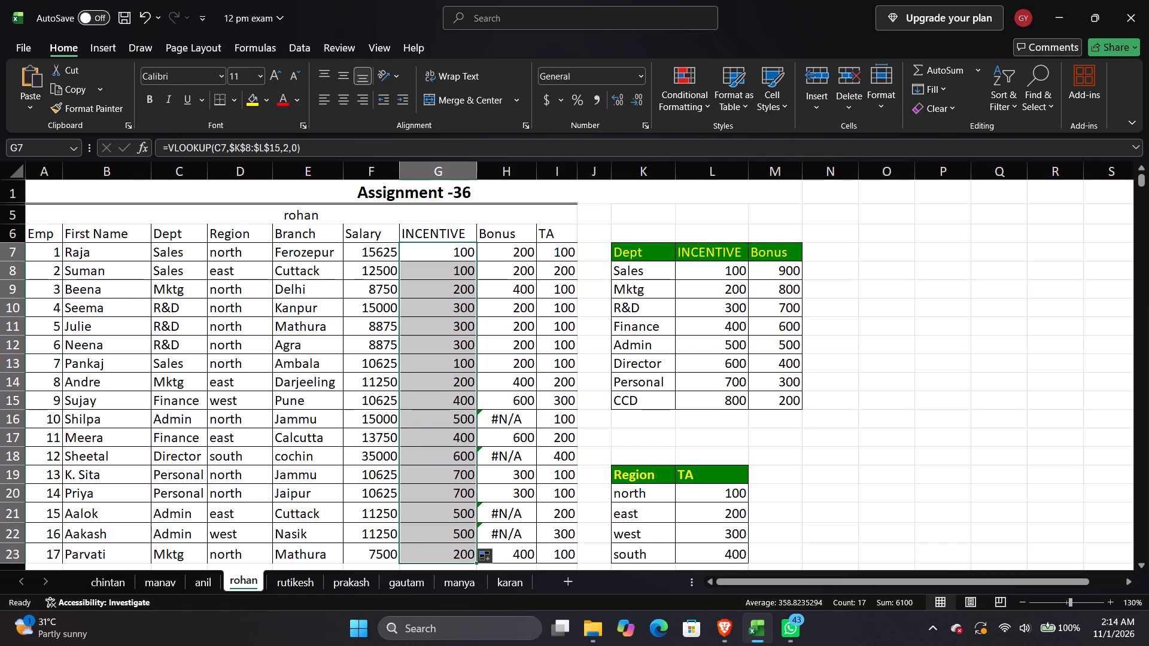
Set the match type in H7's Bonus VLOOKUP to 0 and refill the column down through row 23.
double_click(505, 257)
click(661, 249)
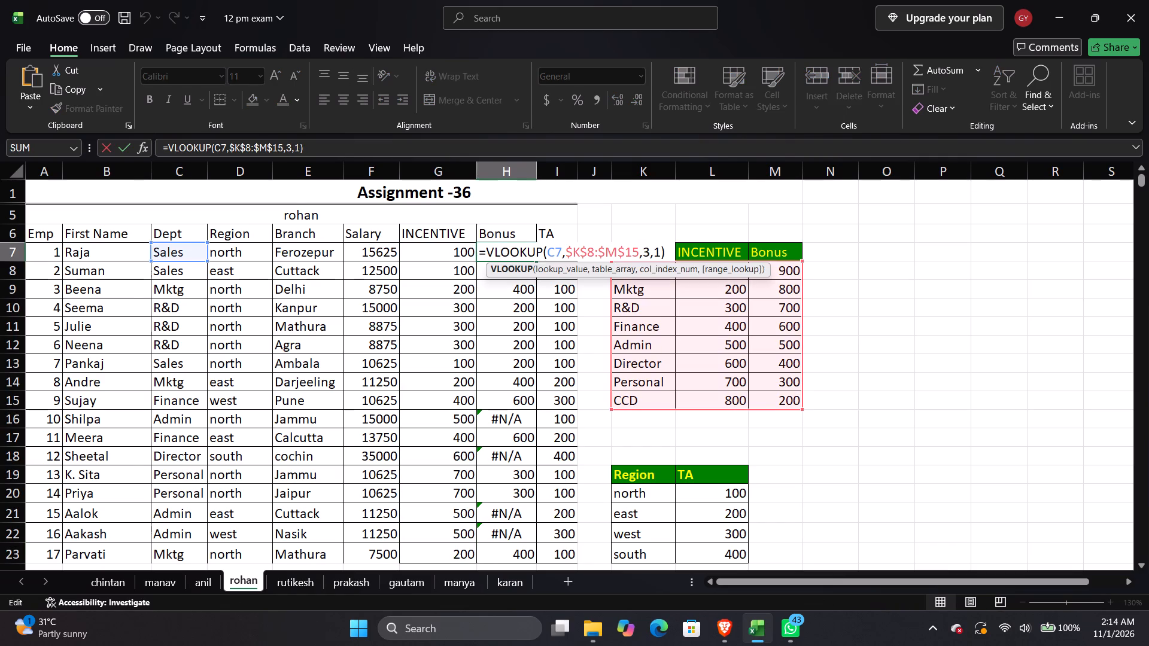
key(BackSpace)
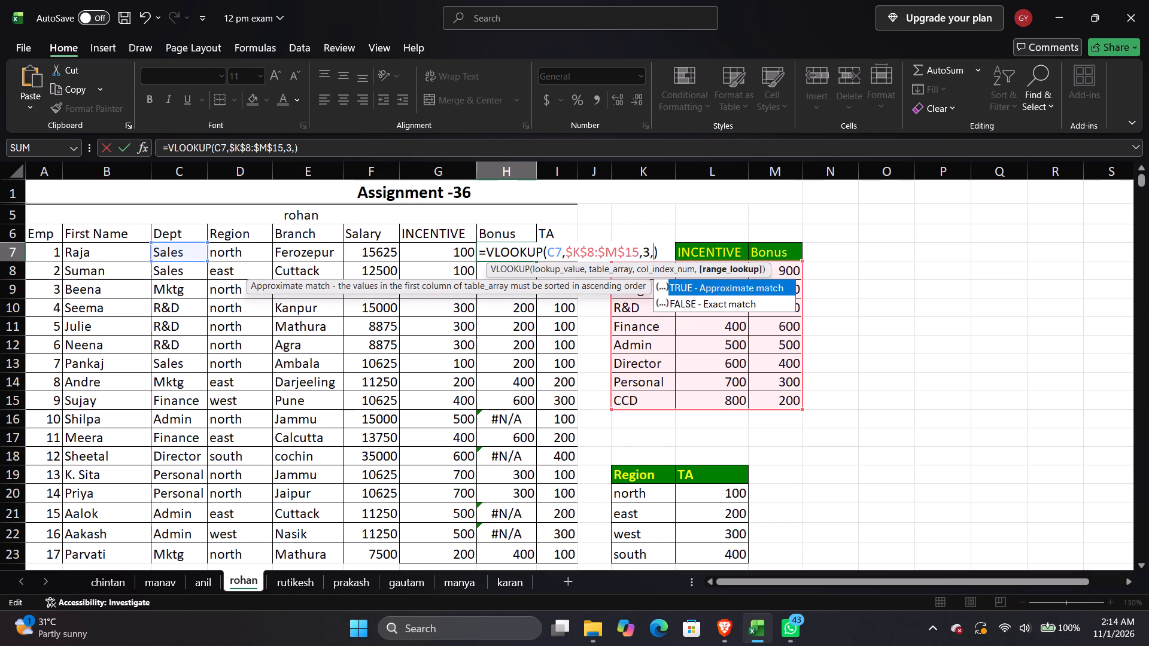
key(0)
key(Return)
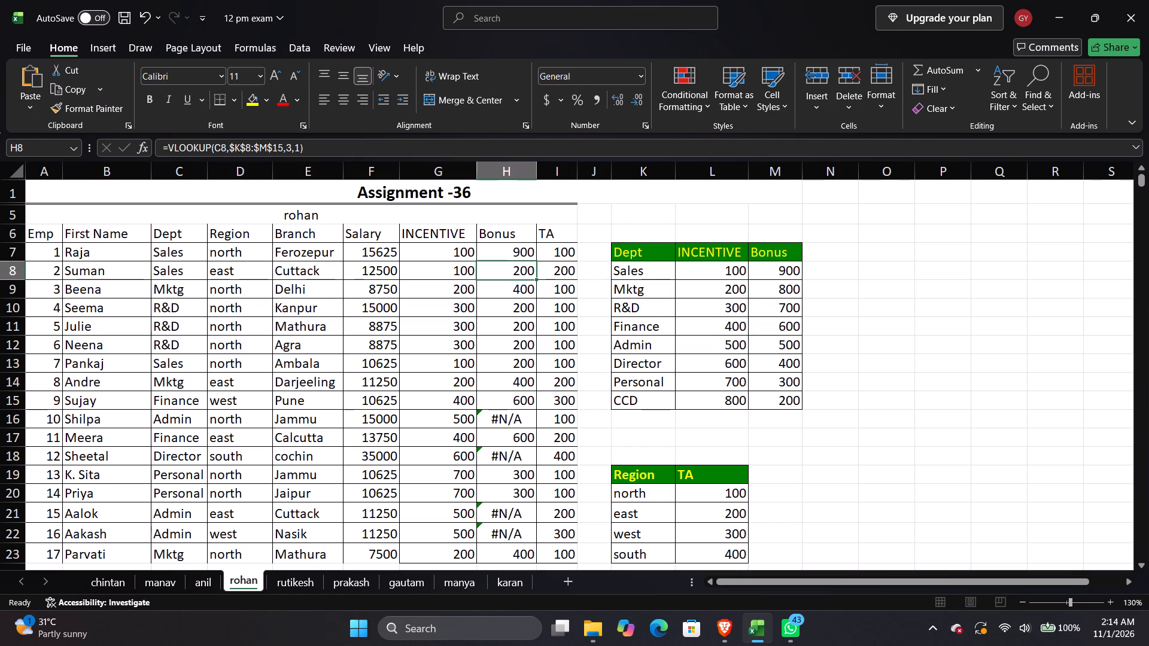
click(509, 252)
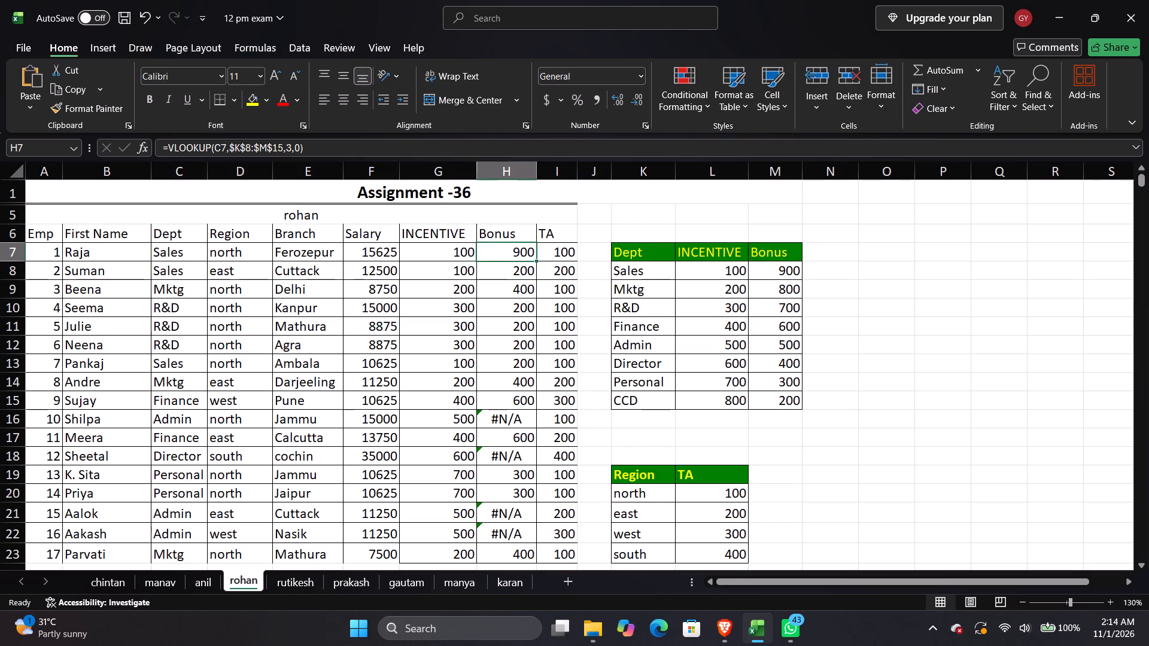
double_click(535, 261)
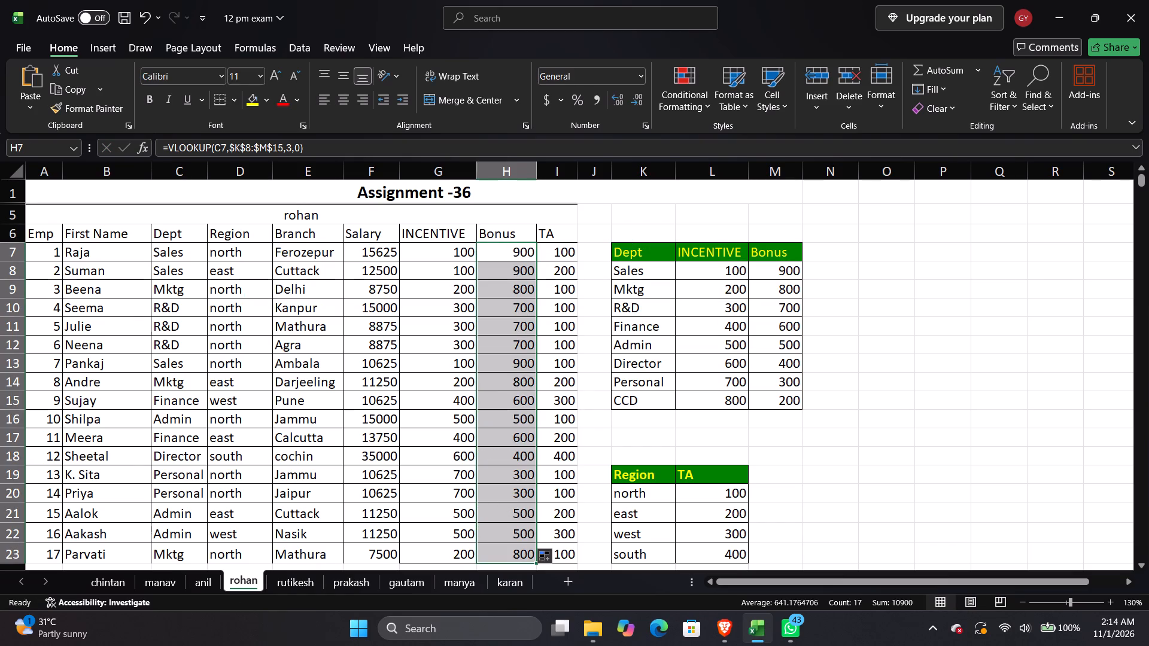
click(503, 480)
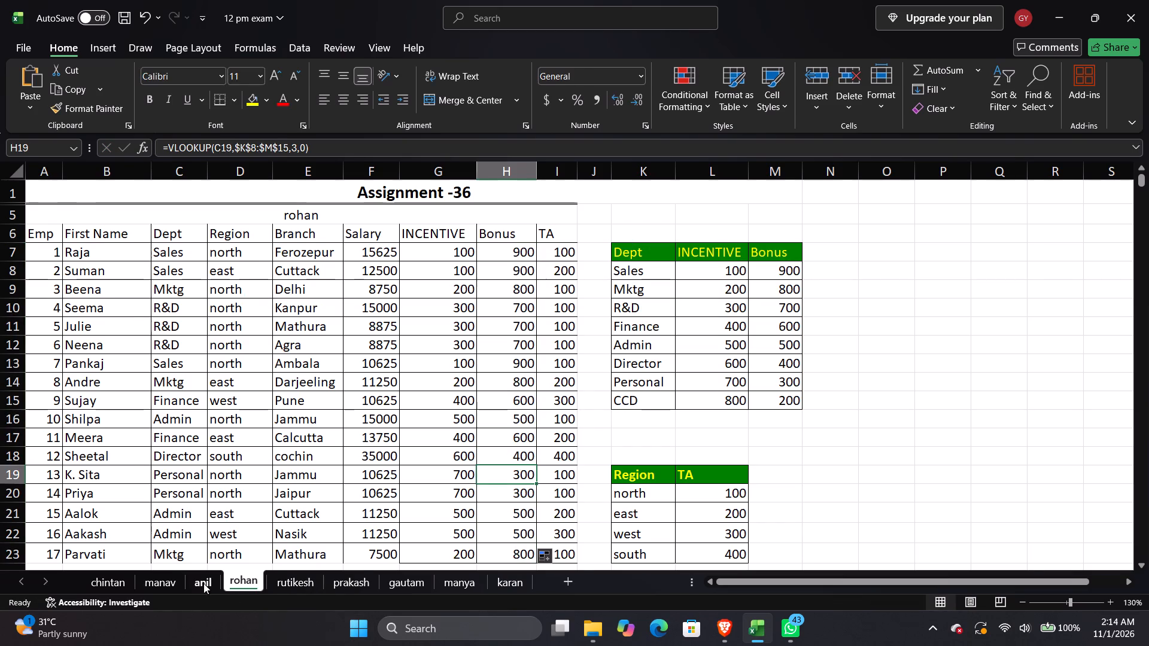
Go back through the anil and manav sheets to review their contents.
click(205, 585)
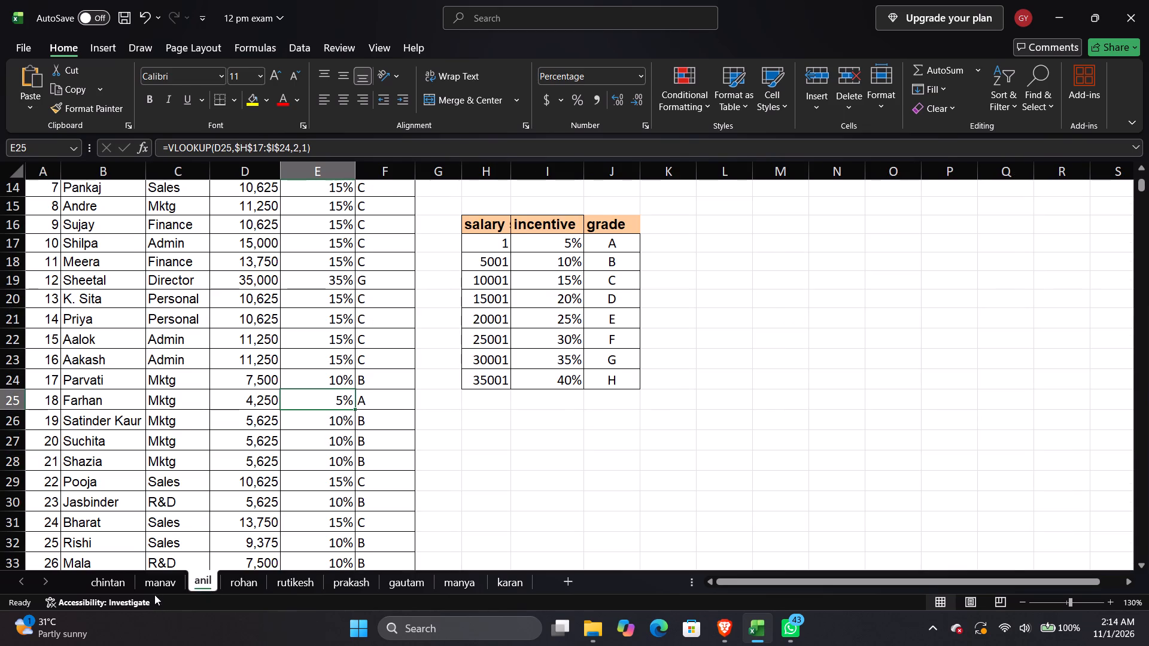
click(157, 587)
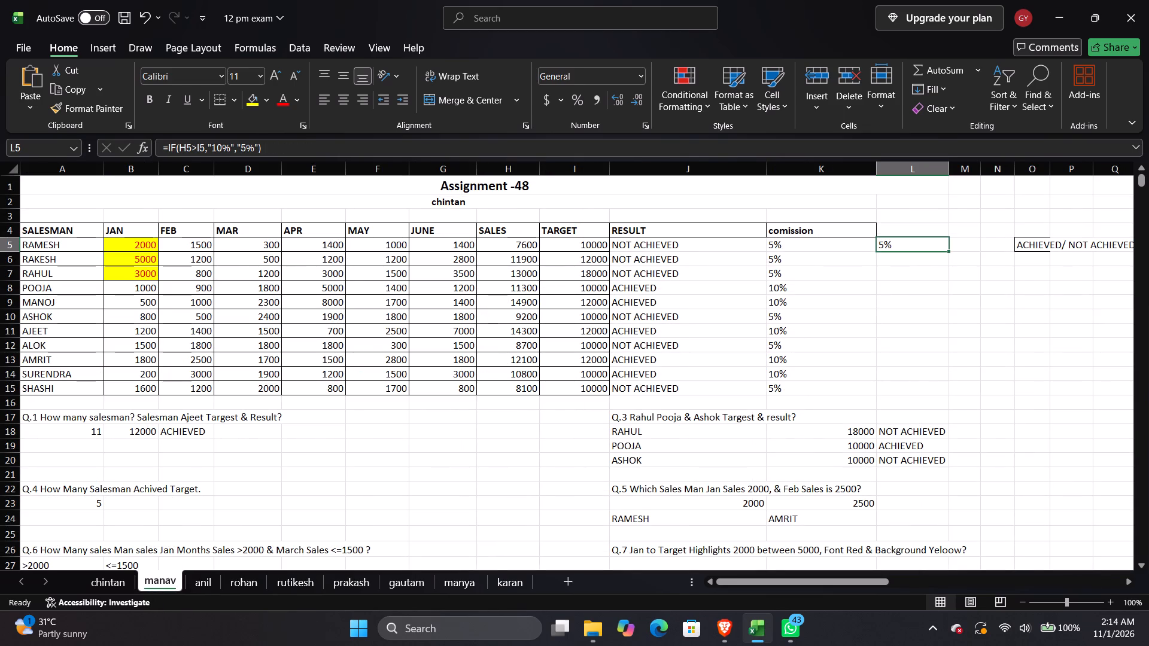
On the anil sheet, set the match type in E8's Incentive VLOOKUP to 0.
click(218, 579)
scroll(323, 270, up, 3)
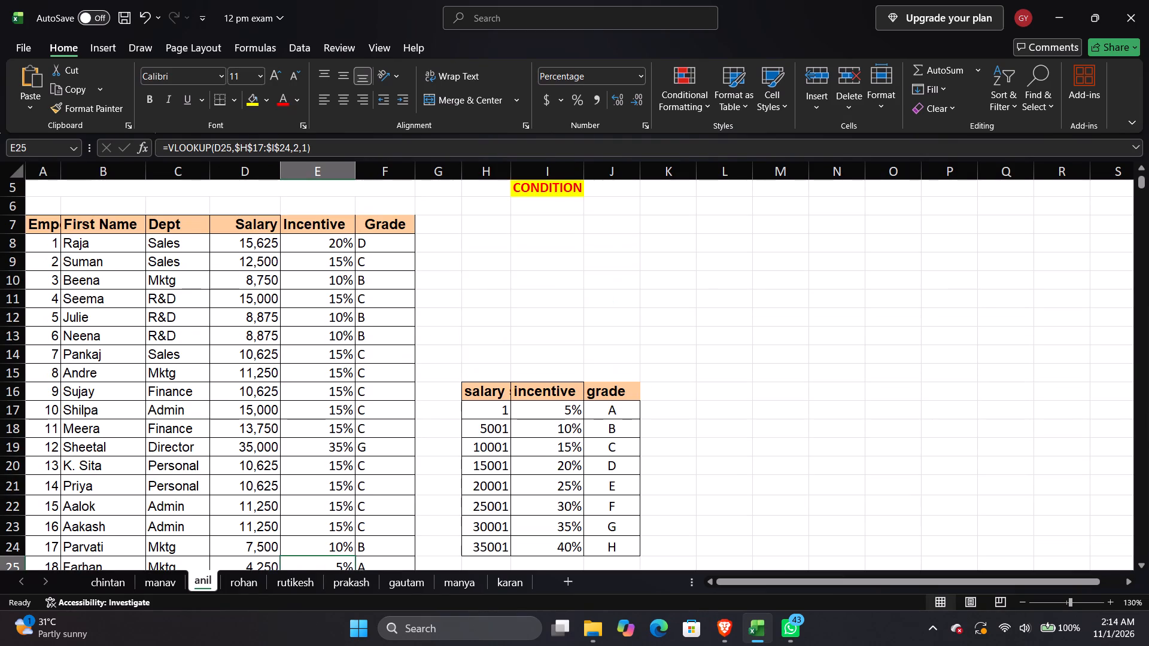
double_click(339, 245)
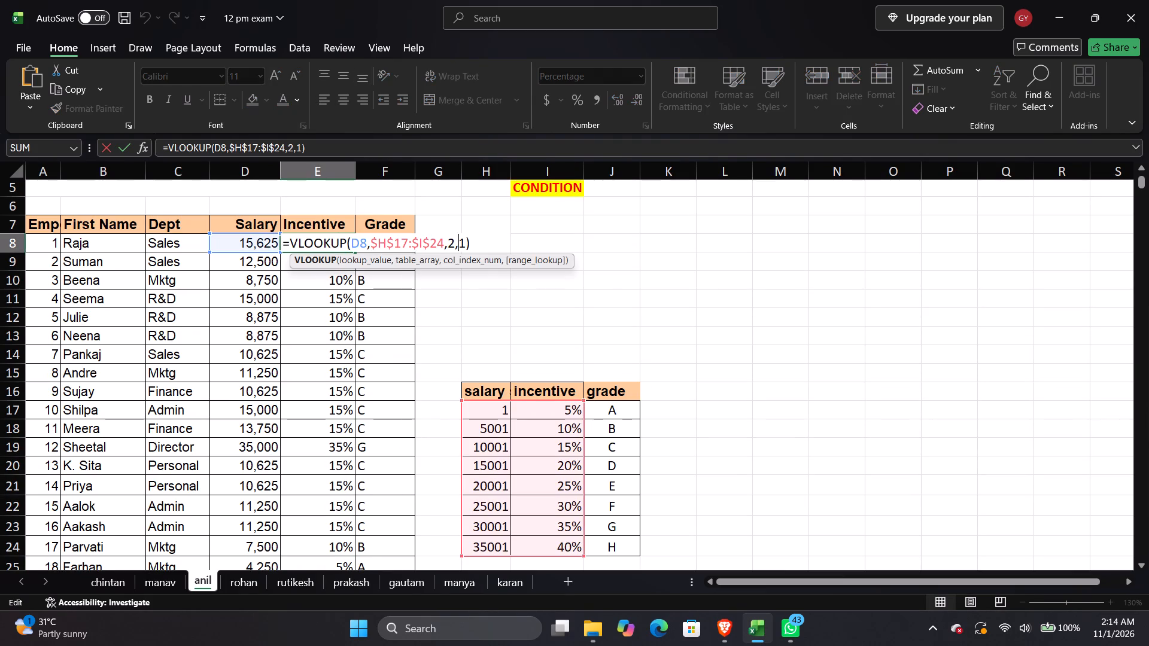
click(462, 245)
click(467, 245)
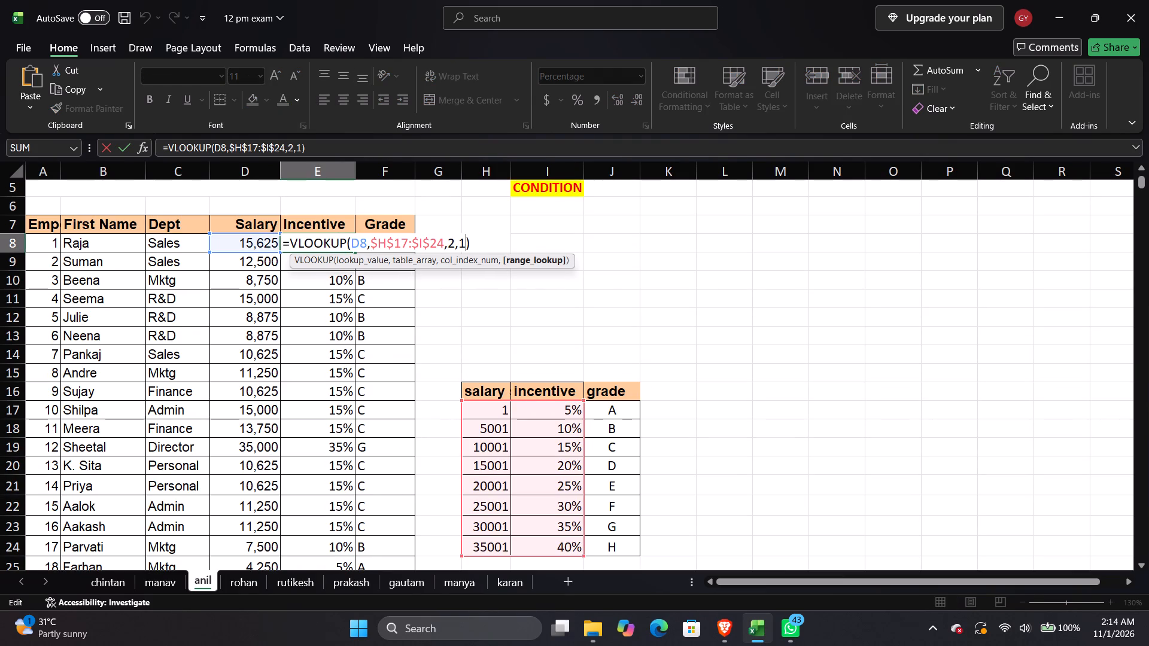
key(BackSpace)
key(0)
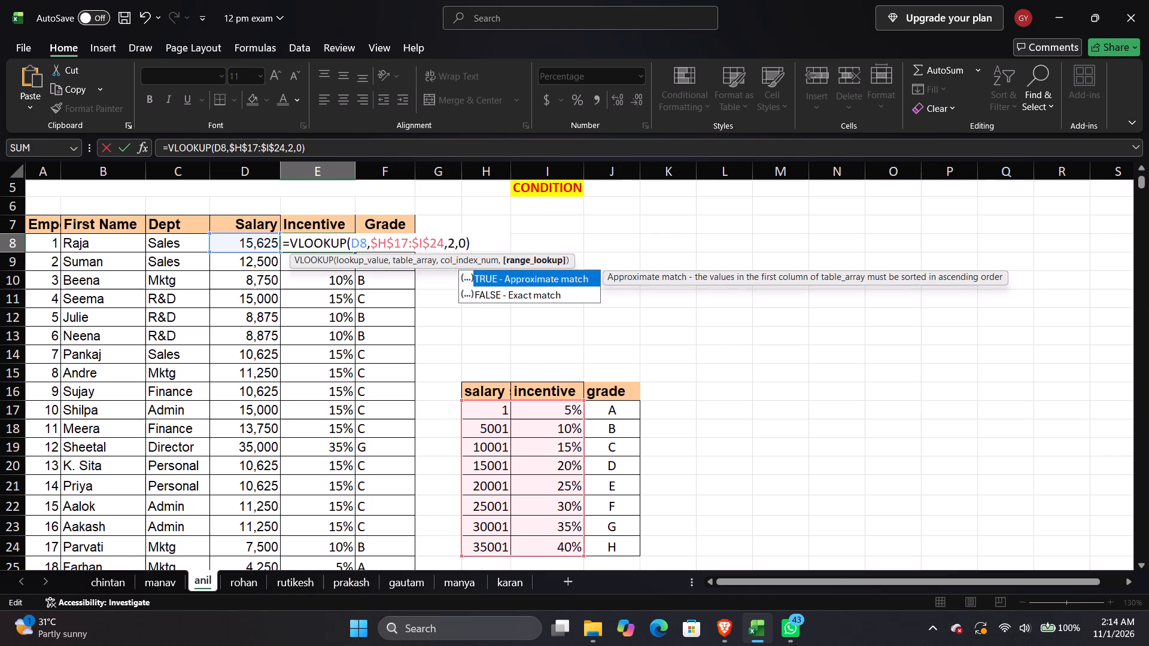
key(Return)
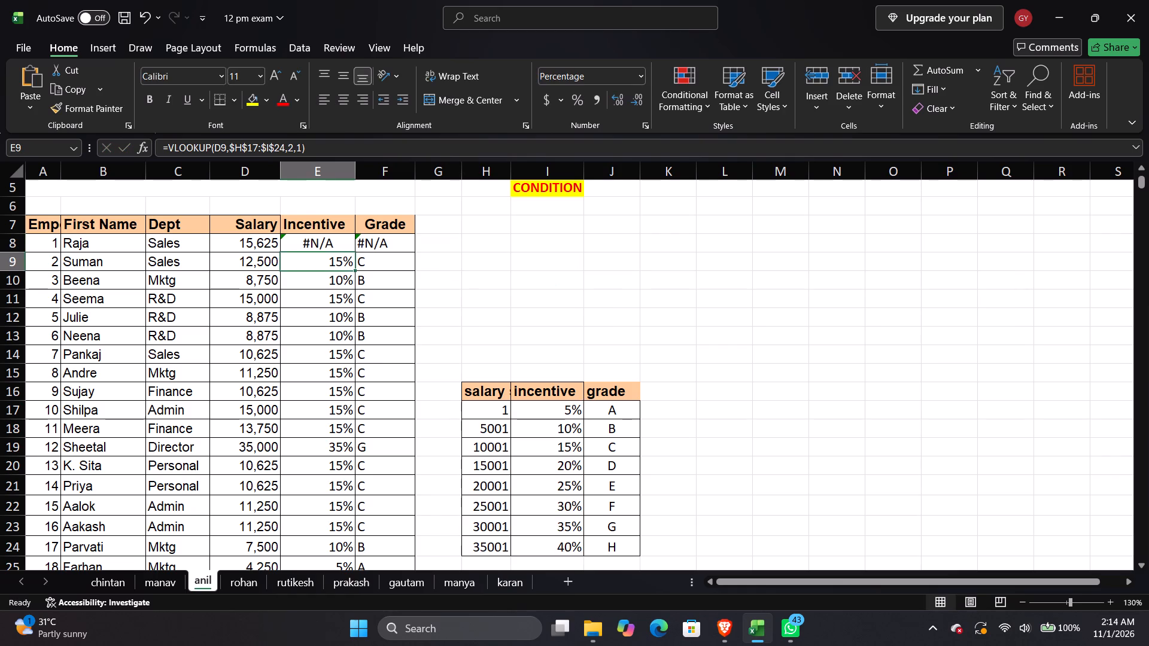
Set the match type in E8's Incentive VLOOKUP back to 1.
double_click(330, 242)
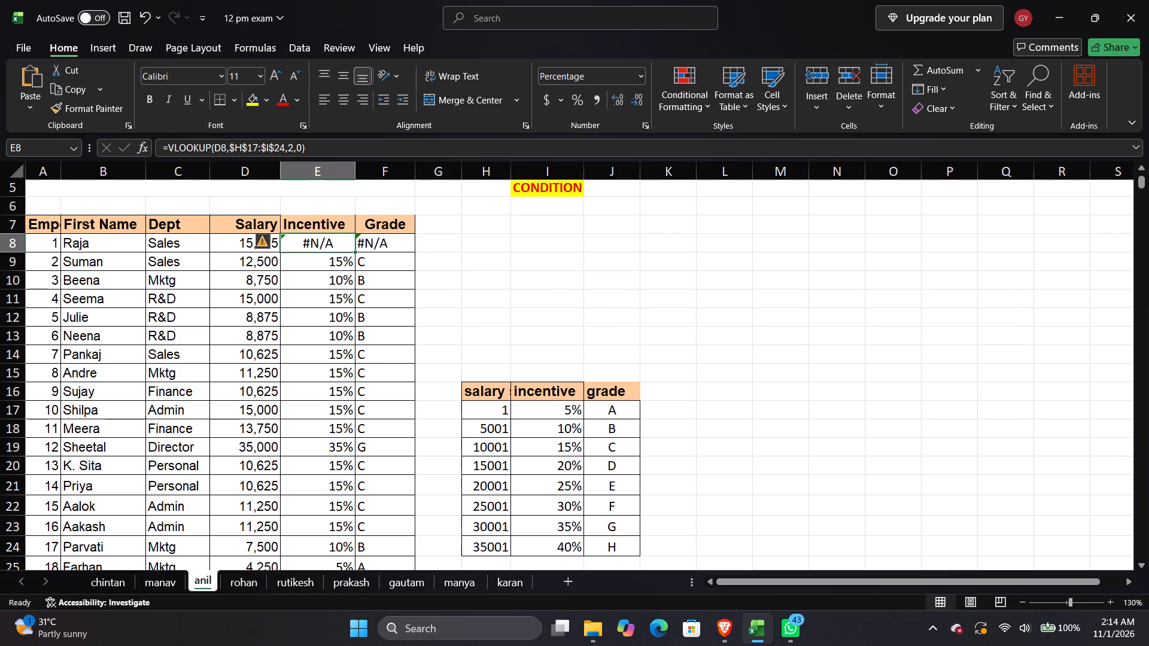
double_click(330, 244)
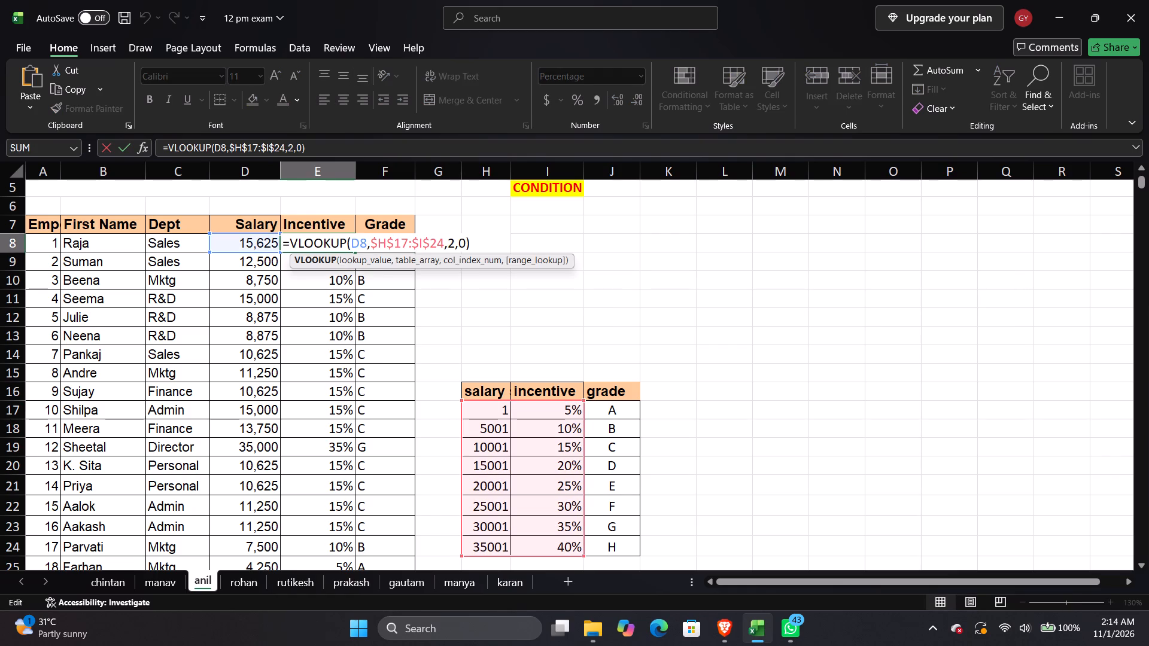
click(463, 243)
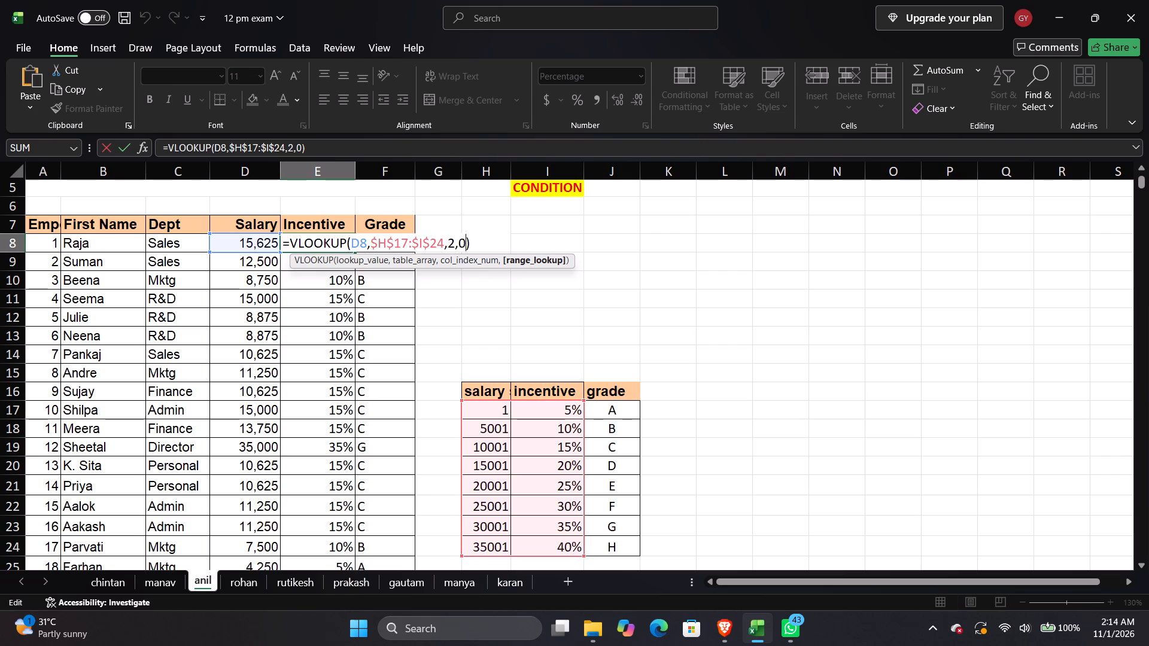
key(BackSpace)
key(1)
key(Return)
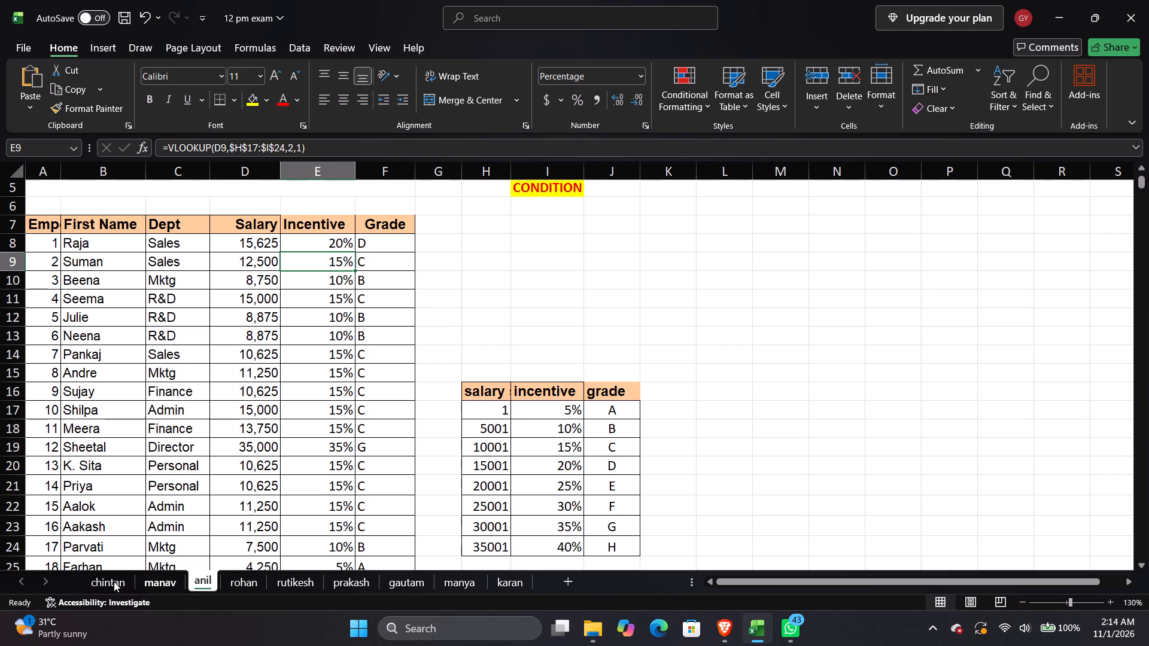
Return to the rohan sheet's question list and save the workbook.
click(230, 588)
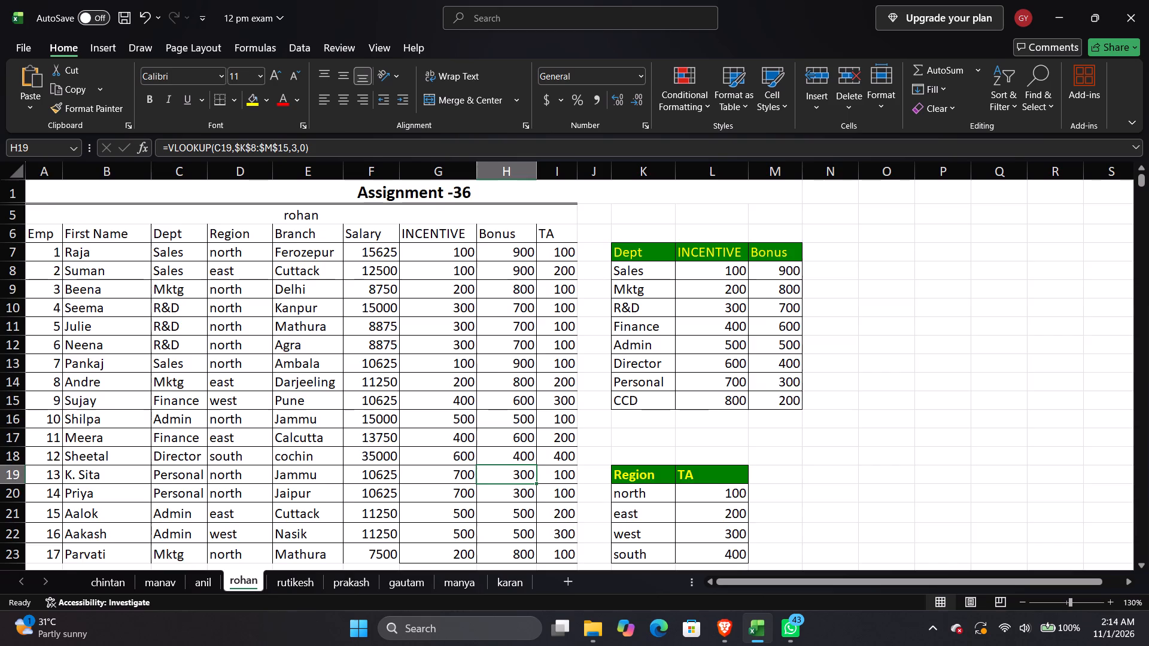
scroll(466, 428, down, 2)
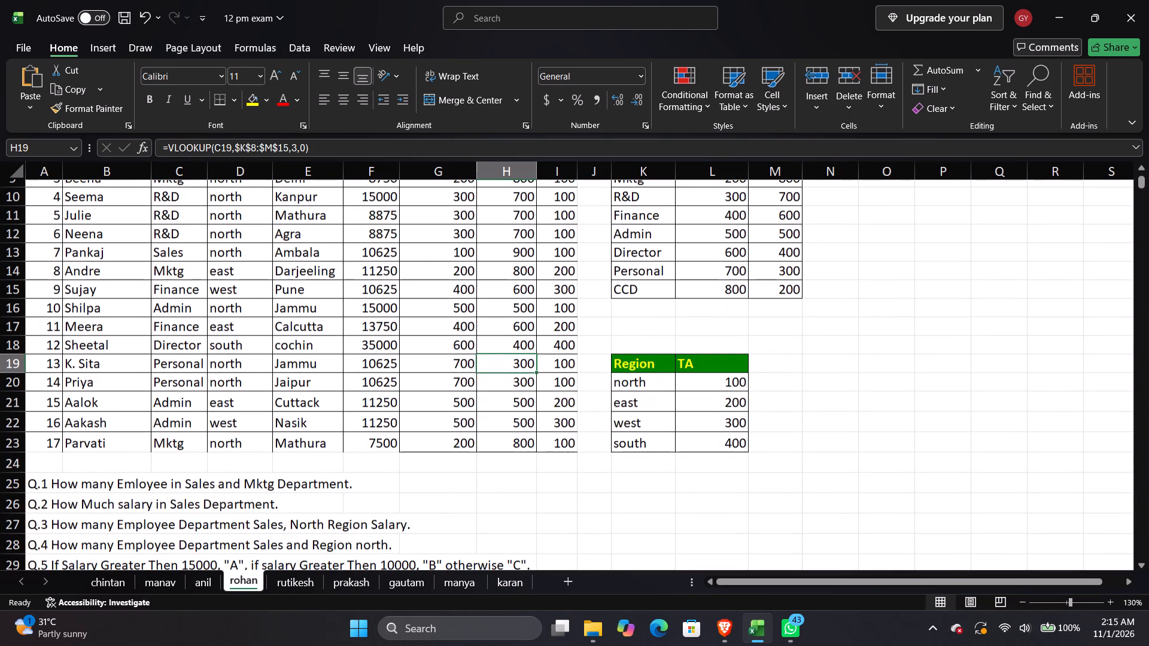
key(ctrl+s)
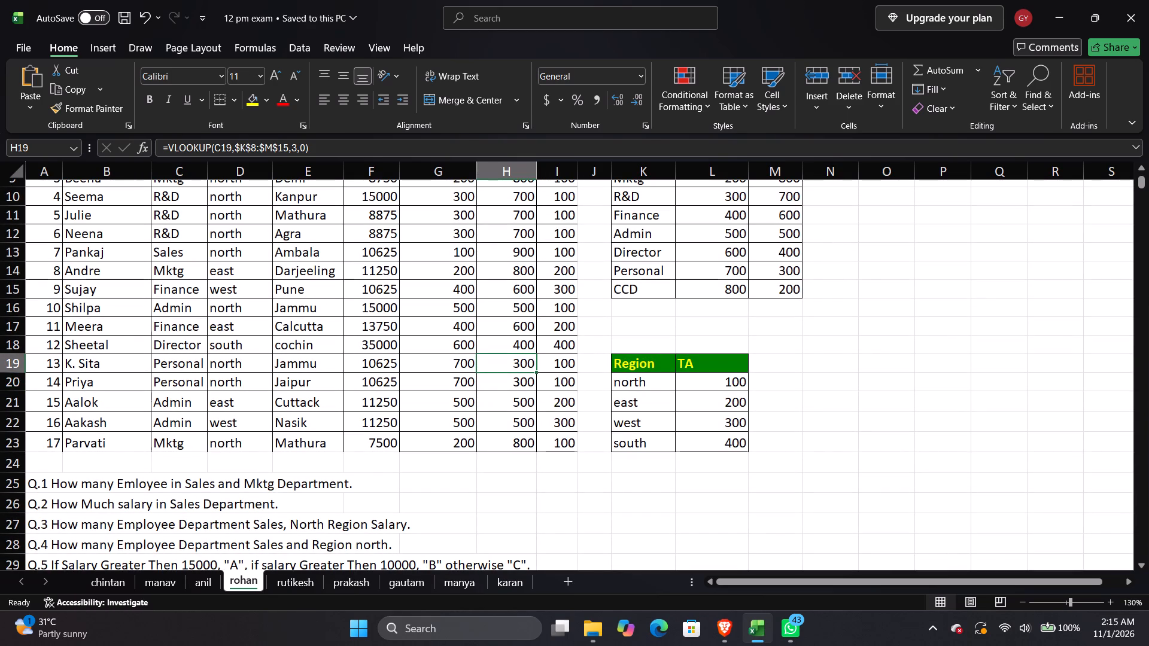
Move the Q.2 question text from A26 to H25, beside Q.1.
click(41, 505)
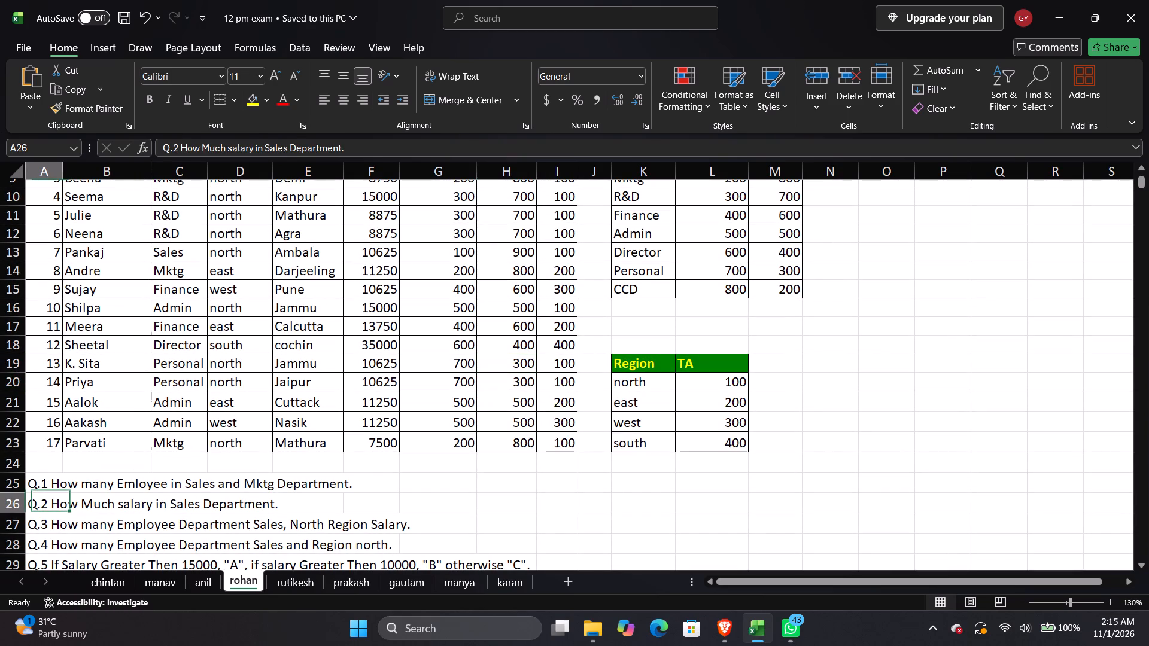
drag(41, 493, 302, 514)
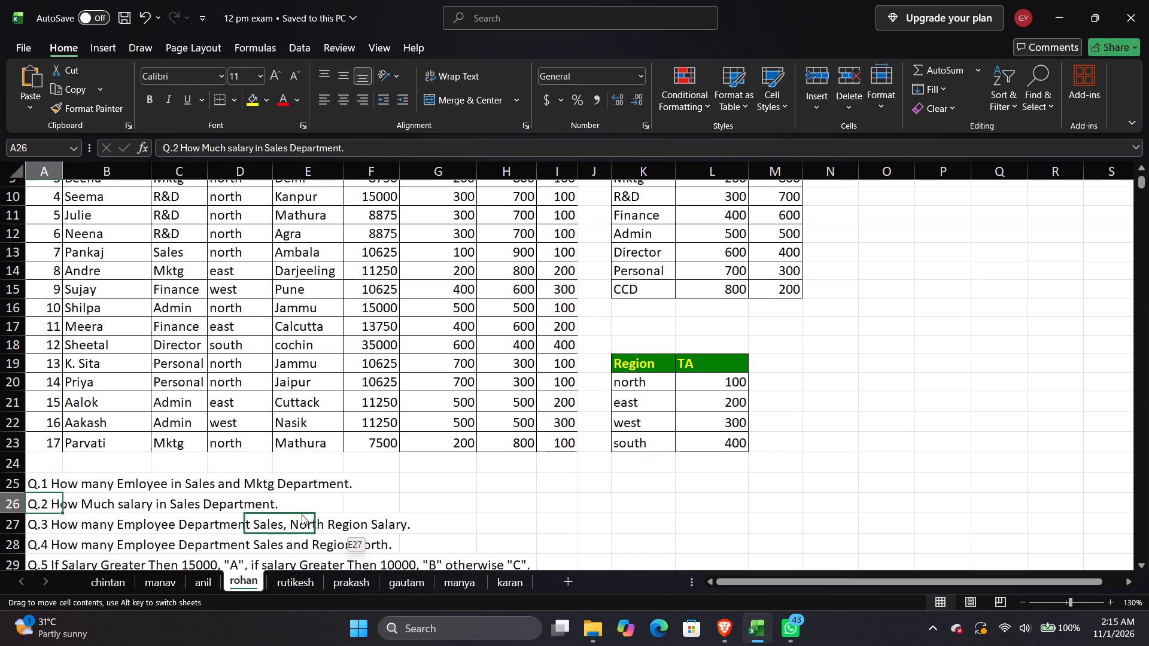
drag(302, 514, 509, 490)
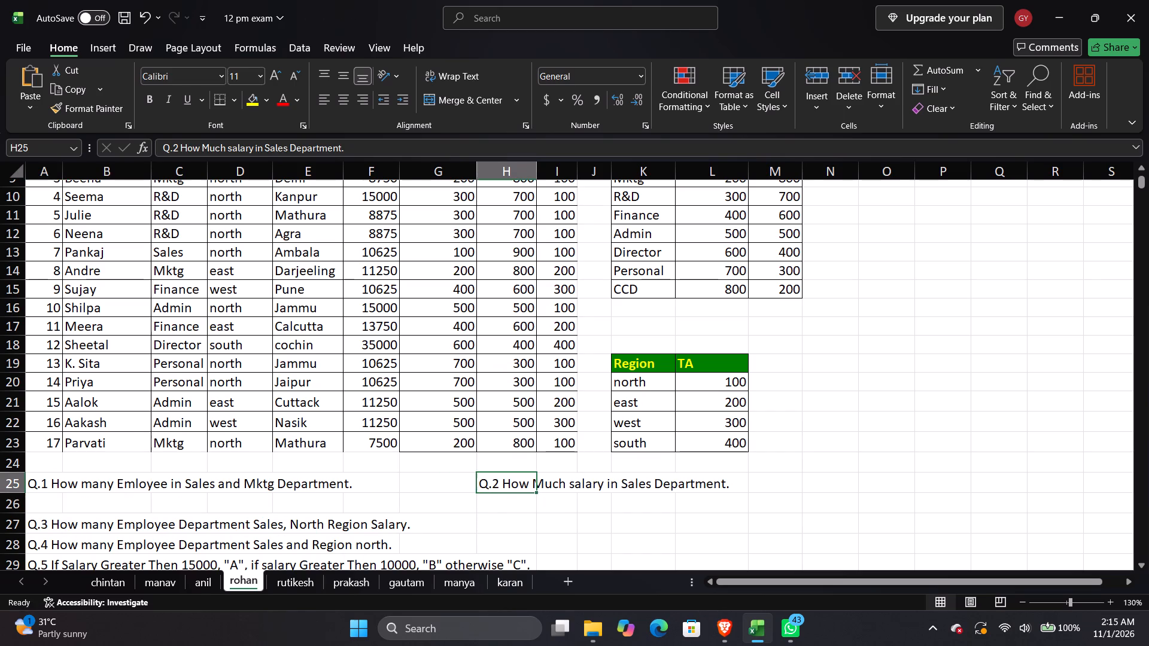
Move the Q.3 to Q.5 question block down two rows so it starts at A29.
click(59, 528)
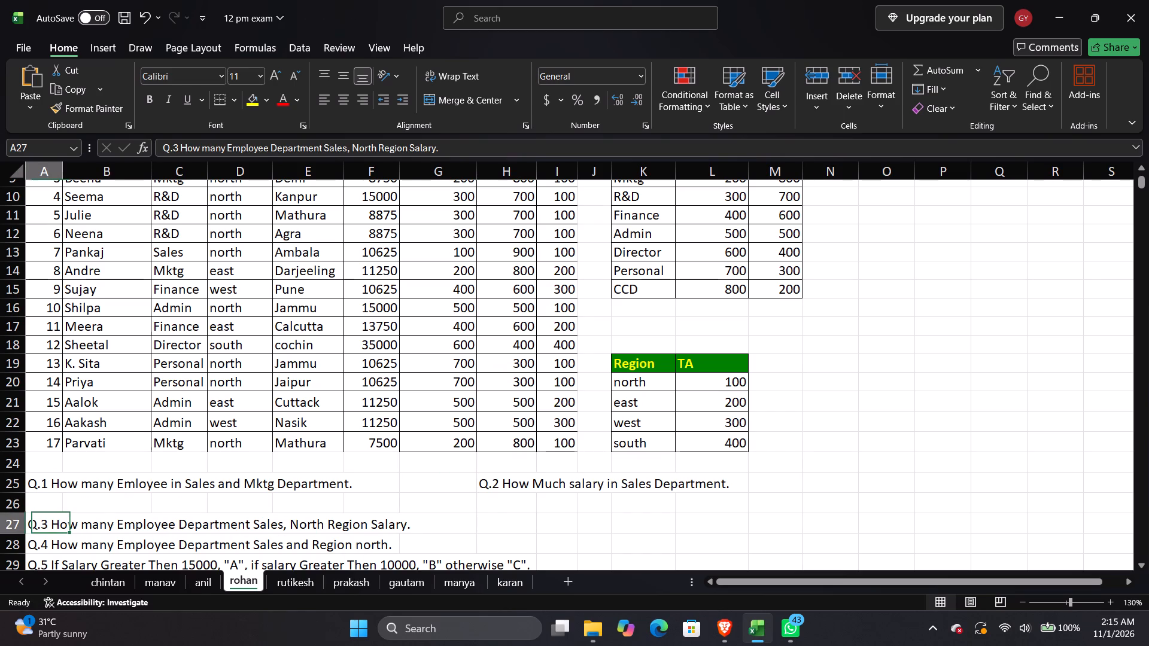
drag(54, 525, 54, 572)
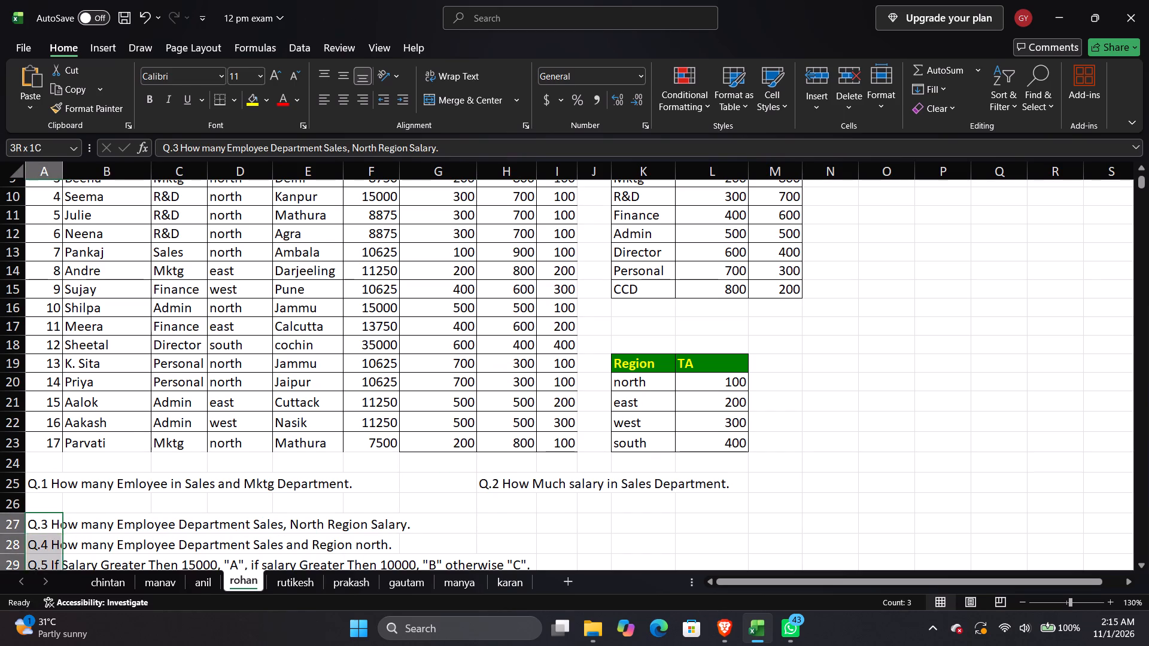
drag(54, 572, 54, 573)
drag(55, 489, 55, 517)
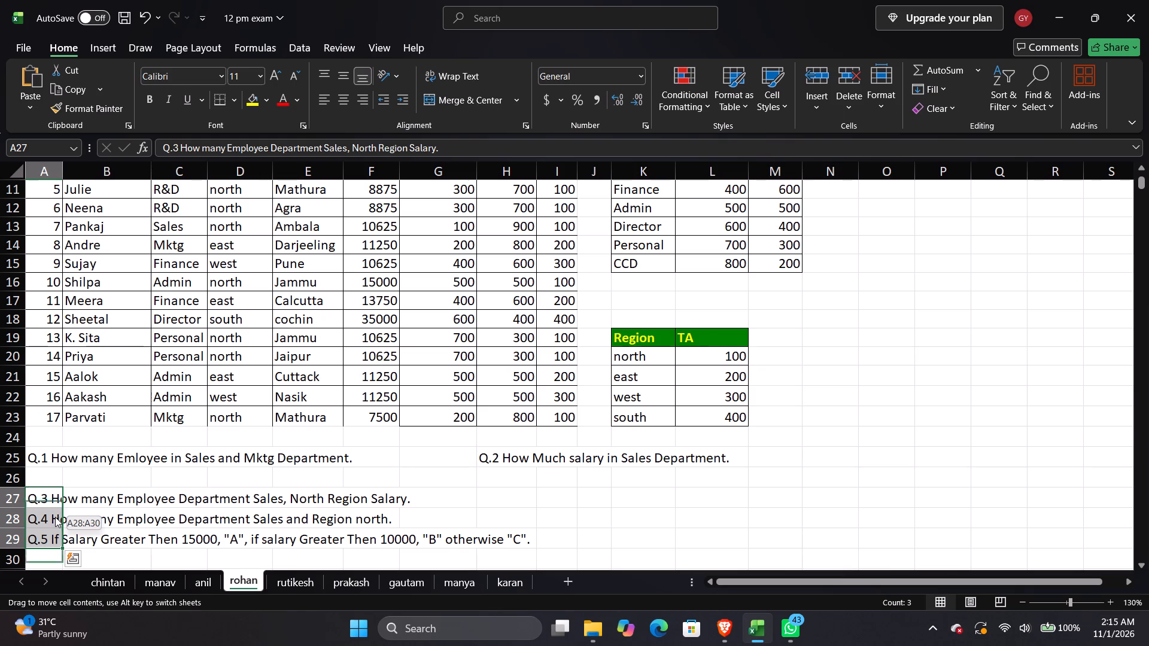
drag(55, 517, 55, 529)
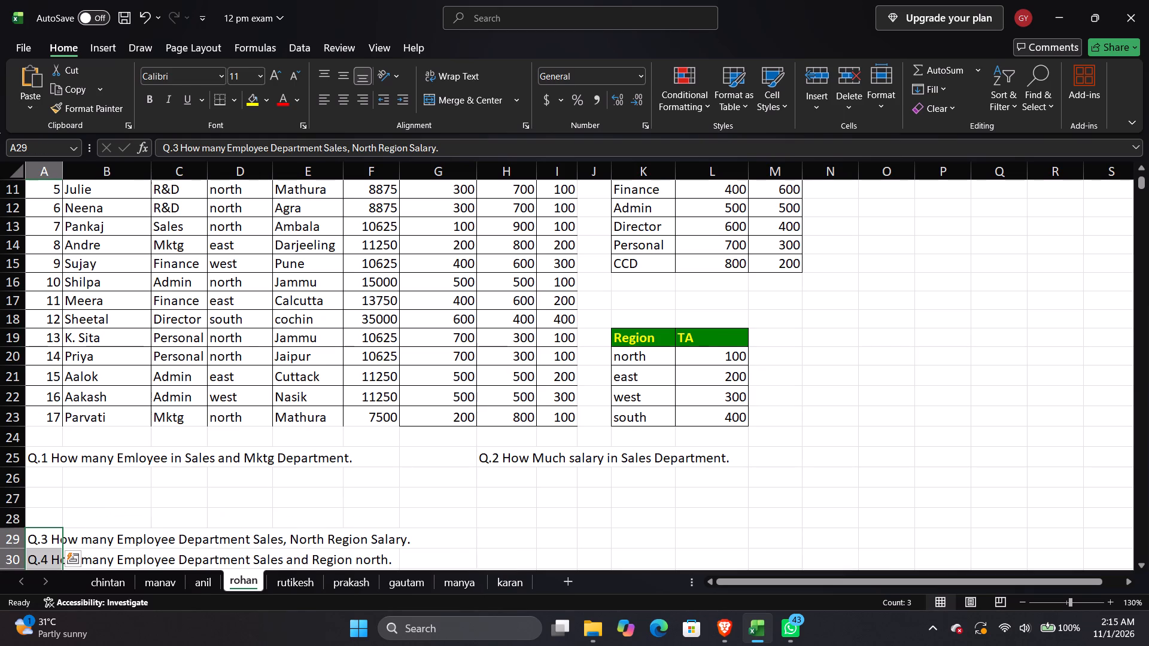
Move the Q.4 question text from A30 to H29, beside Q.3.
click(103, 561)
click(41, 558)
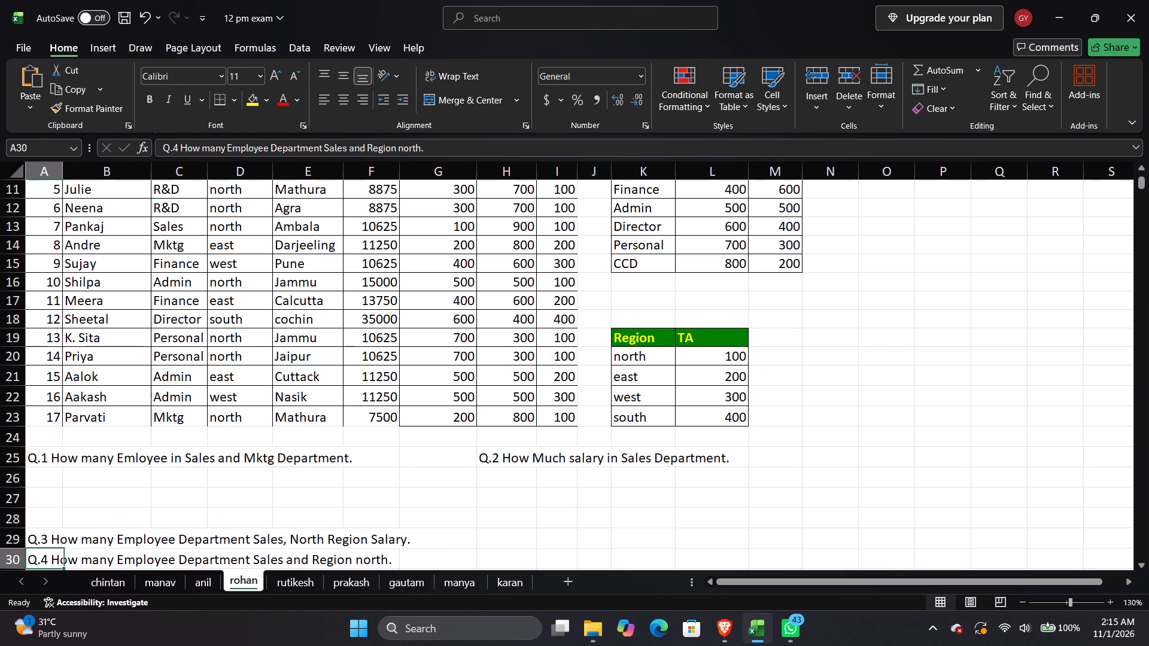
drag(44, 549, 524, 550)
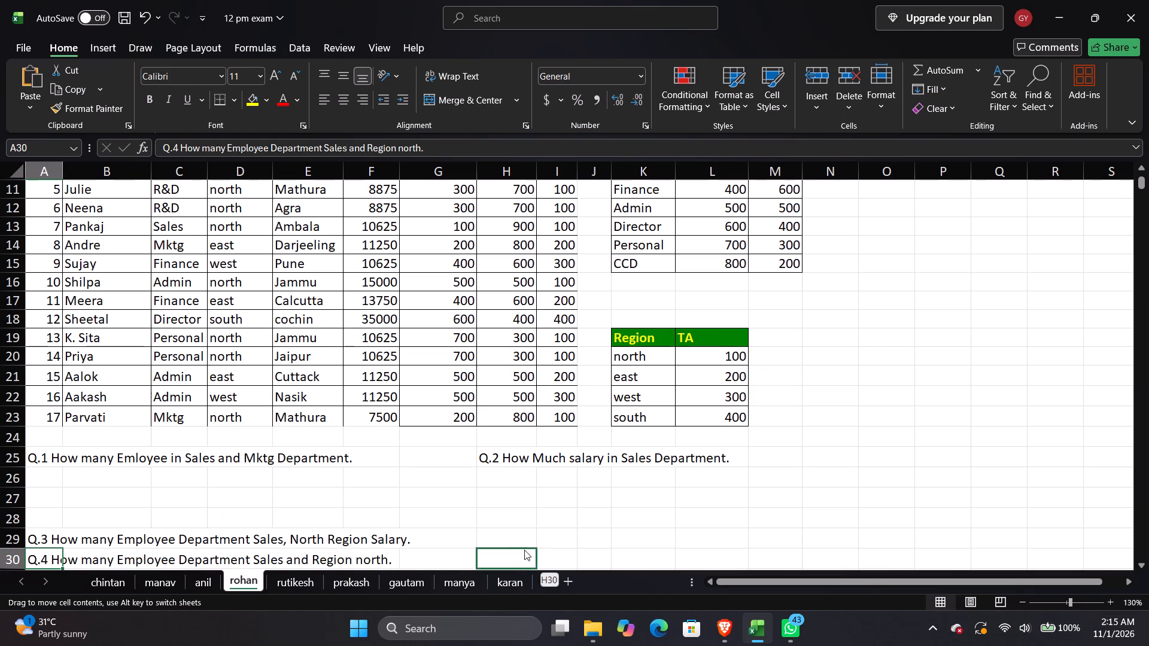
drag(524, 550, 526, 539)
scroll(278, 488, down, 1)
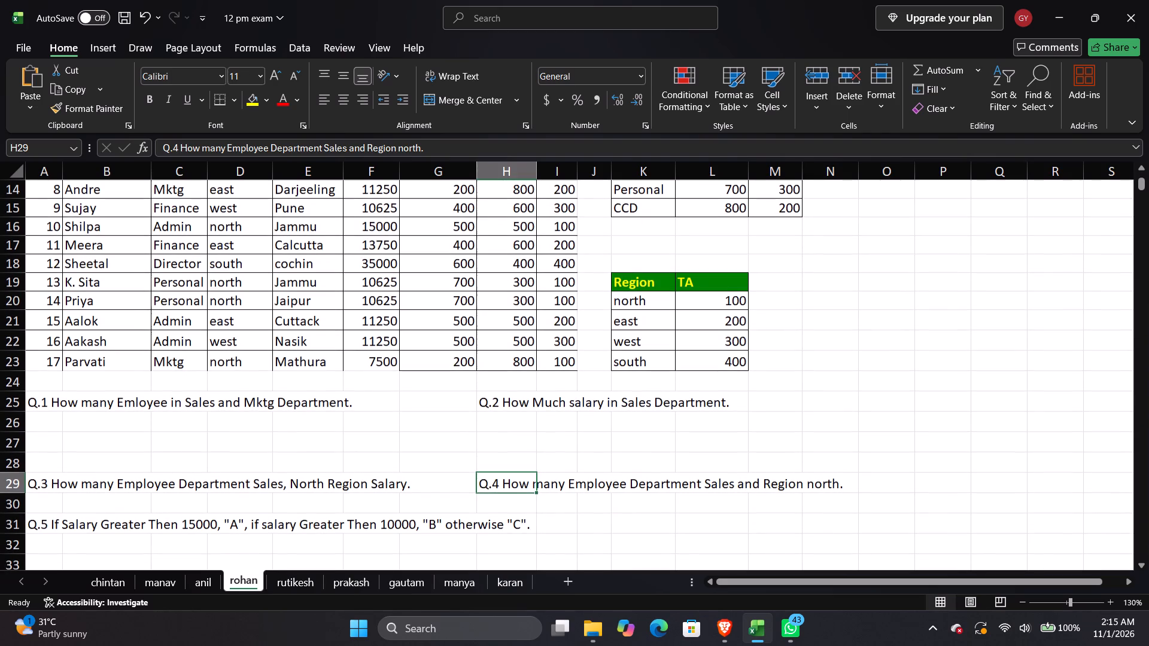
Move the Q.5 question text from A31 down to A32.
click(38, 520)
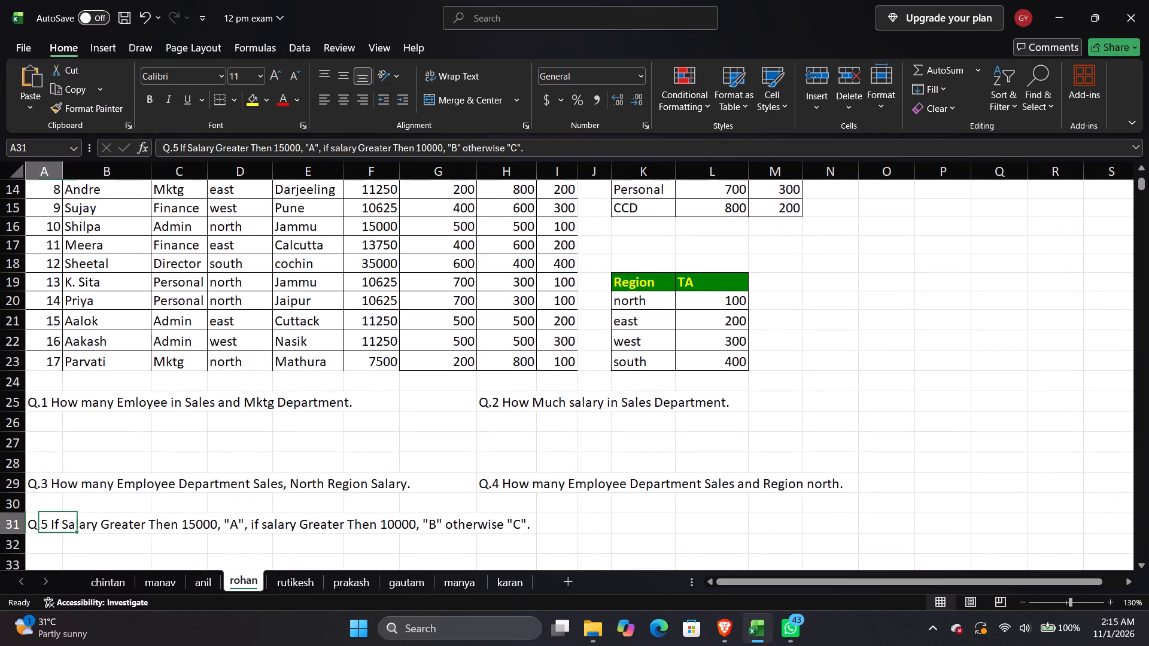
drag(48, 533, 48, 549)
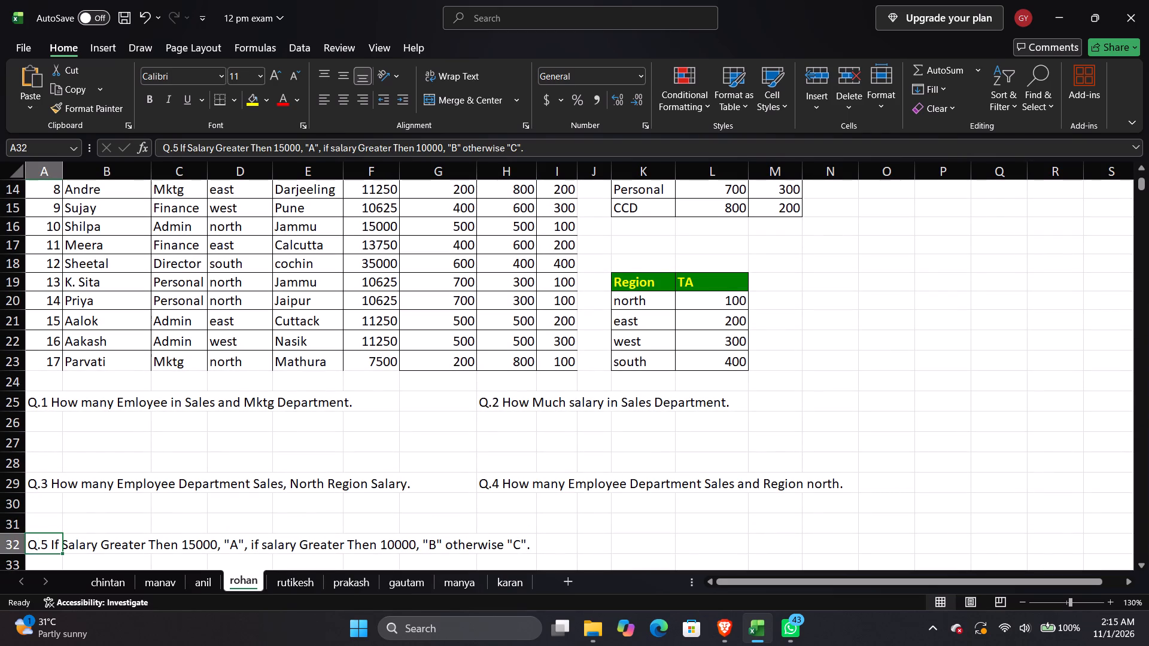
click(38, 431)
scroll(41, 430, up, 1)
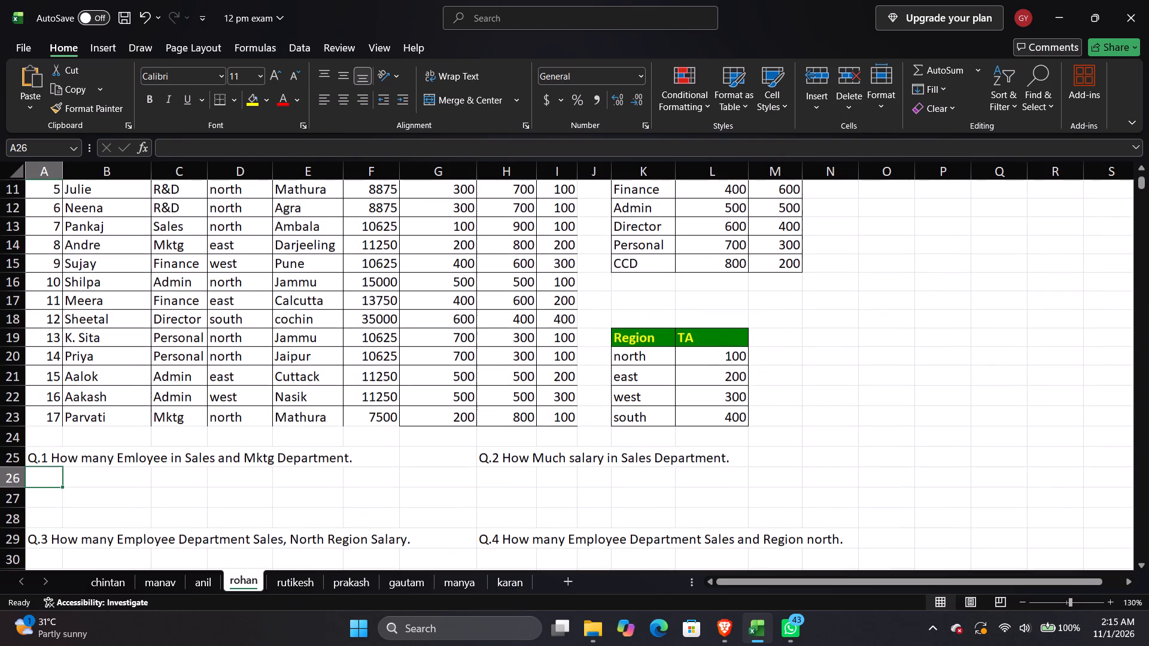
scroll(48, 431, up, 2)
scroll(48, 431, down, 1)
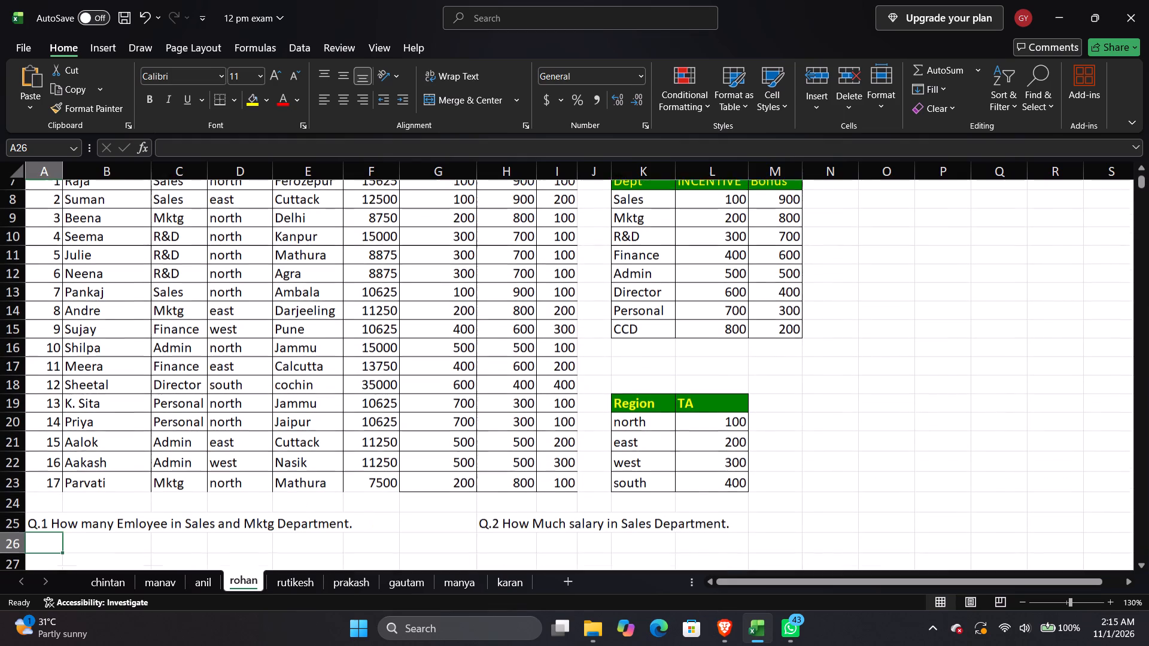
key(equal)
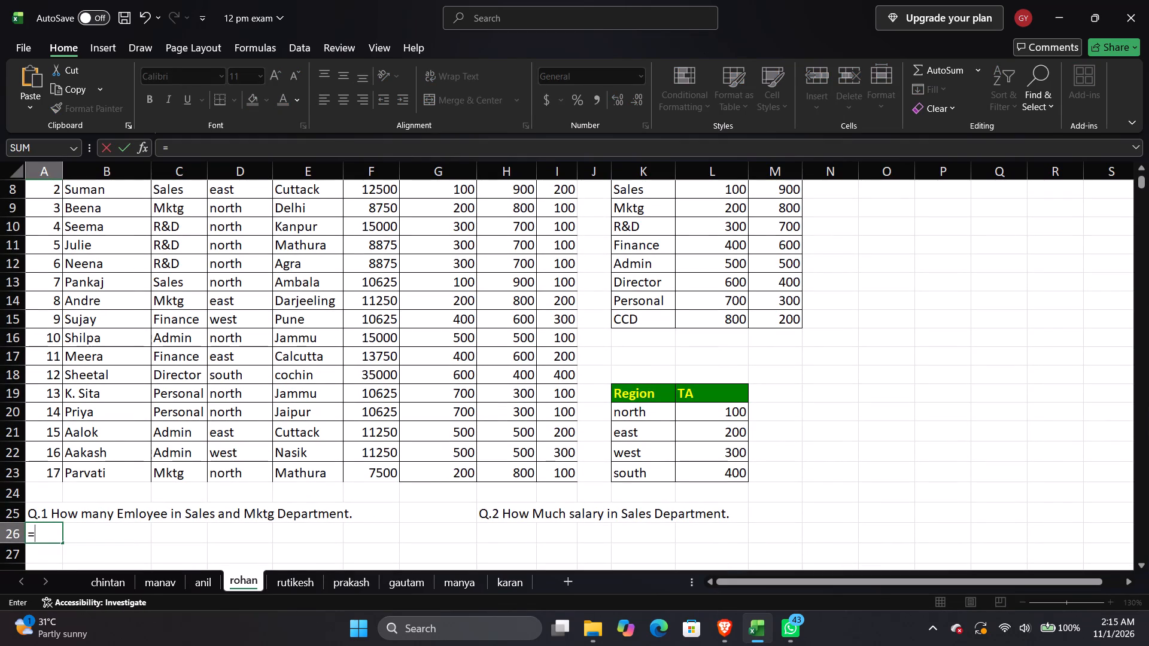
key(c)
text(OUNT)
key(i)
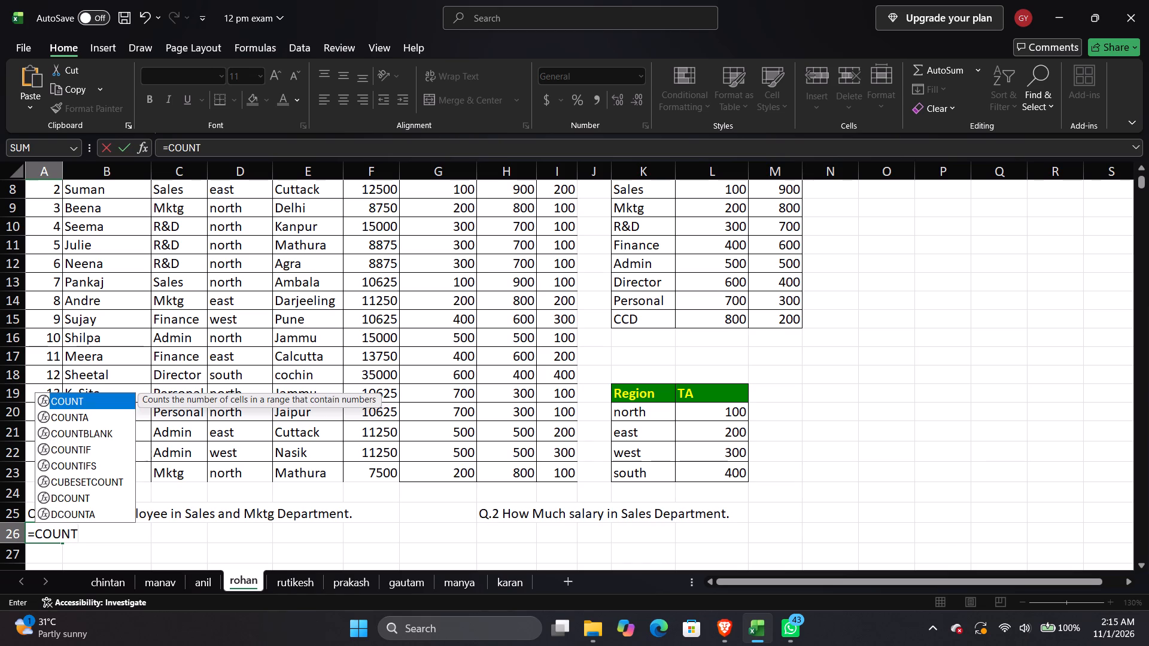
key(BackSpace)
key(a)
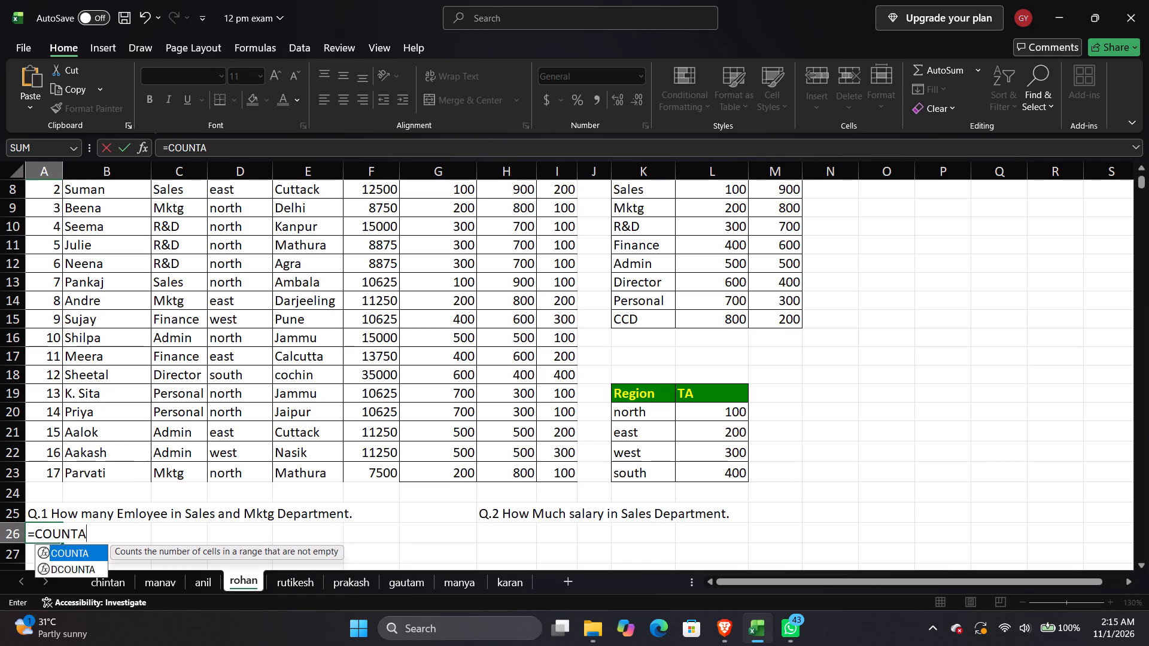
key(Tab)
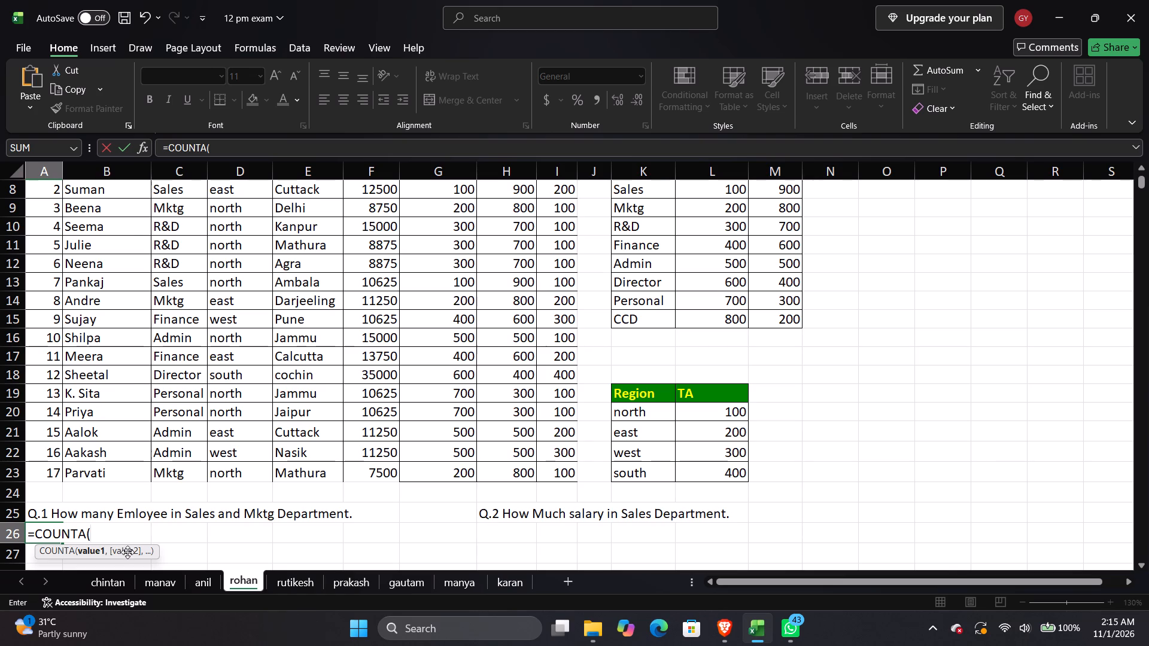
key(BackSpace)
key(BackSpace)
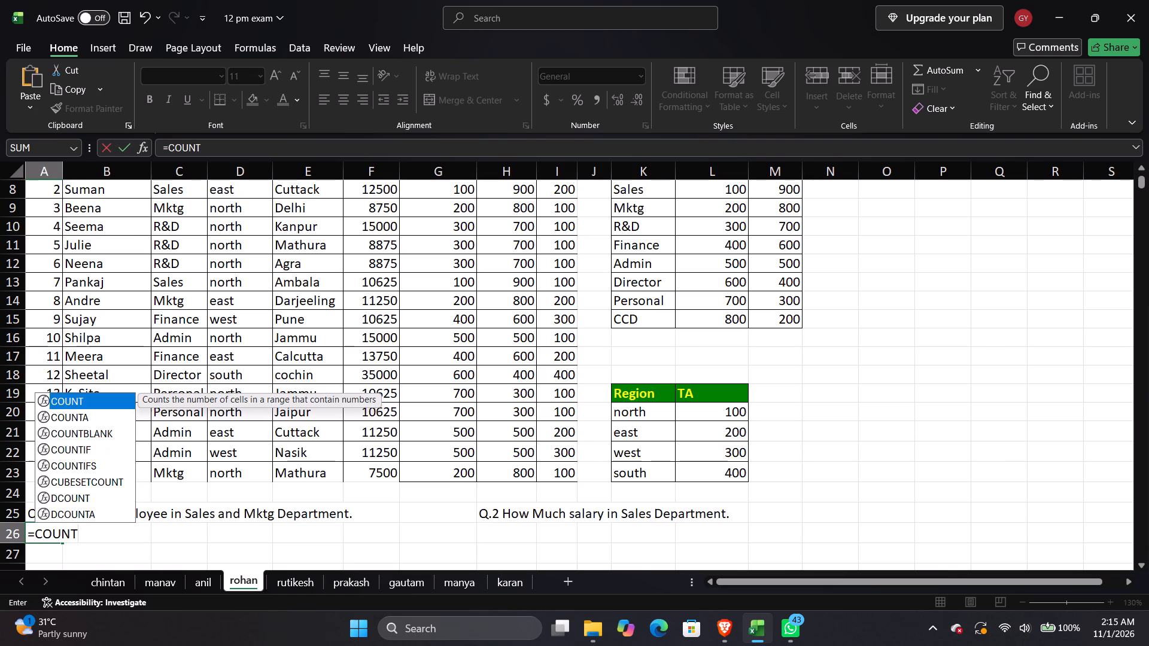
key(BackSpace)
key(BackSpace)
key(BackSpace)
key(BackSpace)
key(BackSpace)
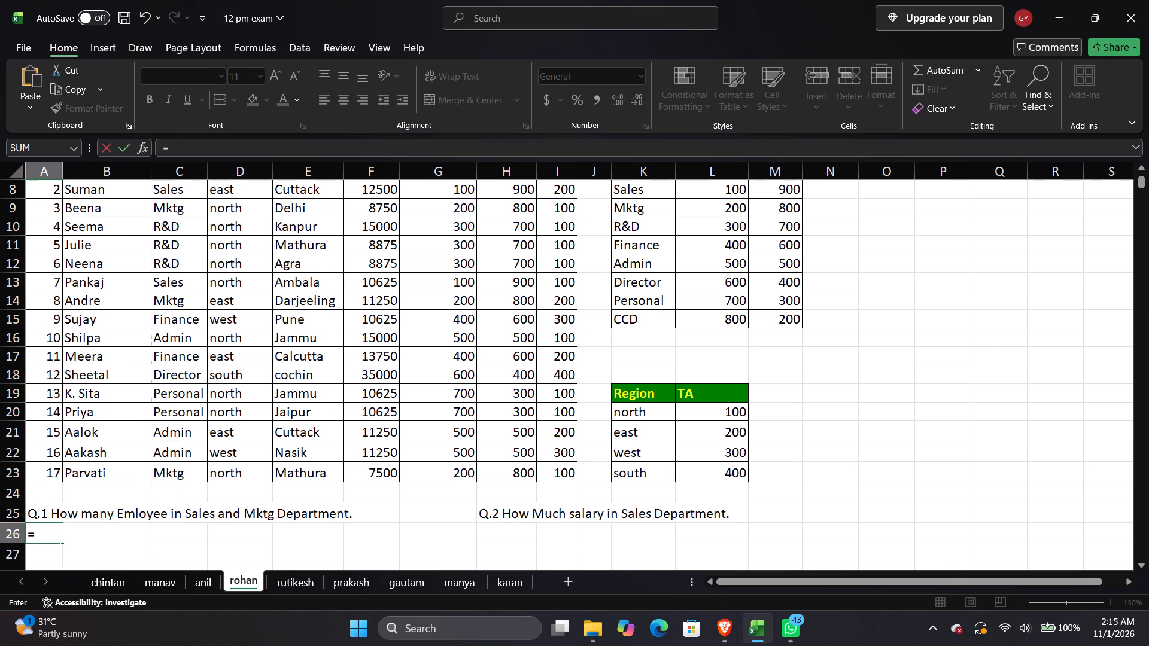
Count the Sales employees for Q.1 in A26 with the formula =COUNTIF(C7:C23,C7).
key(c)
text(OUNT)
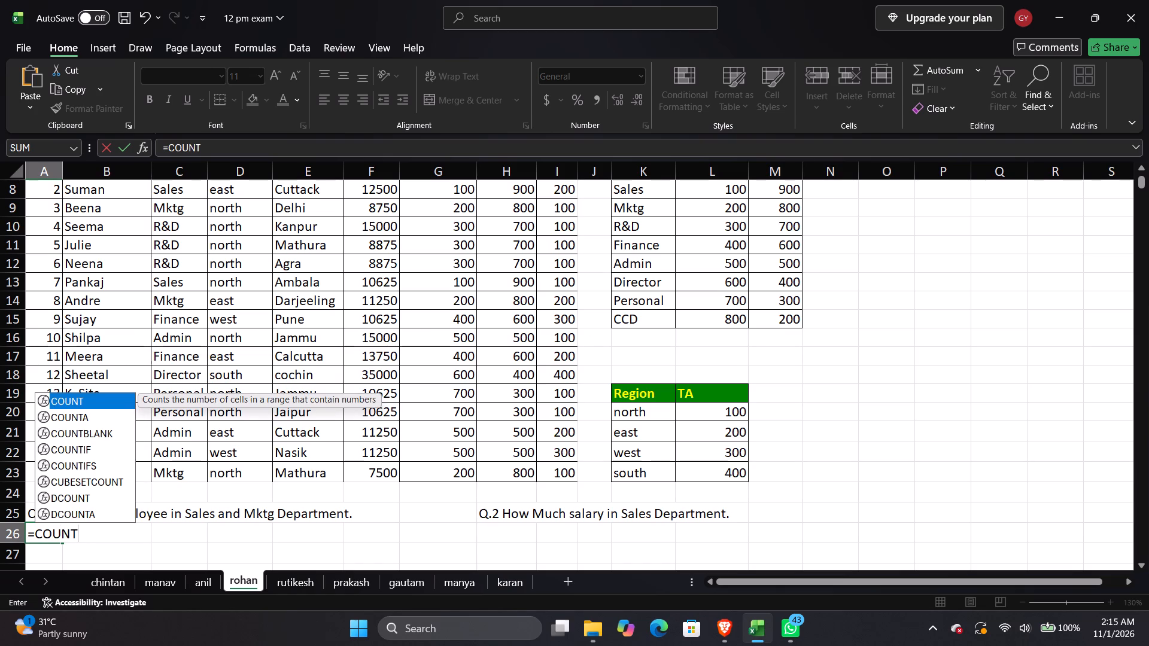
text(IF)
key(Tab)
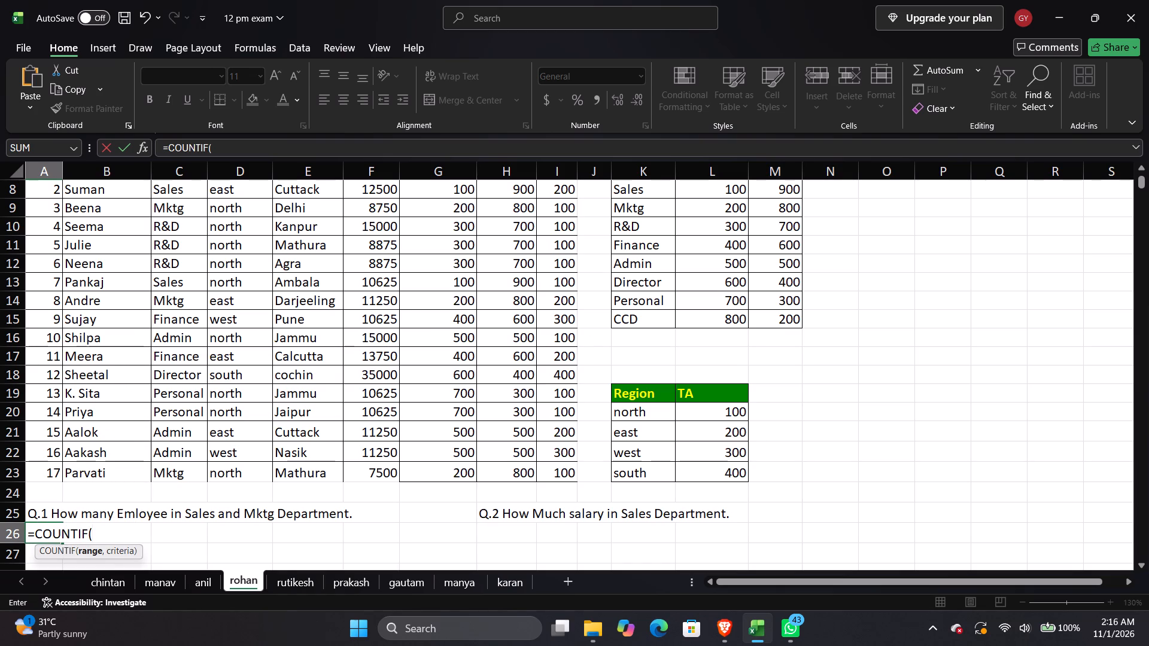
scroll(462, 251, up, 1)
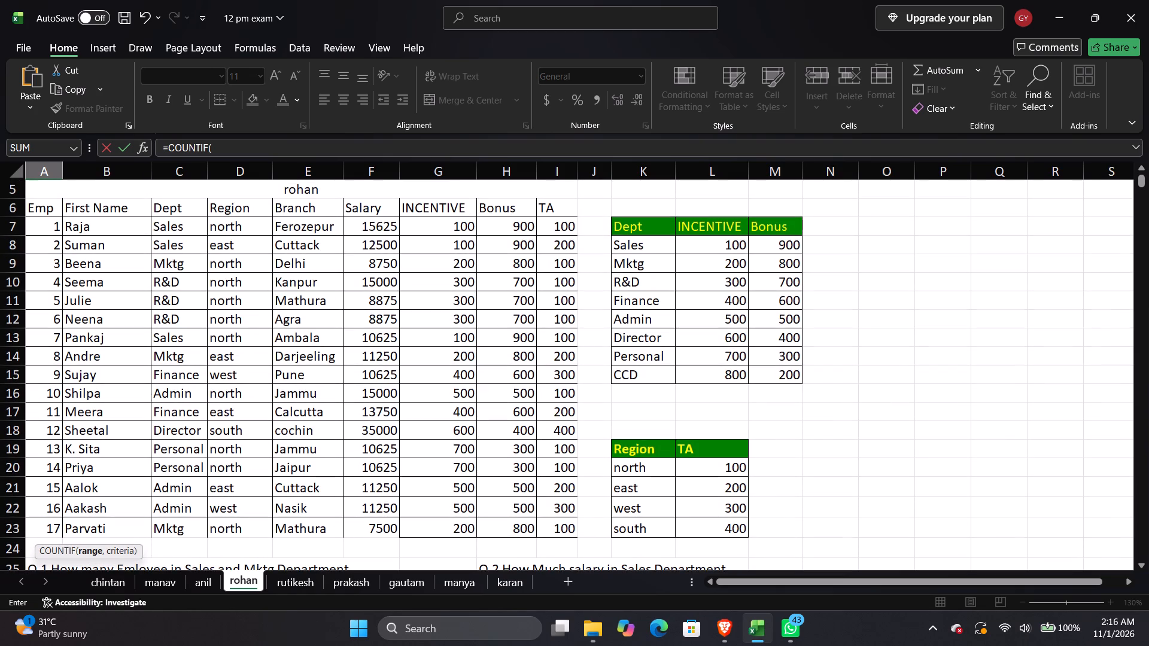
drag(178, 226, 175, 529)
scroll(173, 426, down, 2)
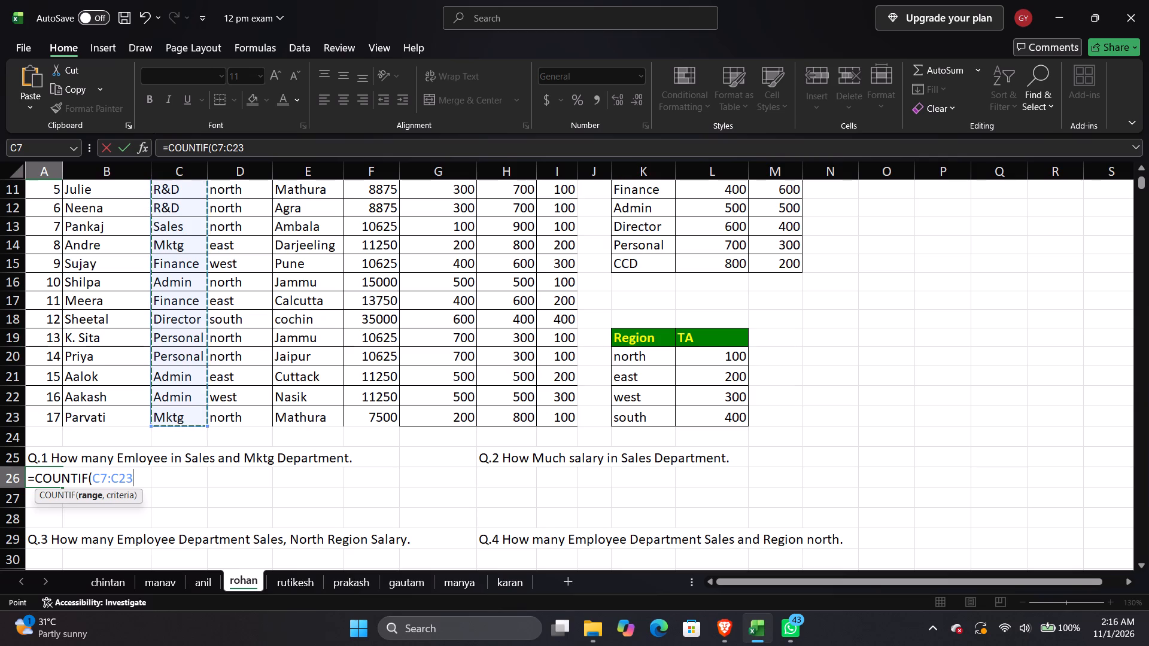
key(comma)
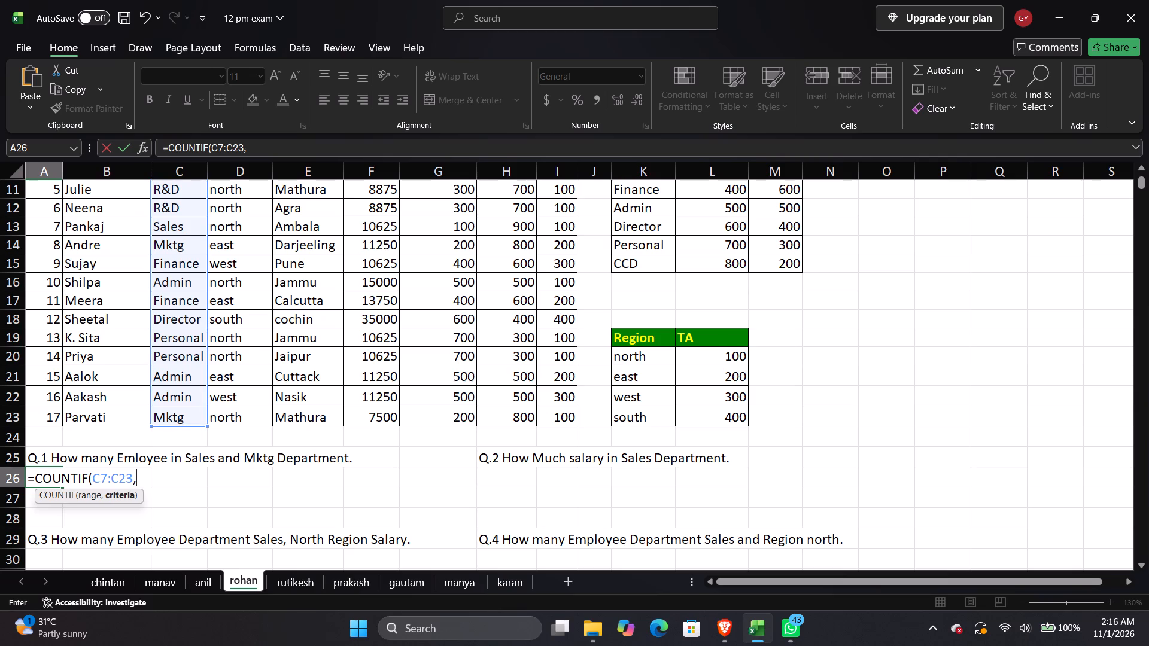
scroll(195, 334, up, 2)
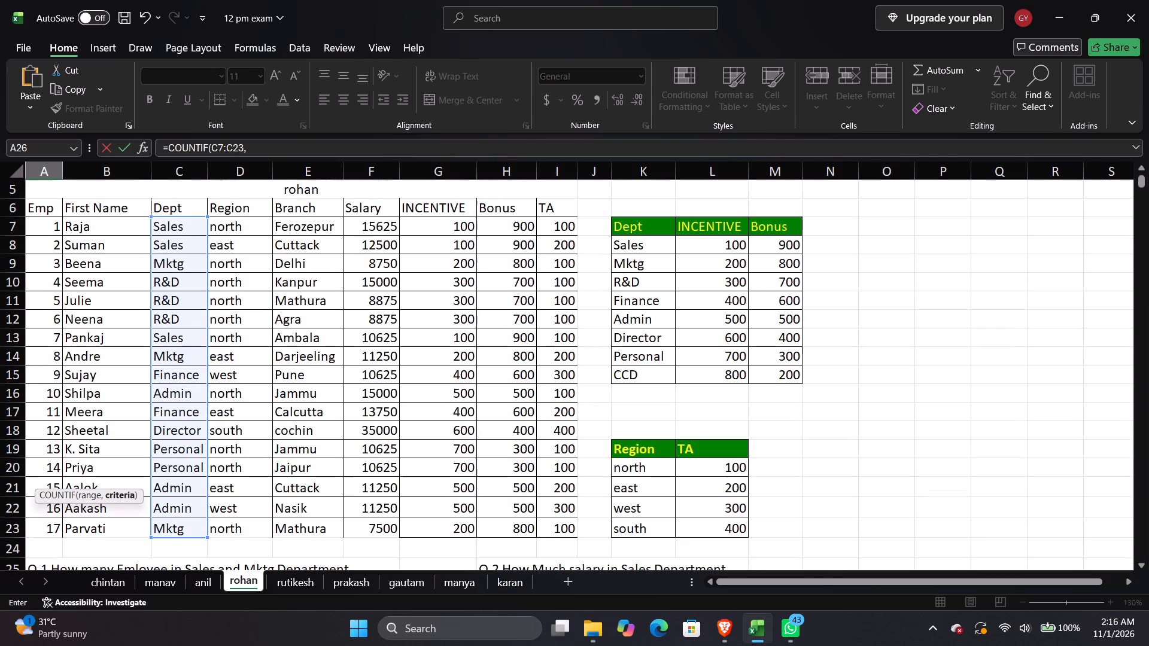
click(181, 225)
scroll(183, 227, down, 2)
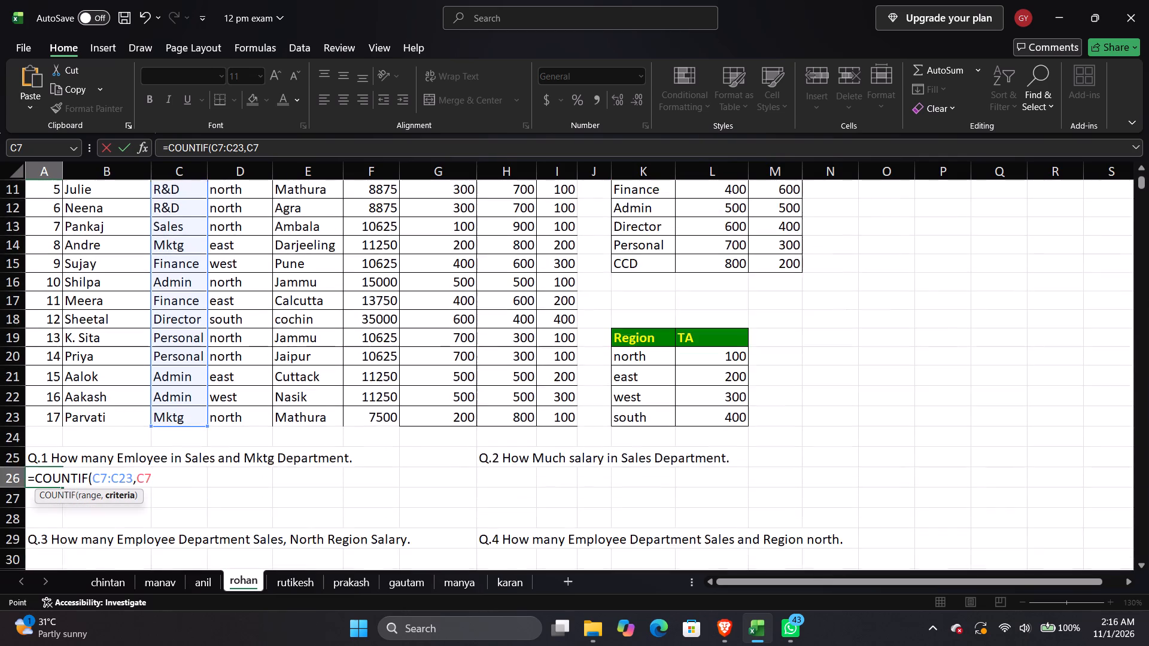
scroll(183, 227, down, 1)
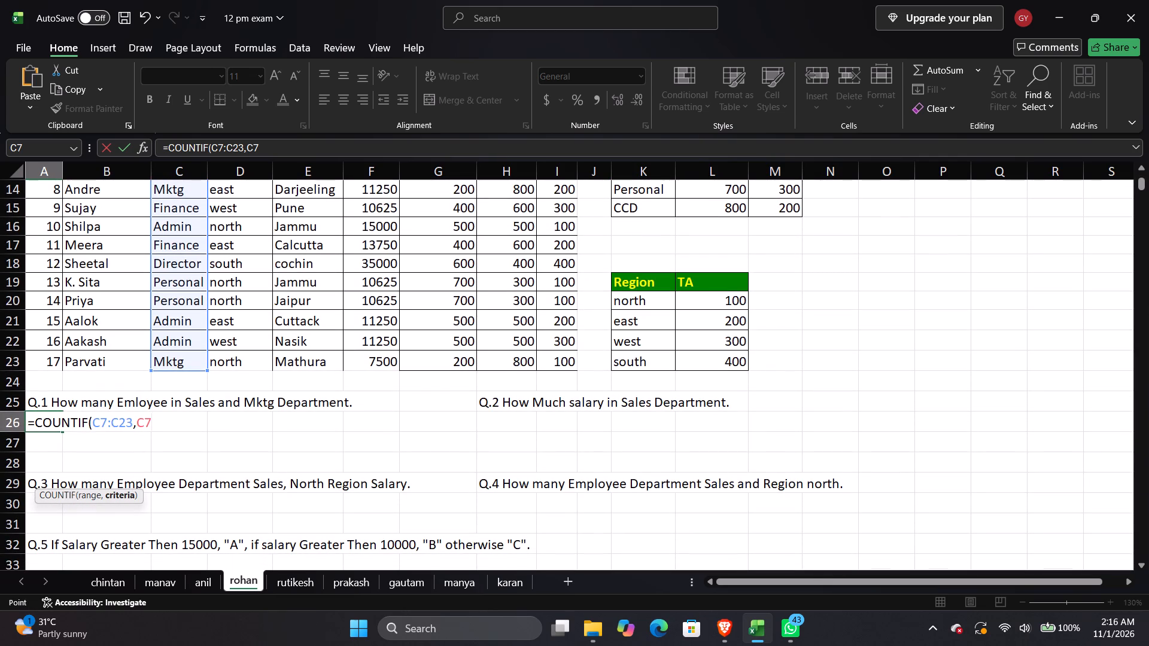
key(Return)
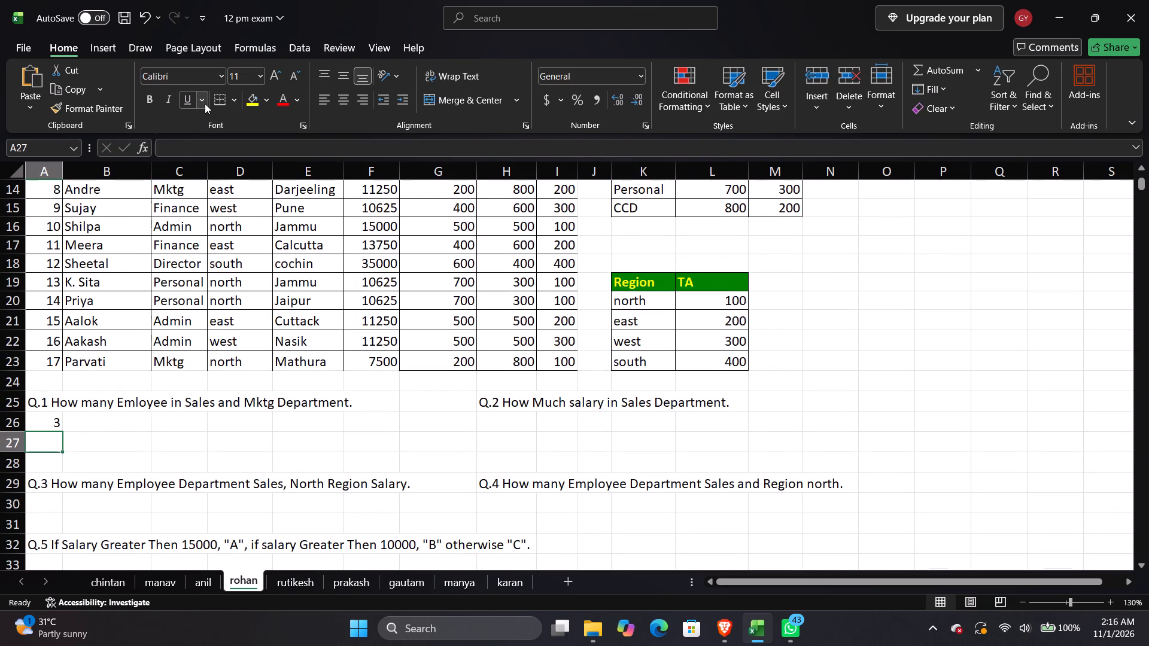
Move the Sales count formula from A26 down to A27.
click(117, 427)
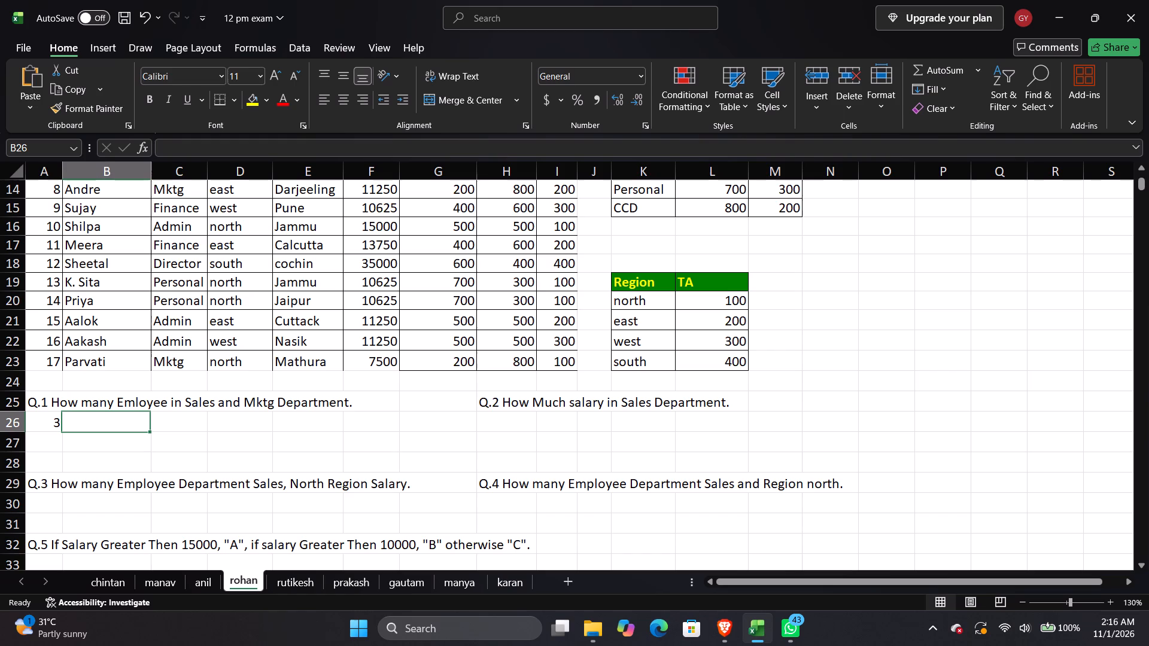
click(53, 420)
drag(51, 432, 51, 445)
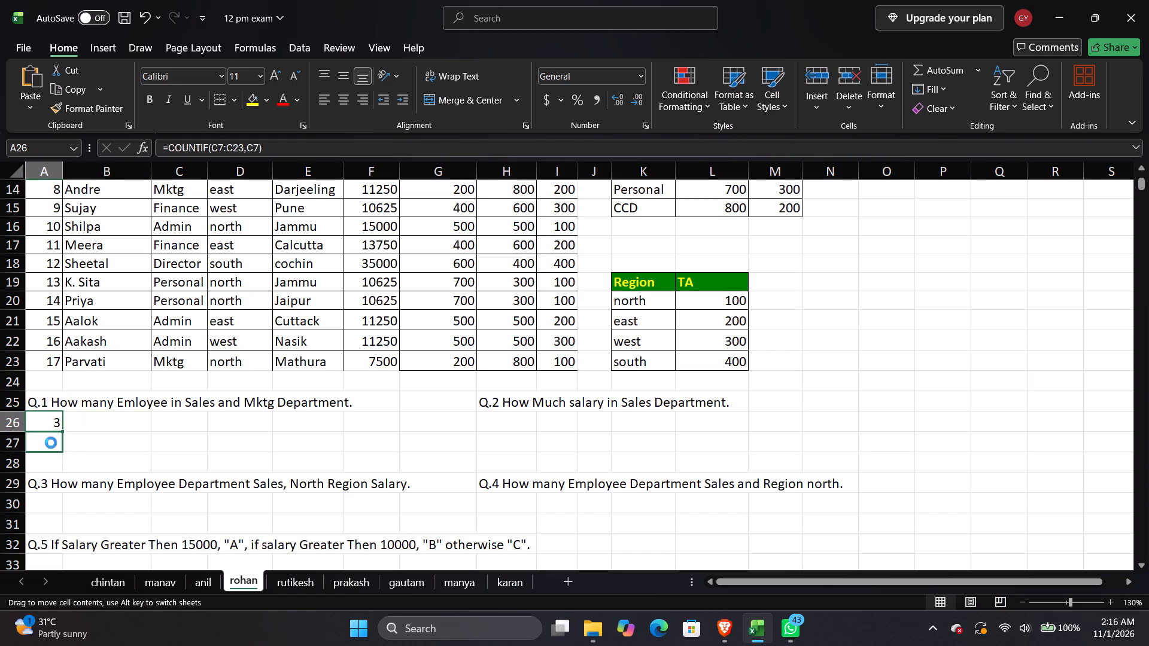
Label A26 as SALES above the Sales count and widen column A to fit it.
click(51, 423)
text(SALES)
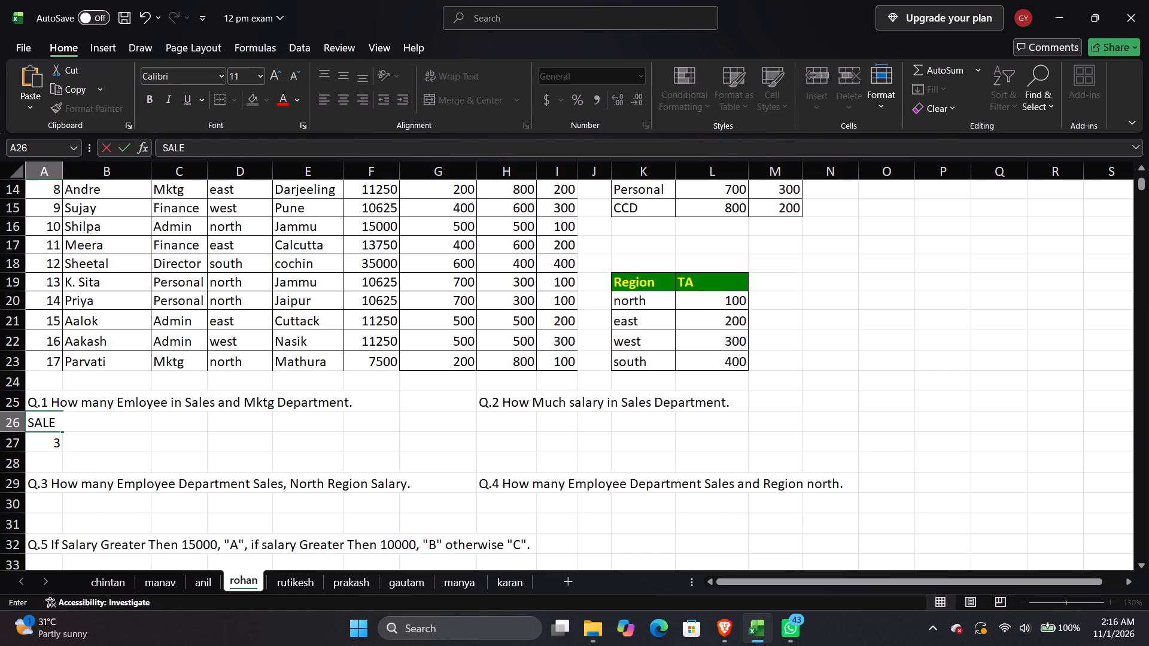
key(Right)
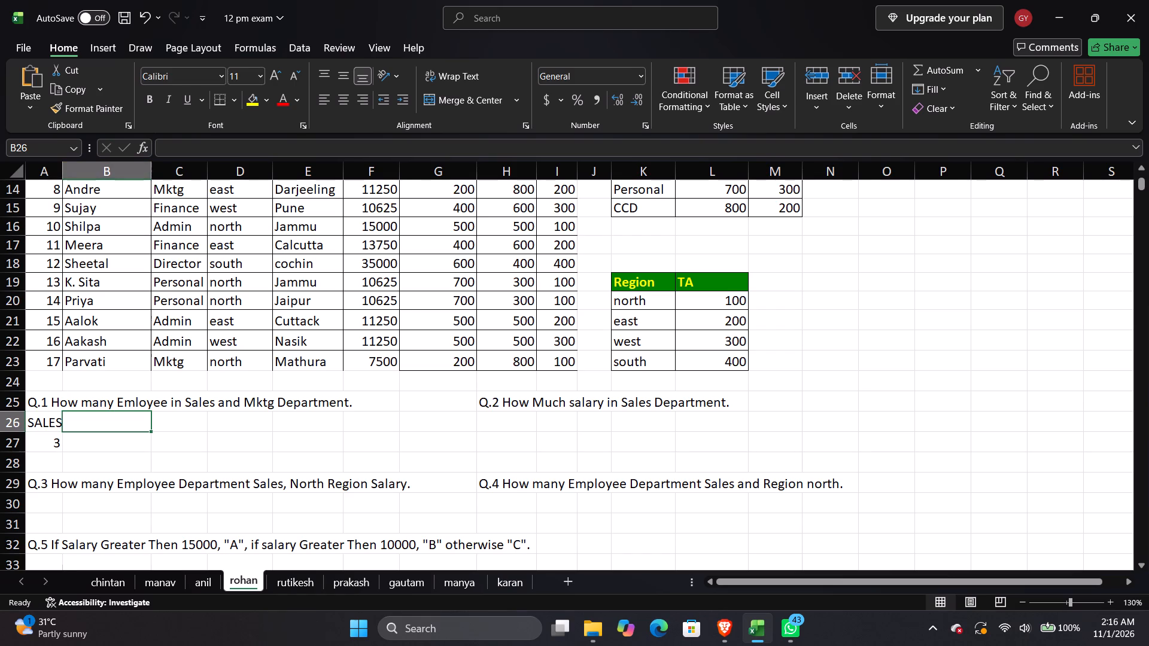
drag(64, 172, 75, 177)
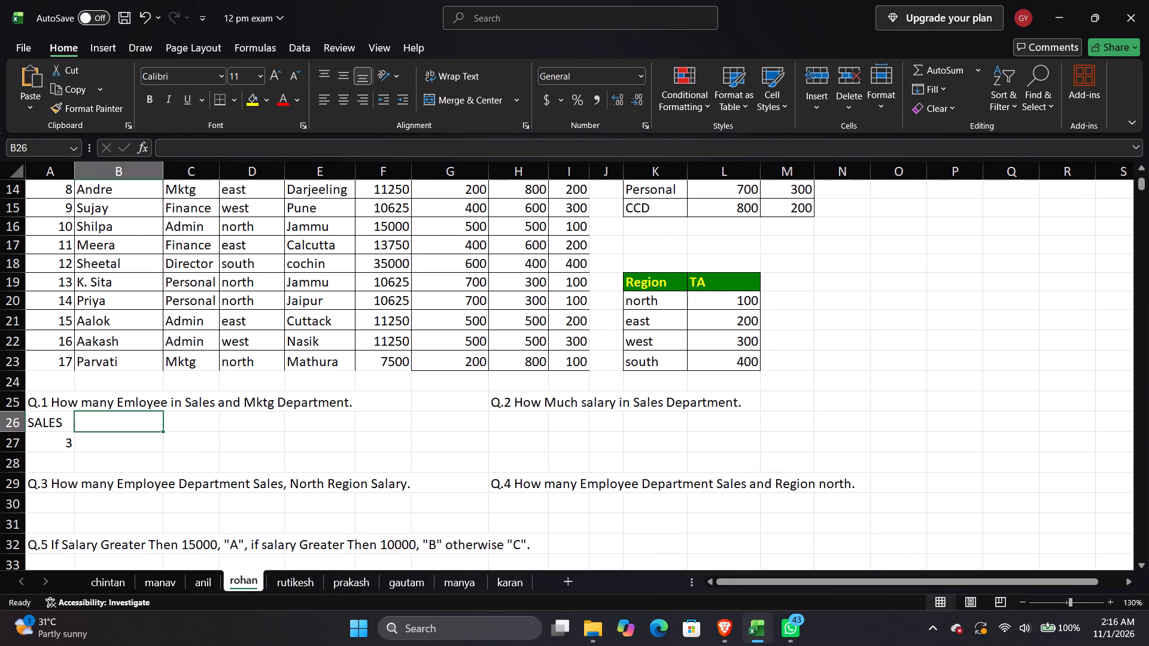
Label B26 as MKTG, beside the SALES heading.
text(MKT)
key(g)
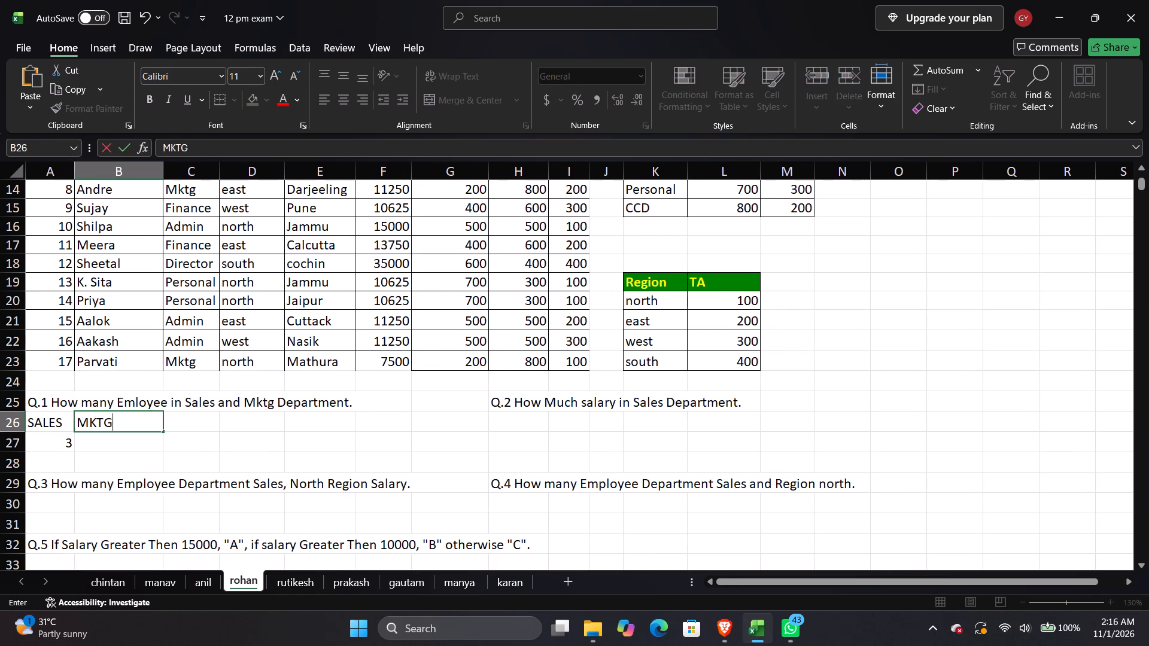
key(Down)
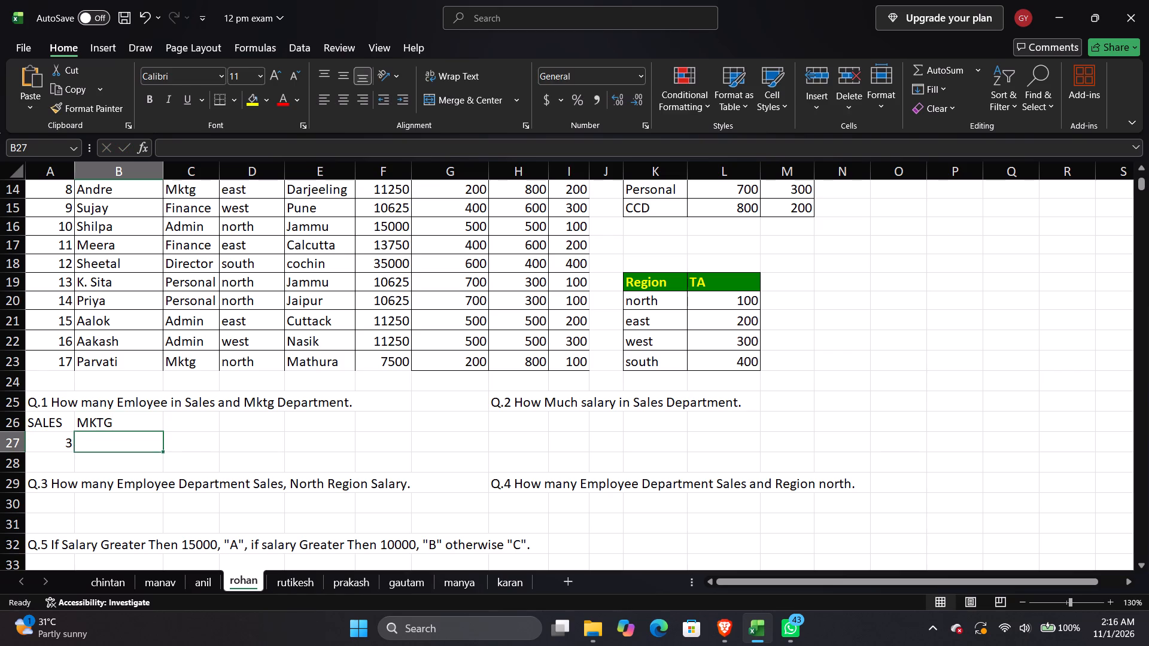
Count the Mktg employees for Q.1 in B27 with the formula =COUNTIF(C7:C23,C23).
text(=C)
text(OUNT)
key(i)
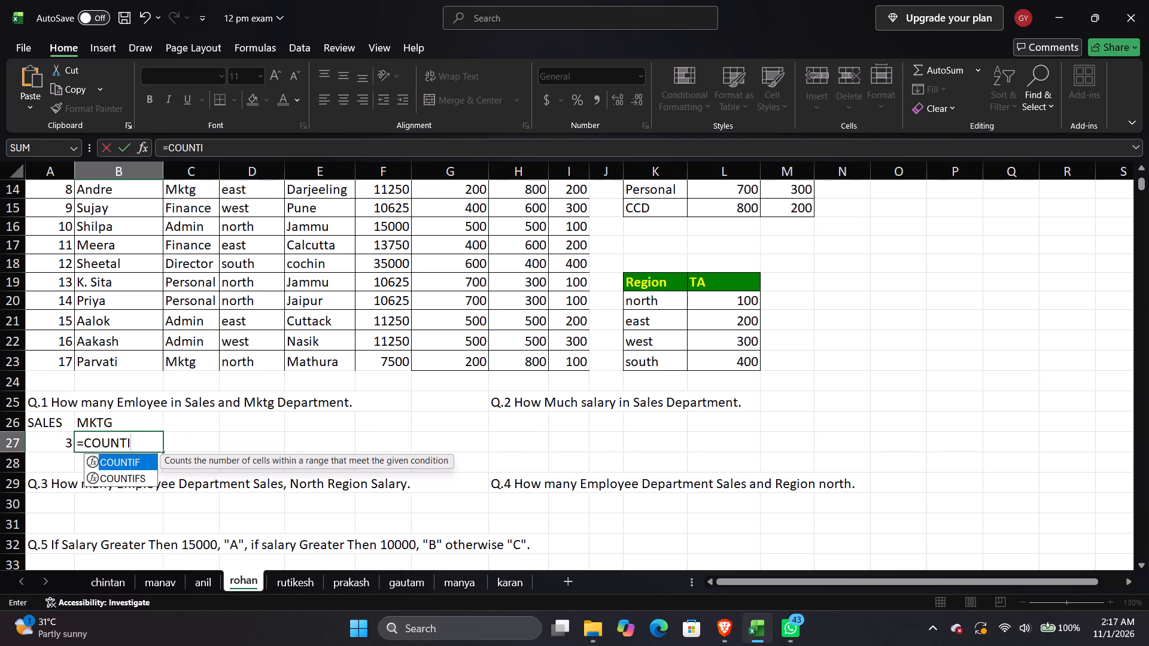
key(Tab)
scroll(134, 419, up, 1)
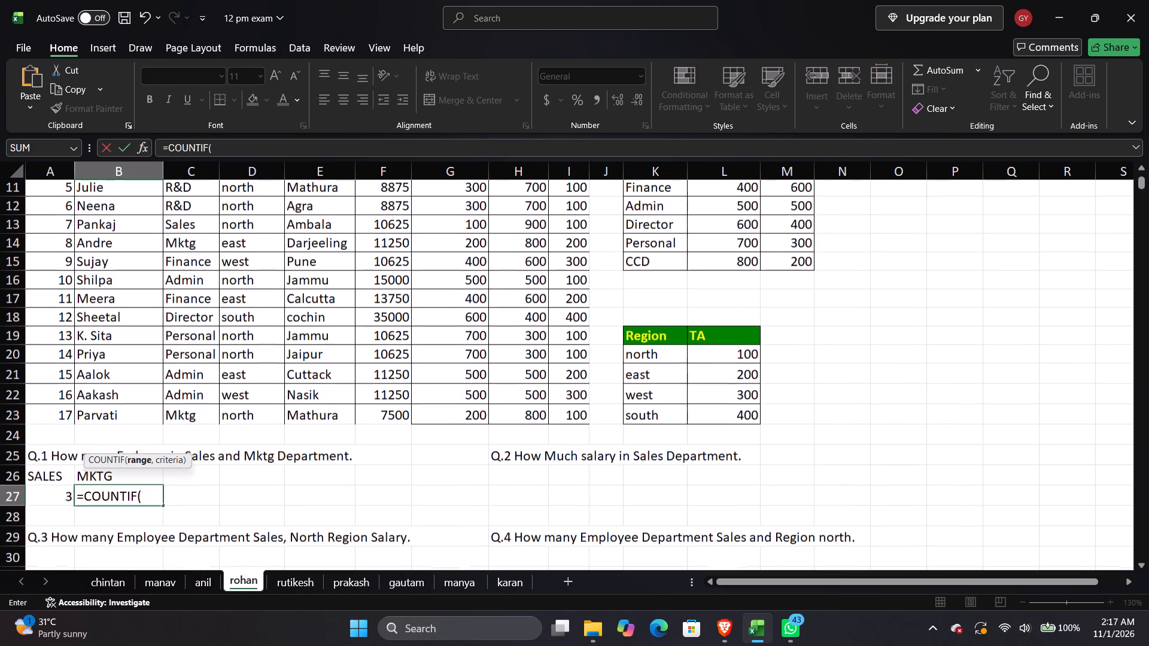
scroll(220, 366, up, 2)
drag(203, 225, 175, 535)
scroll(177, 481, down, 2)
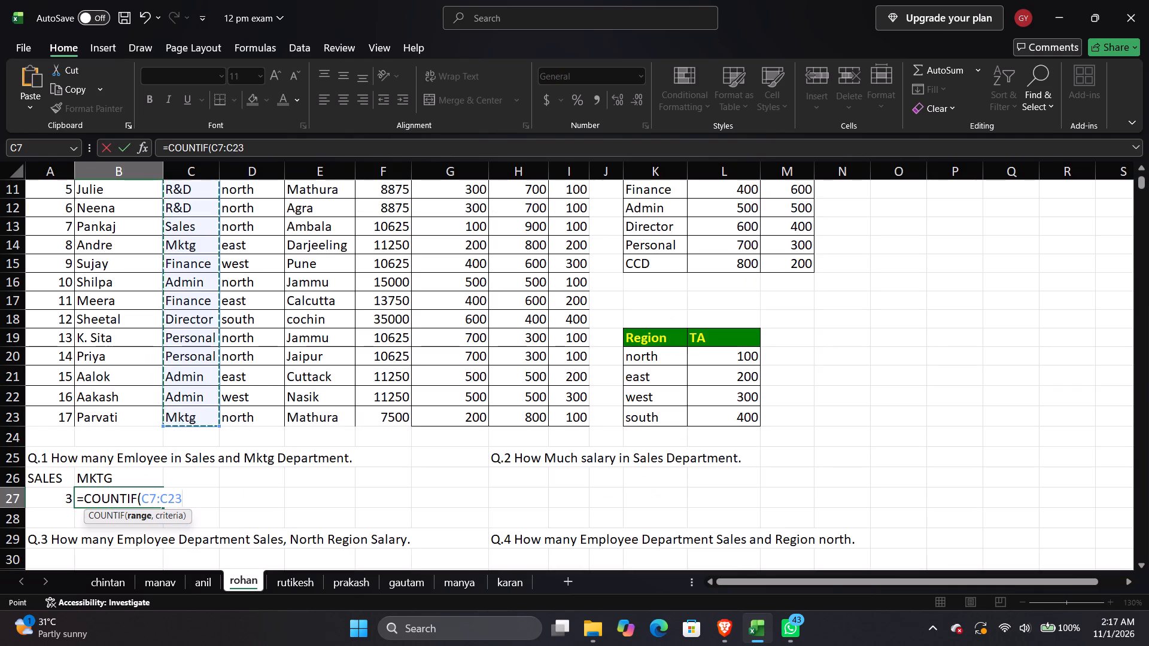
key(comma)
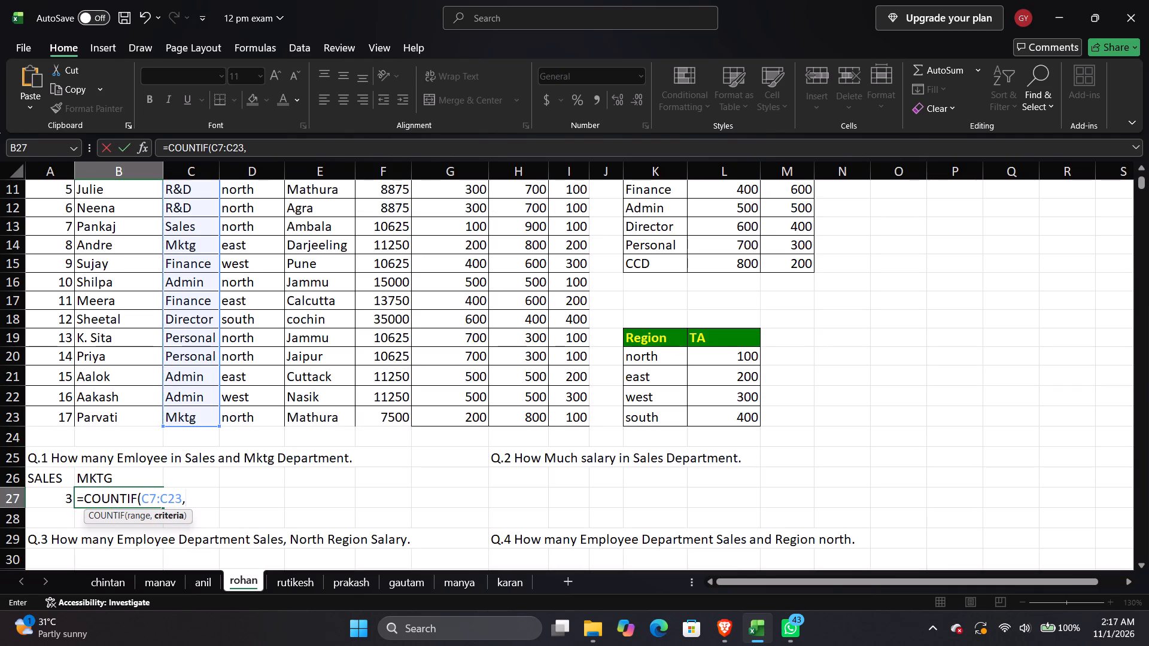
click(196, 418)
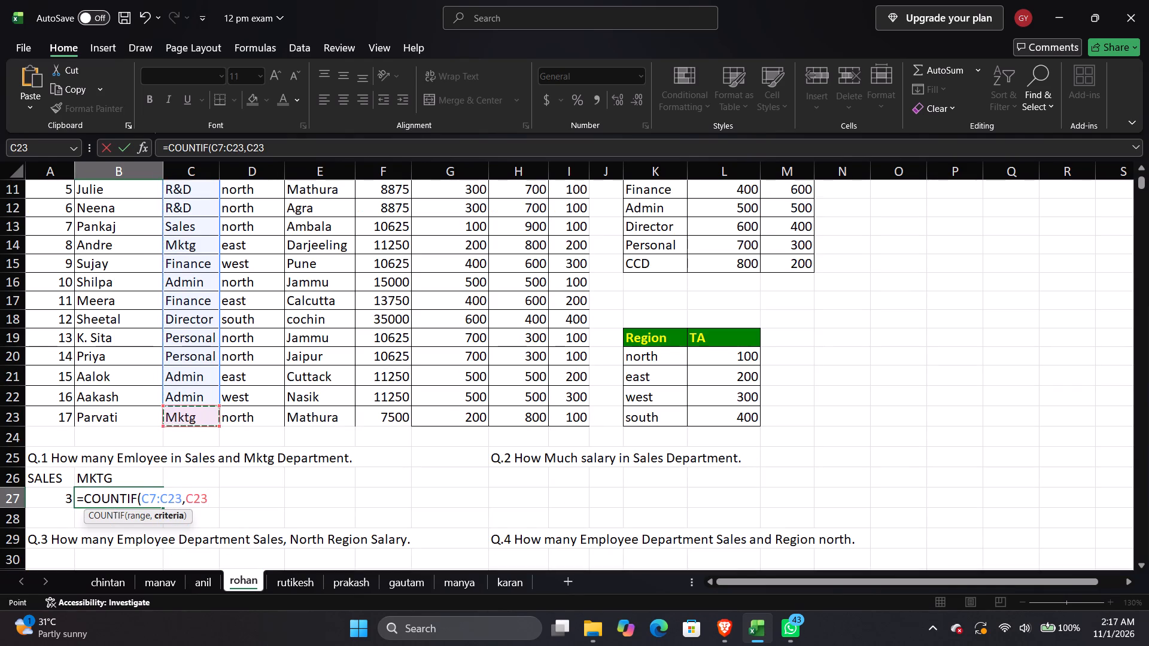
key(Return)
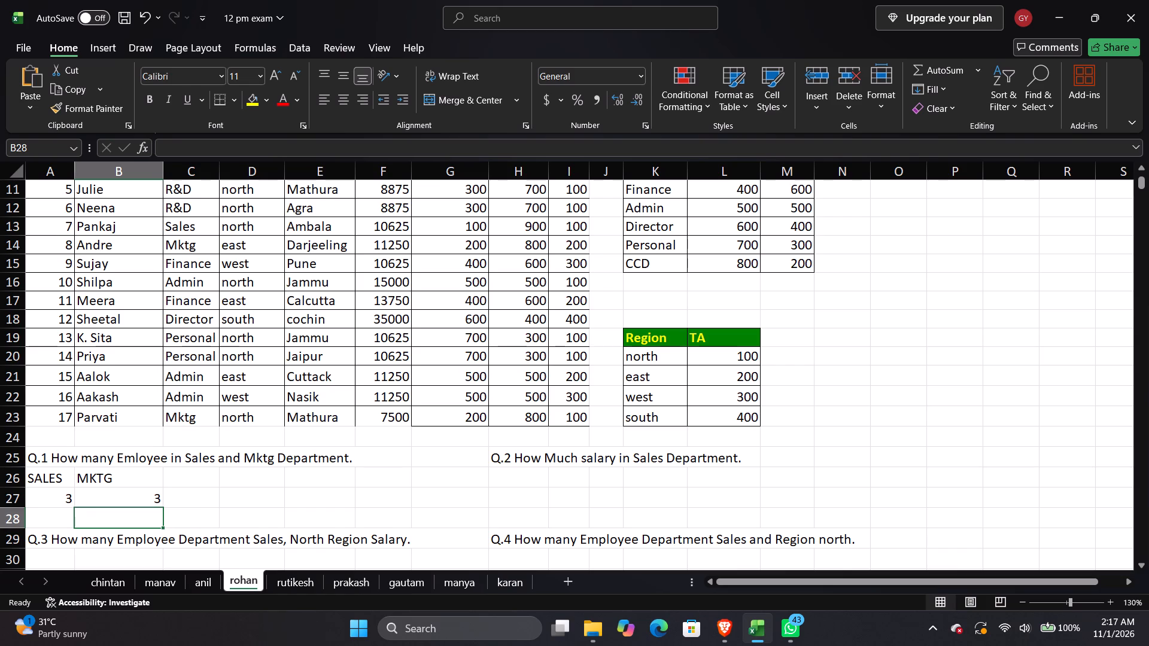
Start a formula in H26, directly below the Q.2 question.
scroll(176, 254, up, 2)
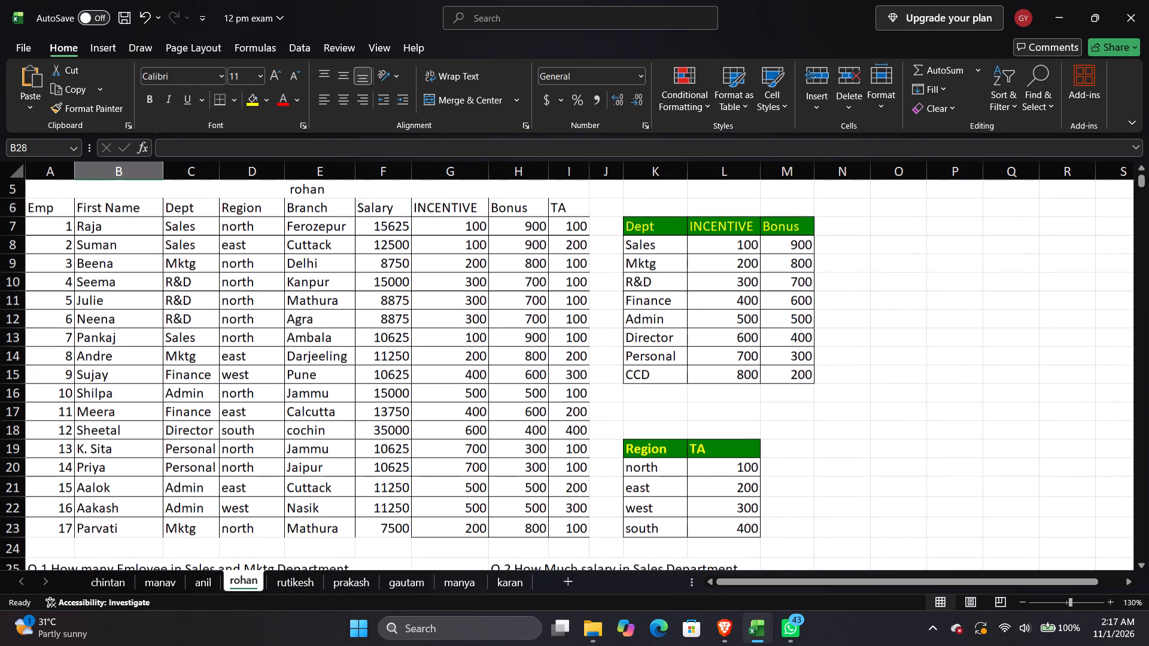
scroll(187, 343, down, 3)
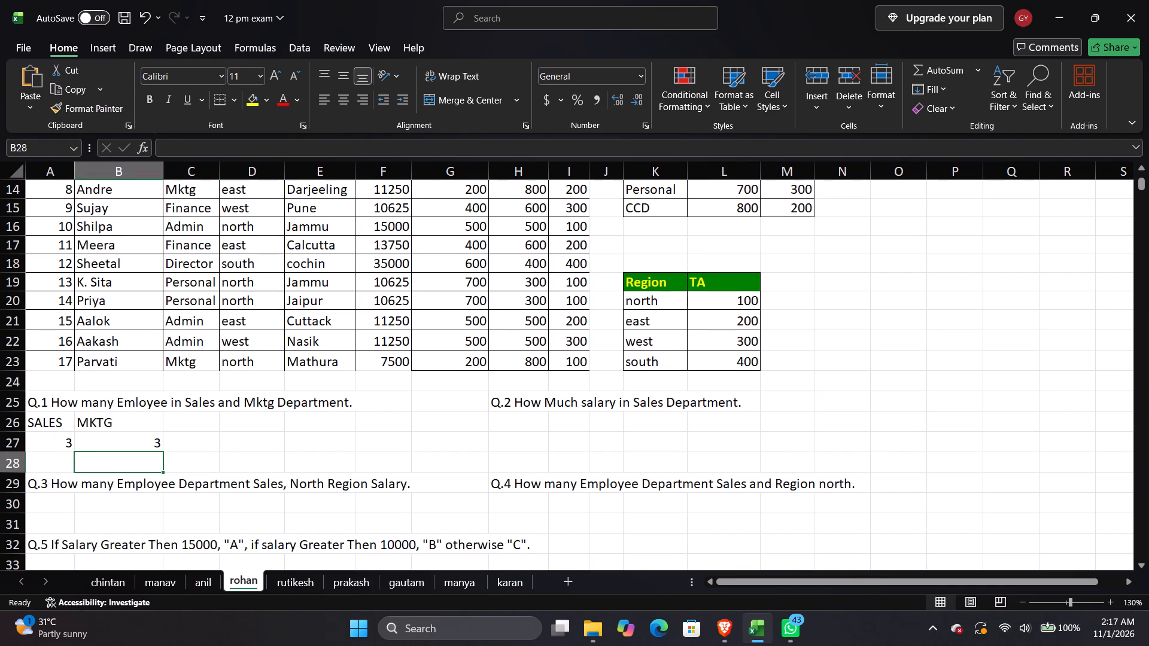
click(524, 420)
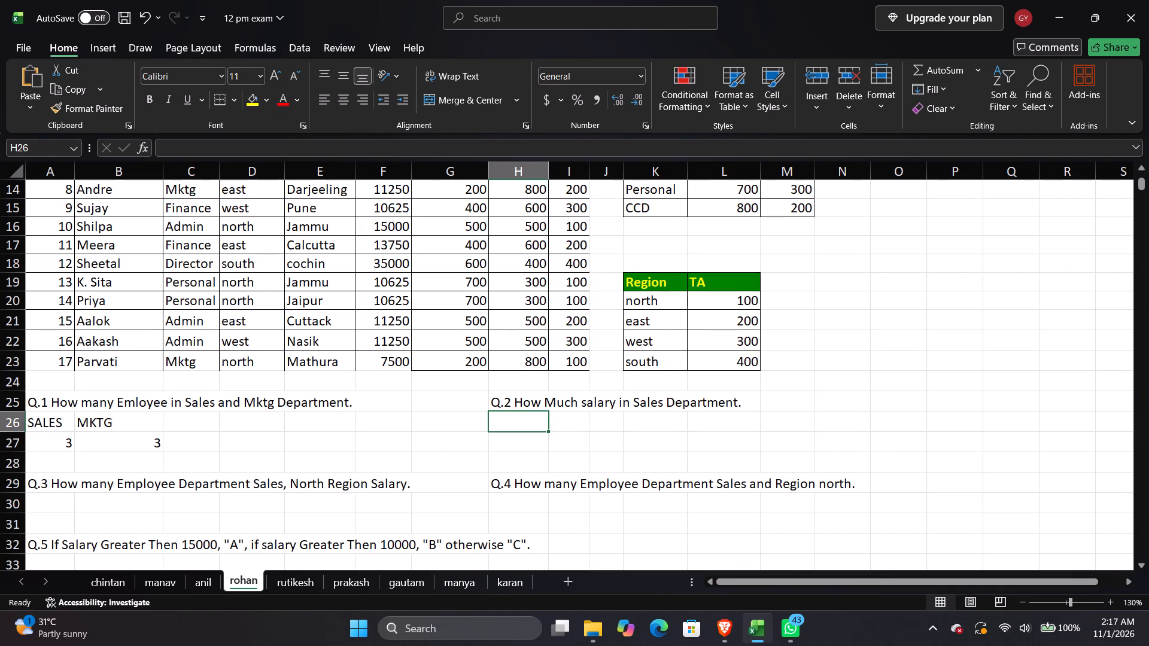
scroll(709, 411, up, 3)
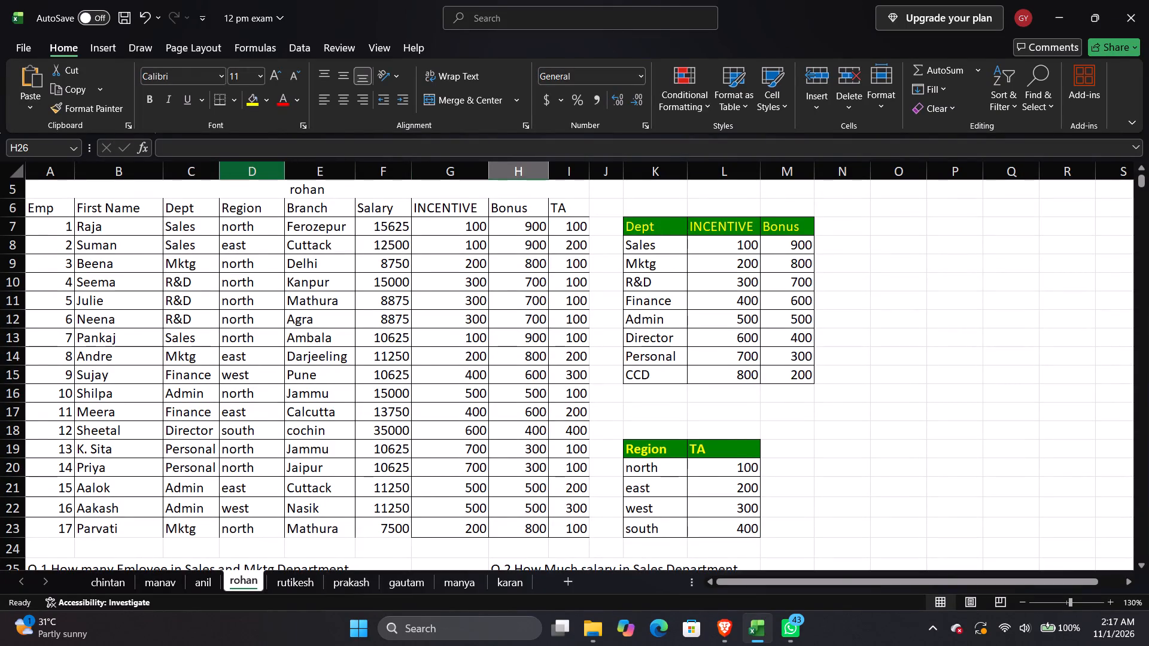
scroll(417, 256, down, 1)
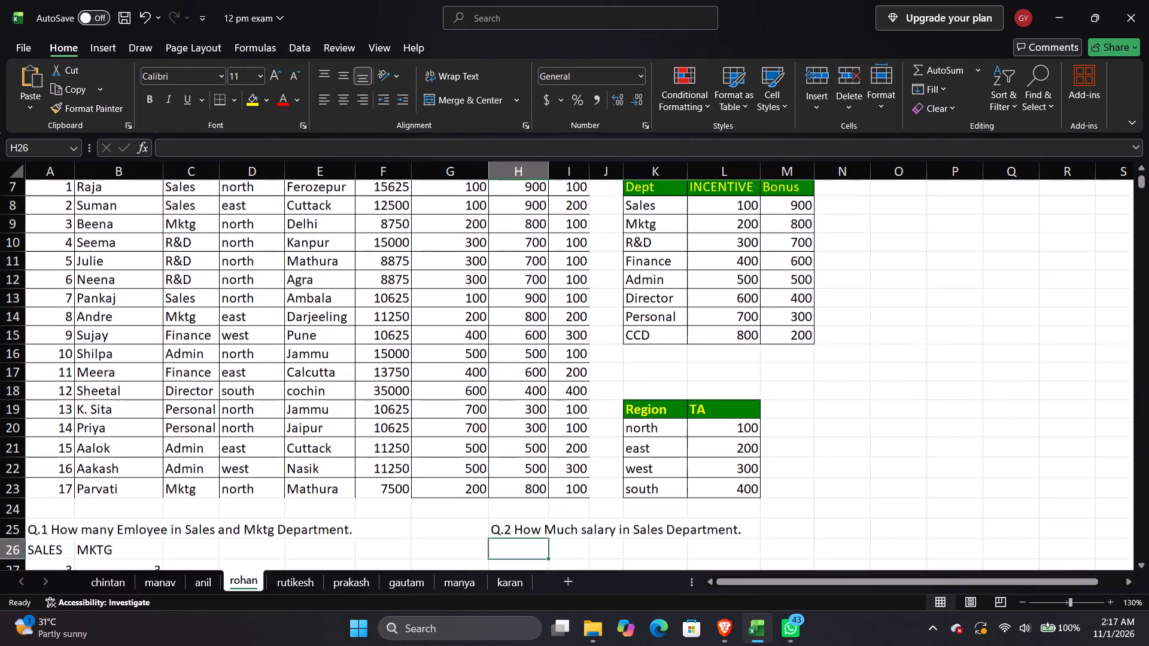
scroll(417, 257, down, 2)
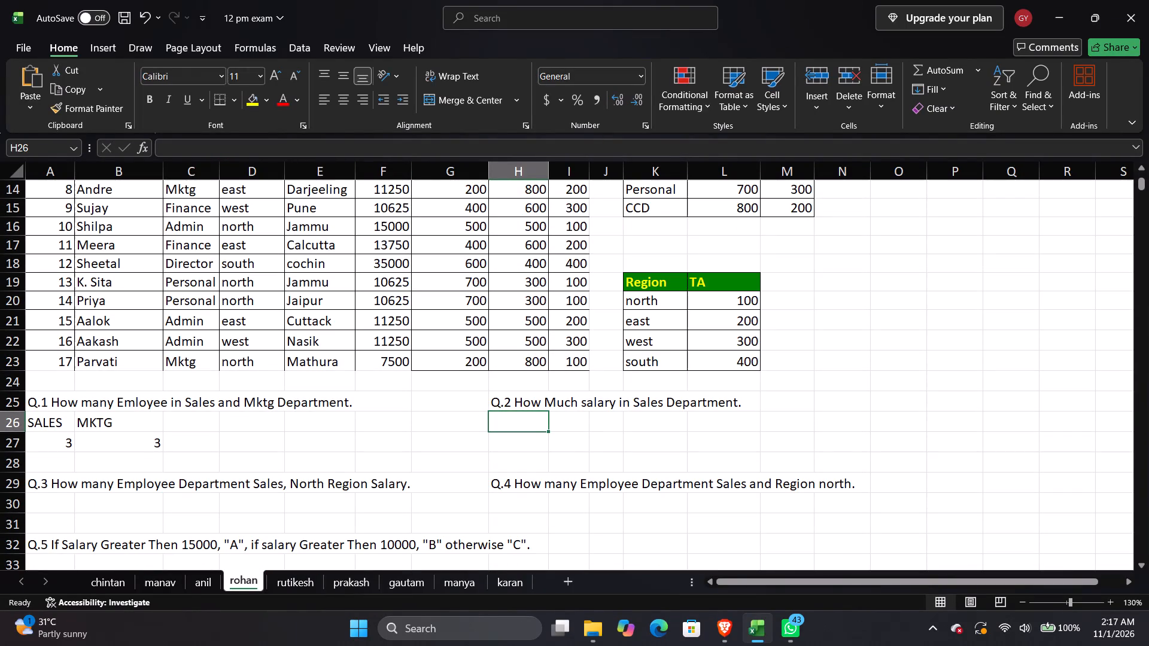
key(equal)
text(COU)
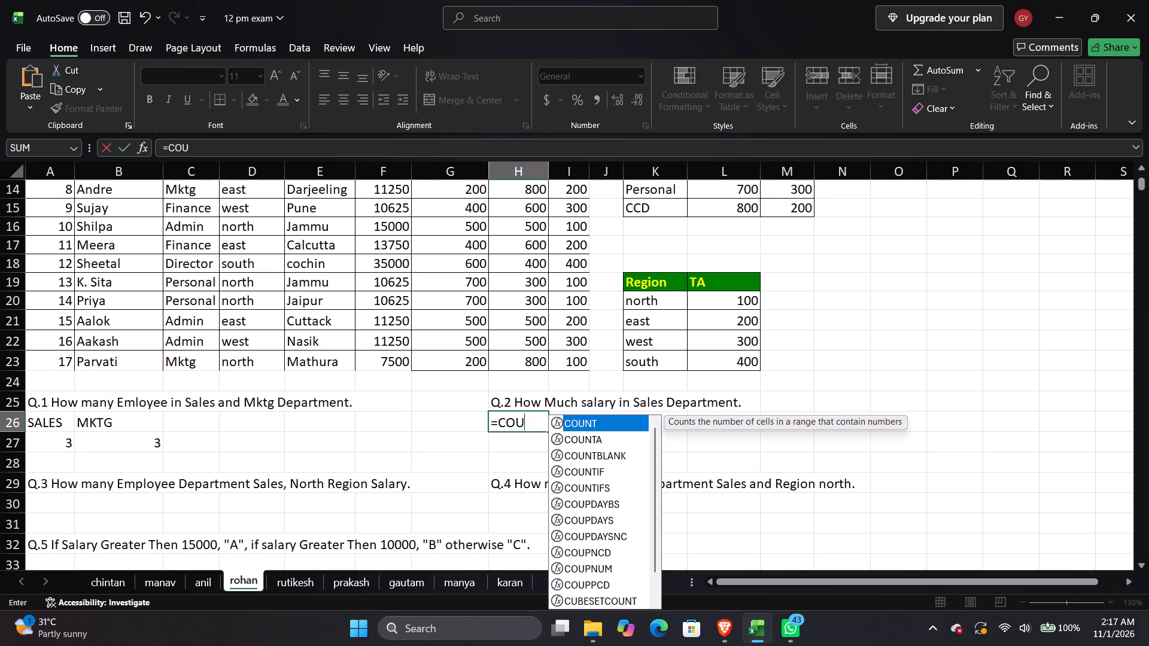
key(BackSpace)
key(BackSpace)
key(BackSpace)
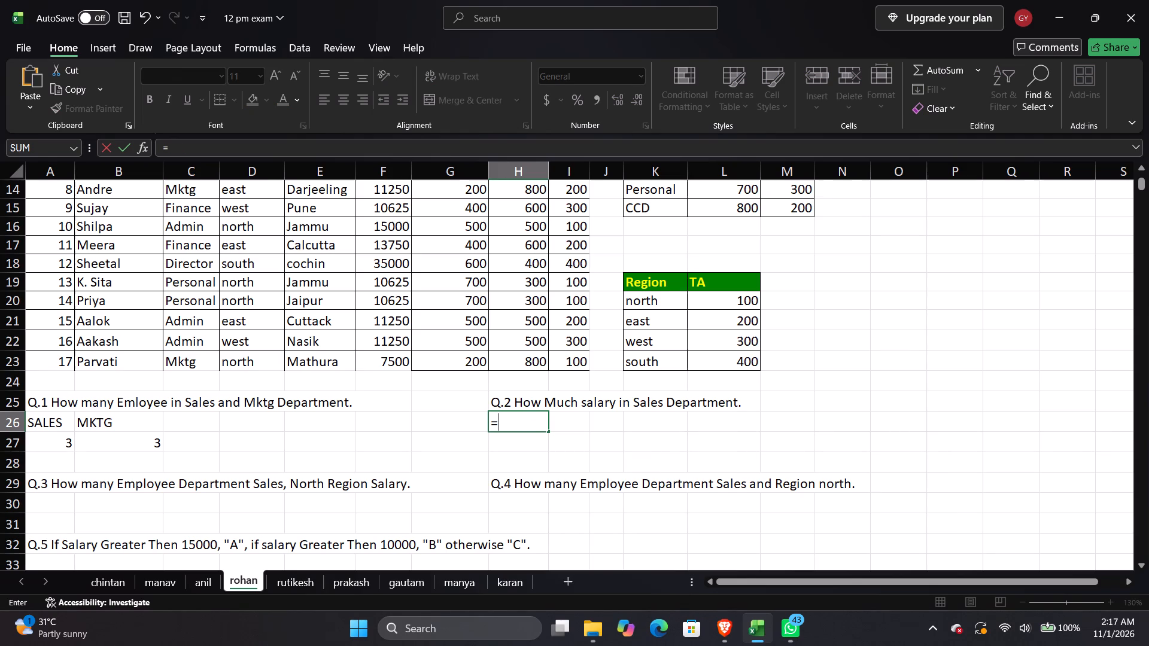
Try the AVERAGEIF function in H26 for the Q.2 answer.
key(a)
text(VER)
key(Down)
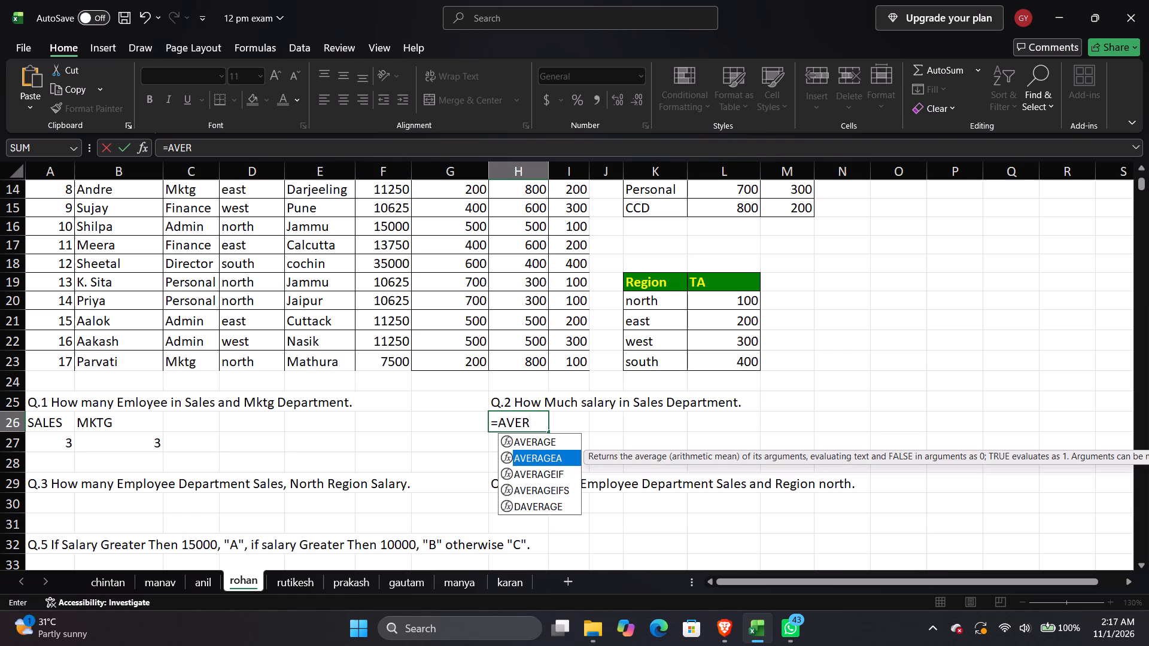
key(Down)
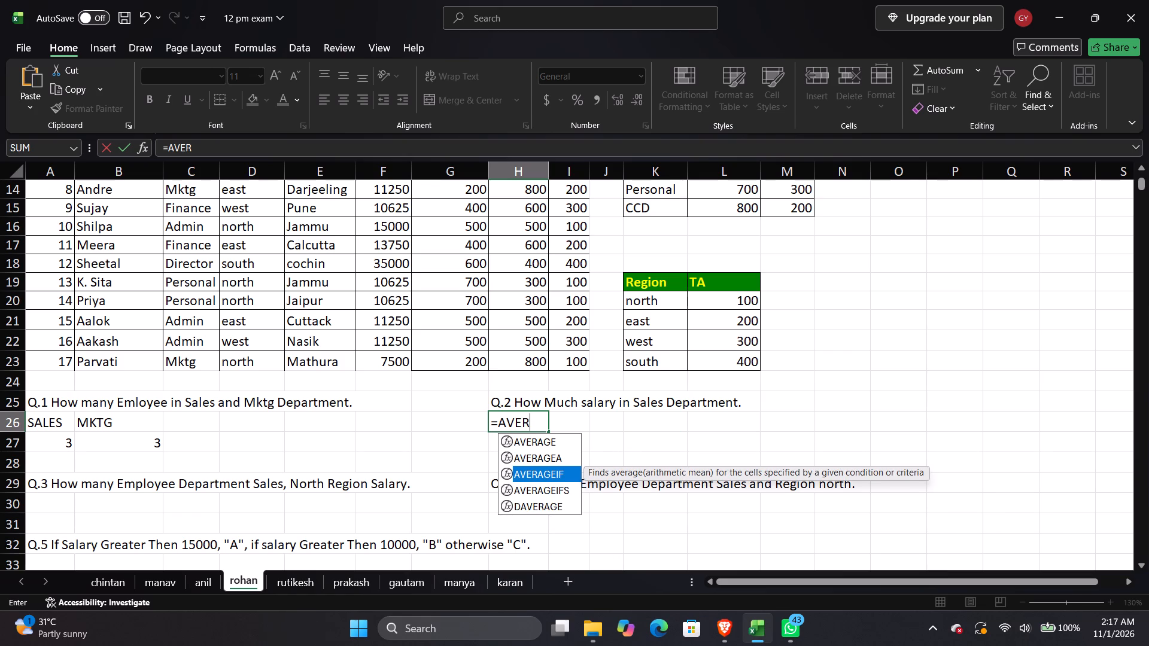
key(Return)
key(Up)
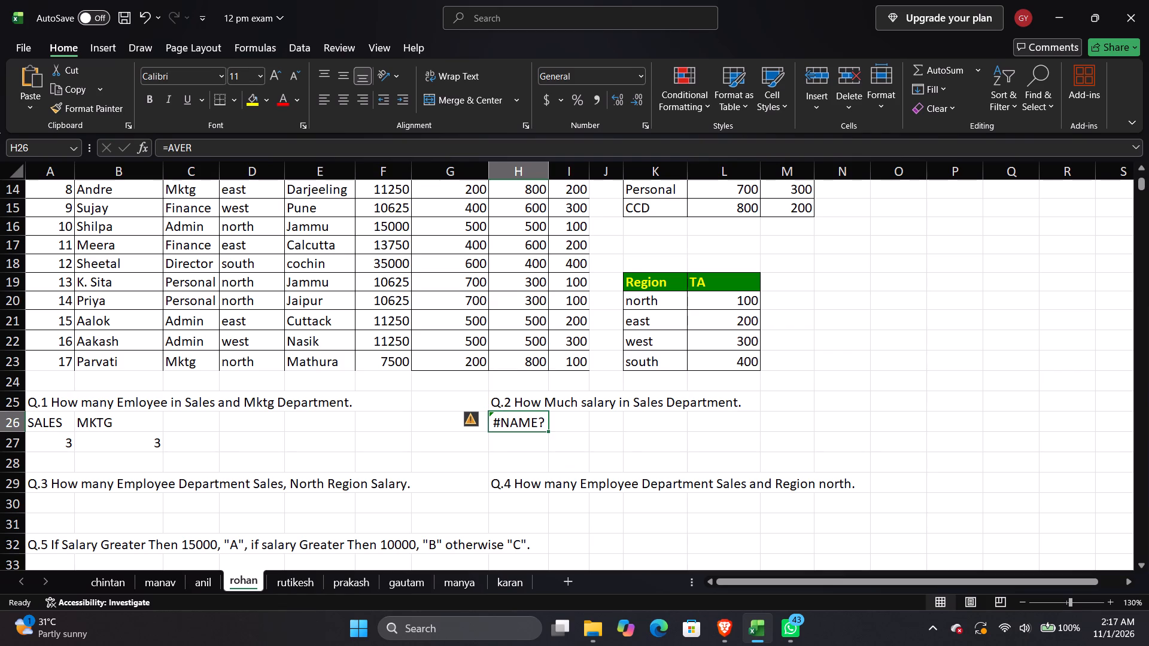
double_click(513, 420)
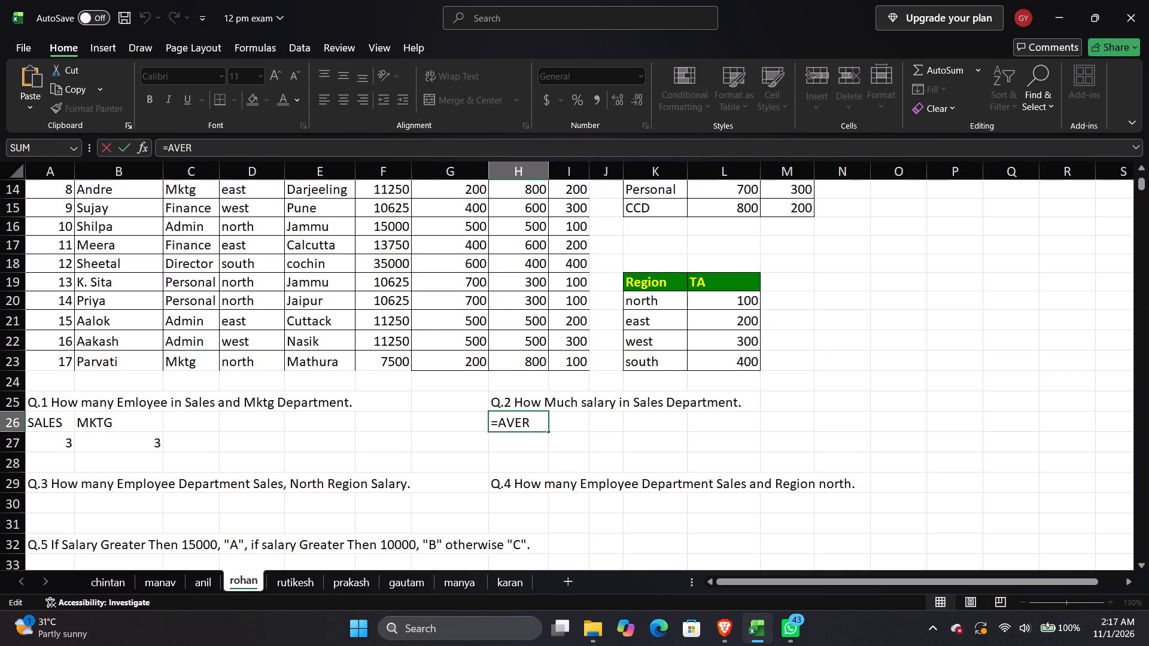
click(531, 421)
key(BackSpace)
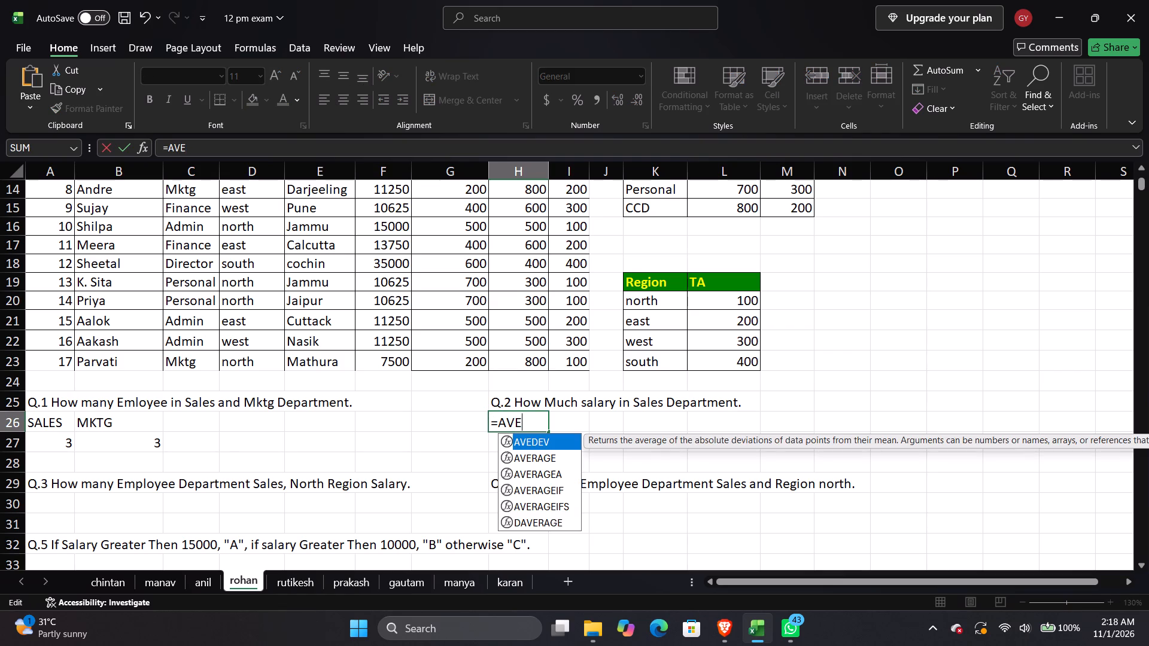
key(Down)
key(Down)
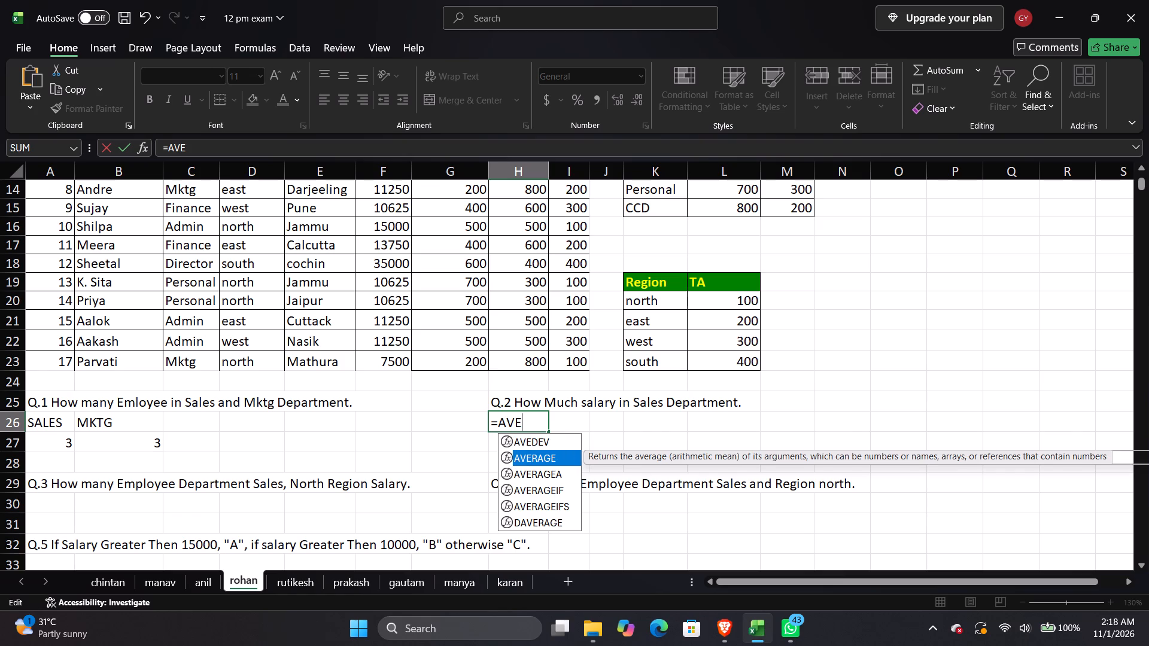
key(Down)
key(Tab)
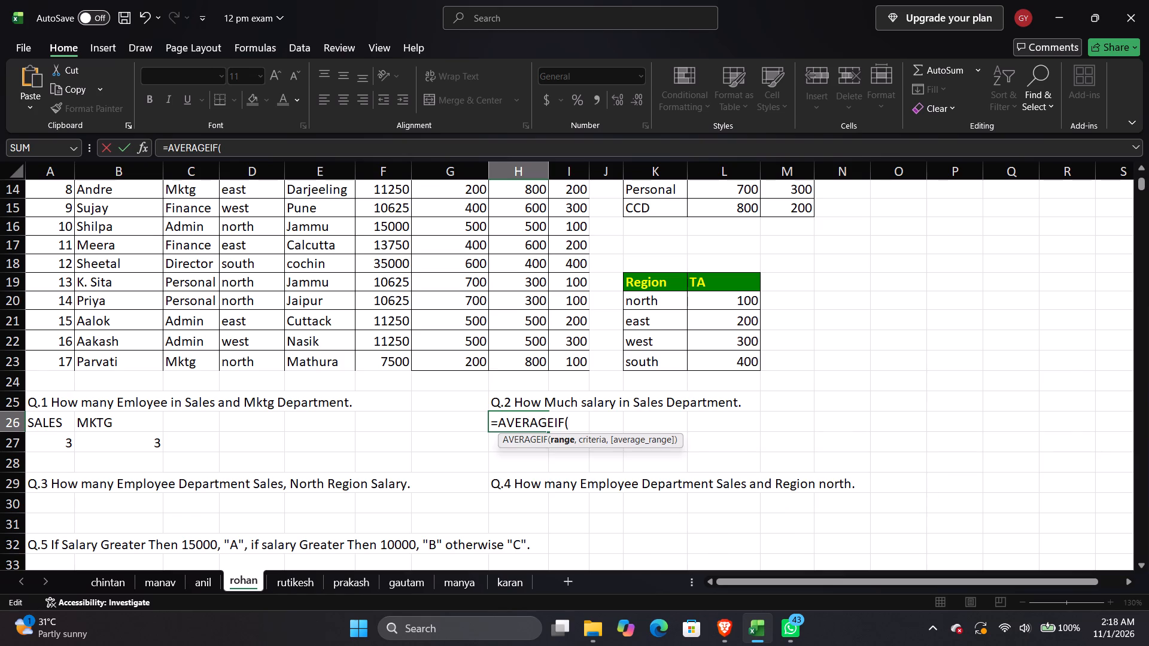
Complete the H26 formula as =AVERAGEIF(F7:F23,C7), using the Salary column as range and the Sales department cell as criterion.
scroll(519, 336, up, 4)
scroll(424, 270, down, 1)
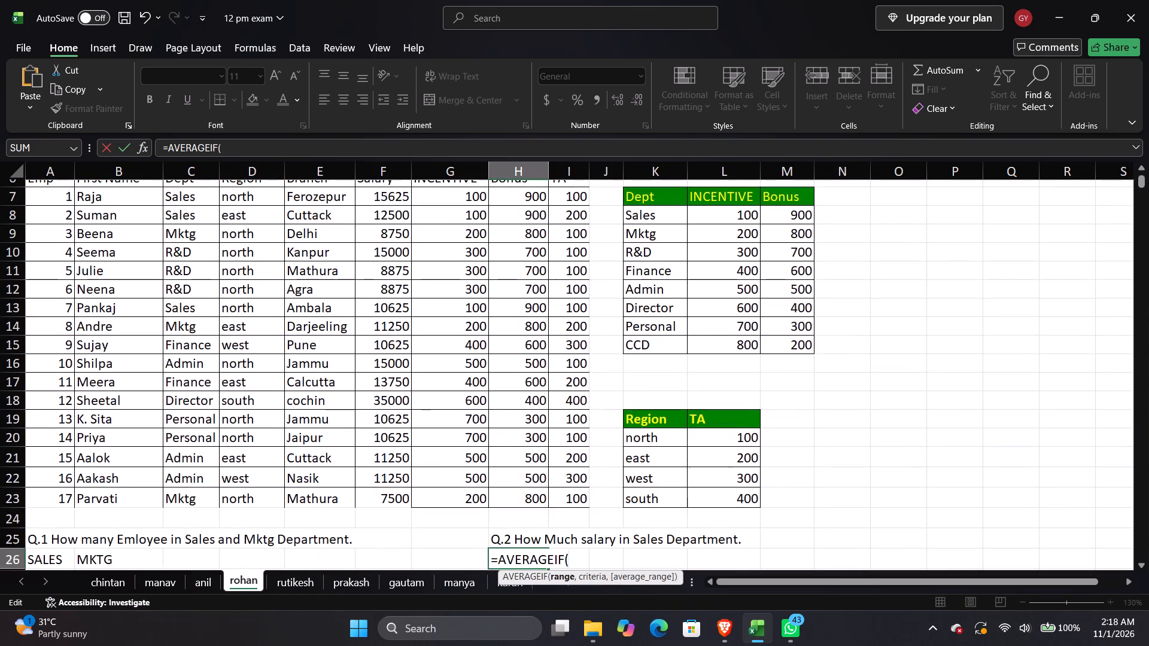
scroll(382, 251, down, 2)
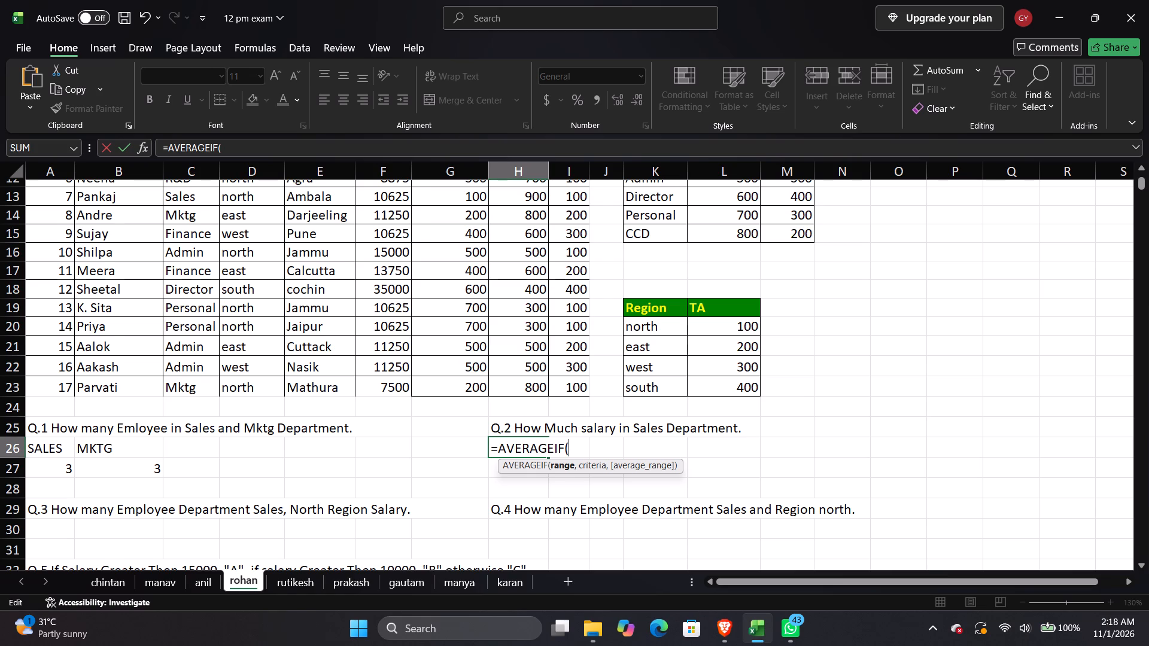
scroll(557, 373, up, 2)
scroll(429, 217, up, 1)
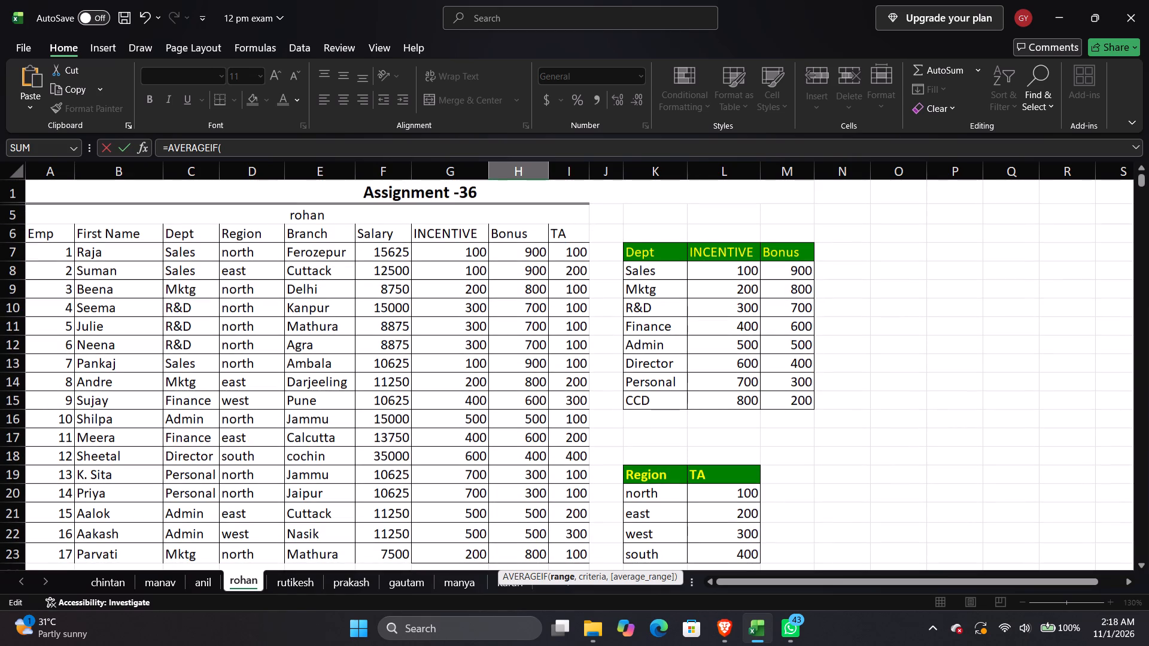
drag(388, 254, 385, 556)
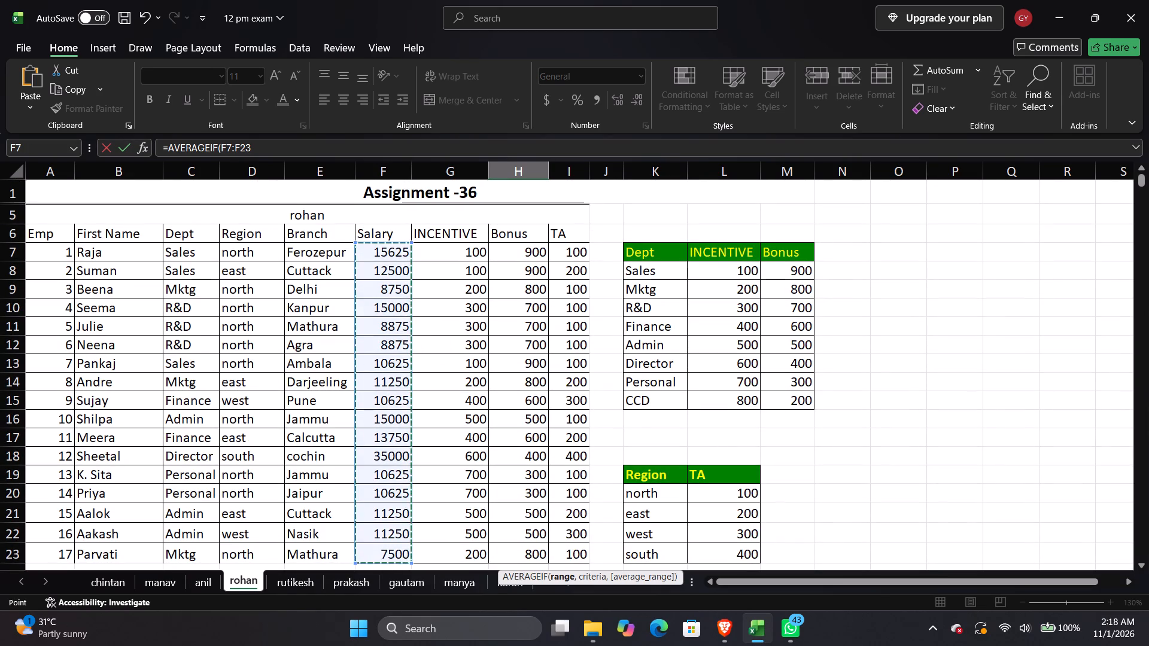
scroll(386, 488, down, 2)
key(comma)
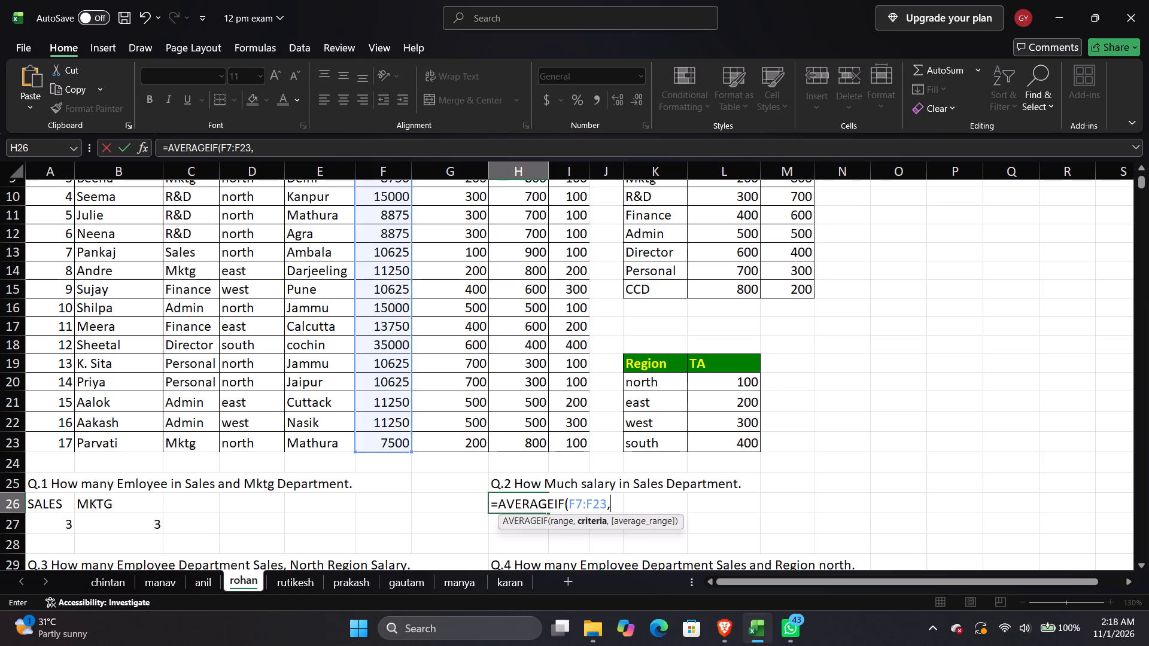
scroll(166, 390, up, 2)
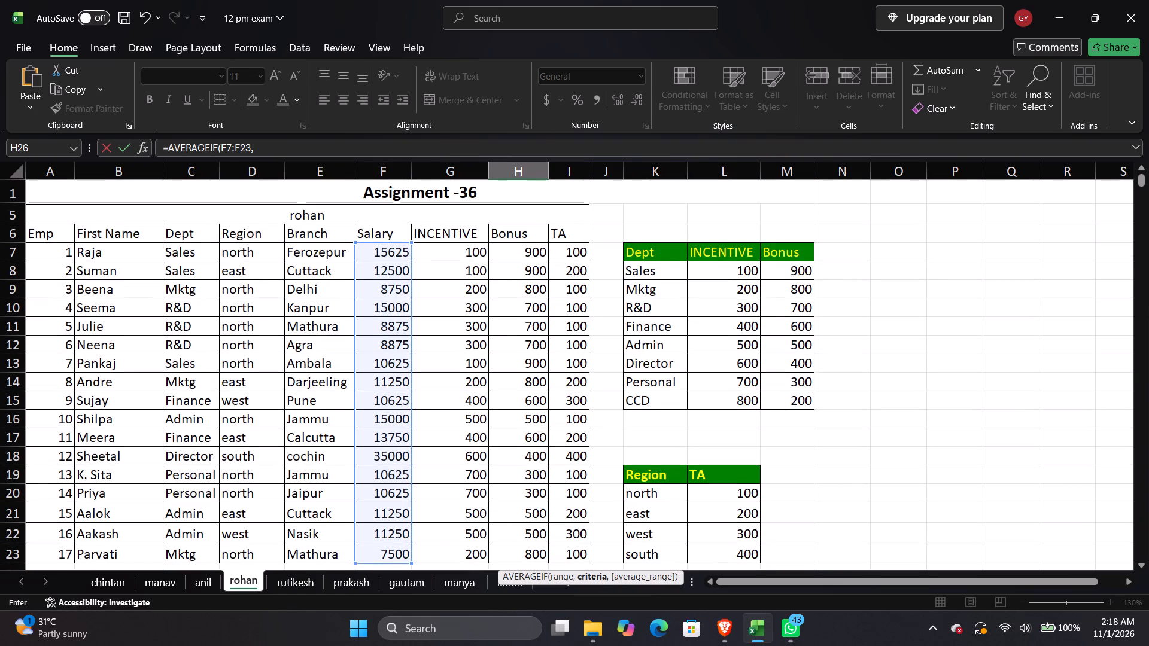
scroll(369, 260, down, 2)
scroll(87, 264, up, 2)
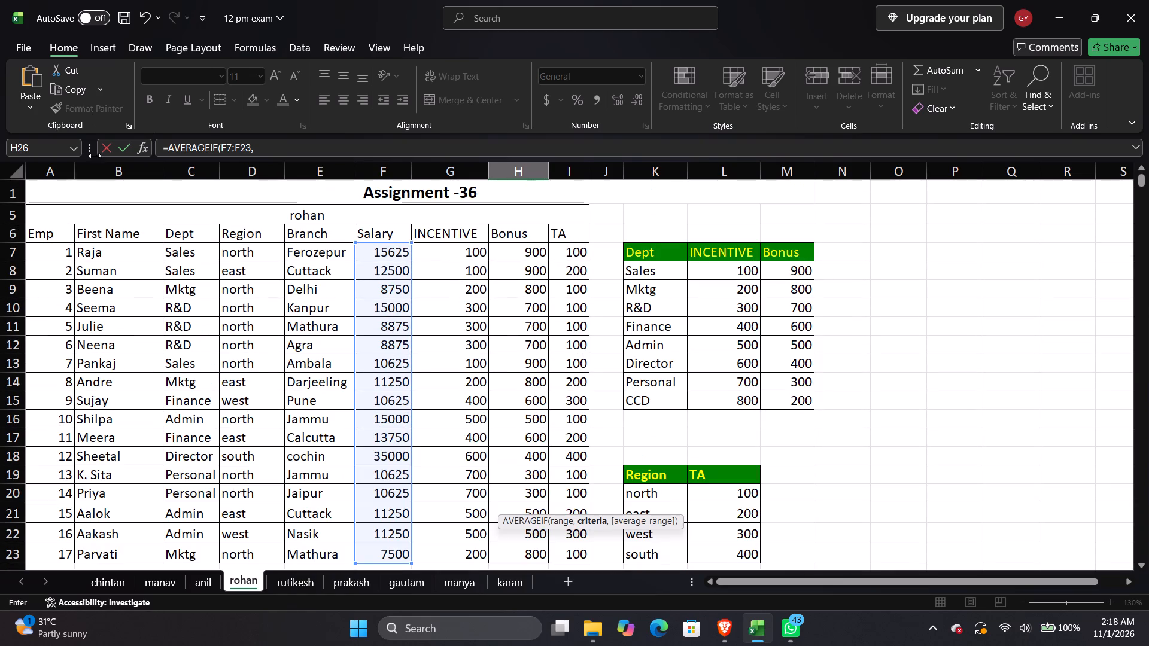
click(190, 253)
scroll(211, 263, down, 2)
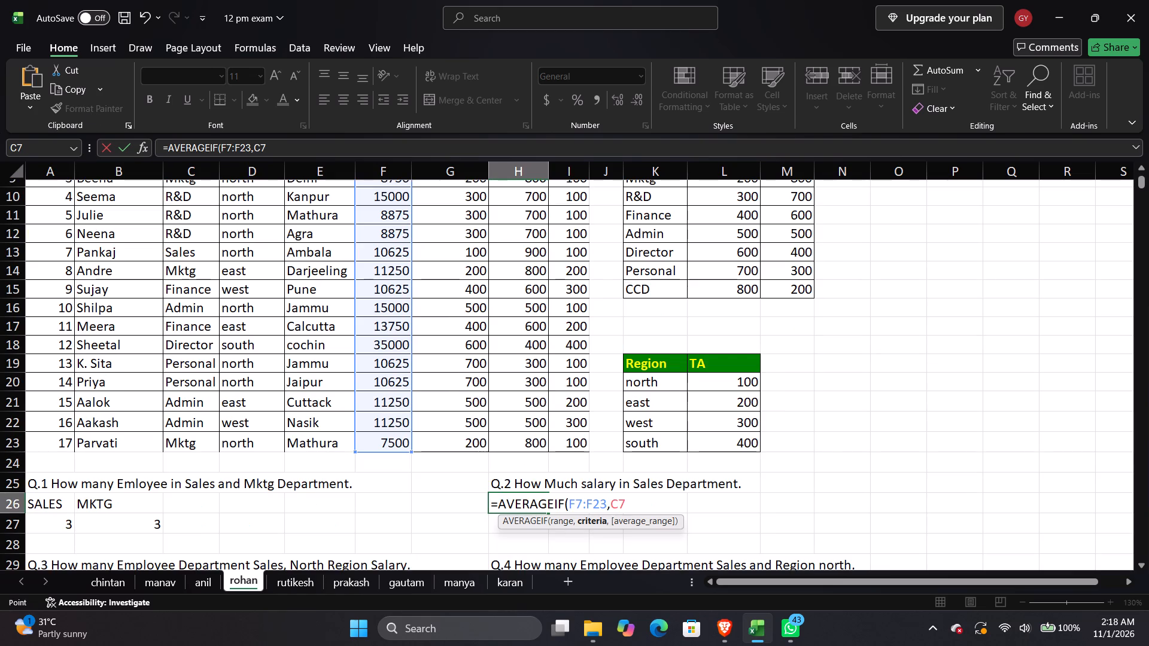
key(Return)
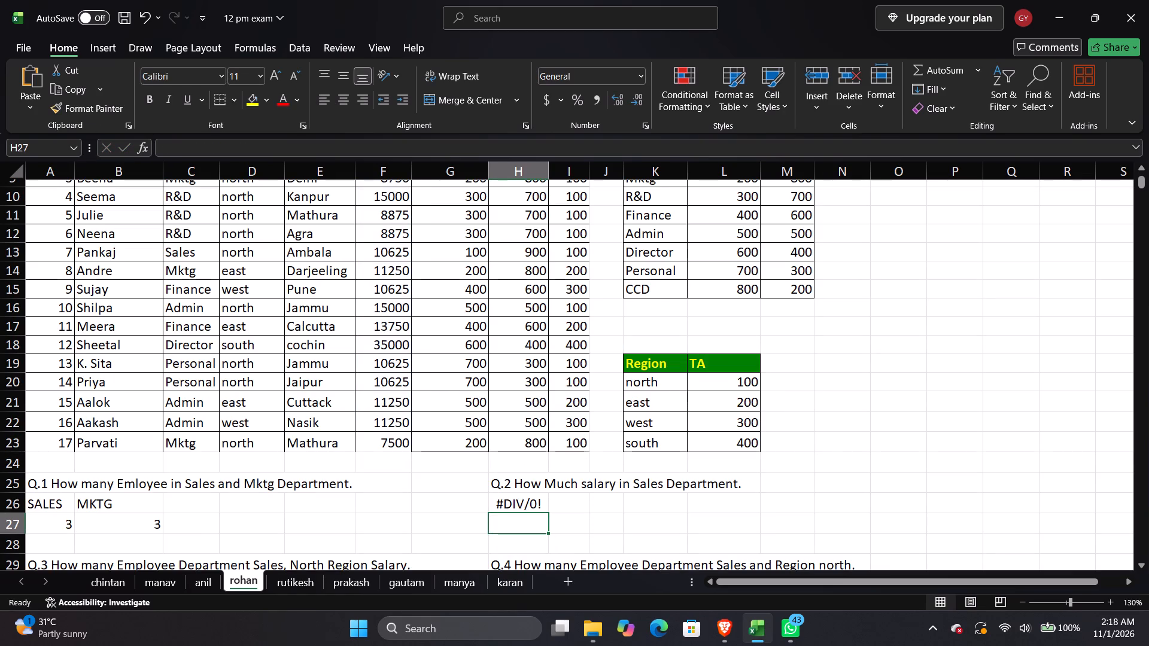
Widen column H slightly around the Q.2 answer cell.
double_click(502, 510)
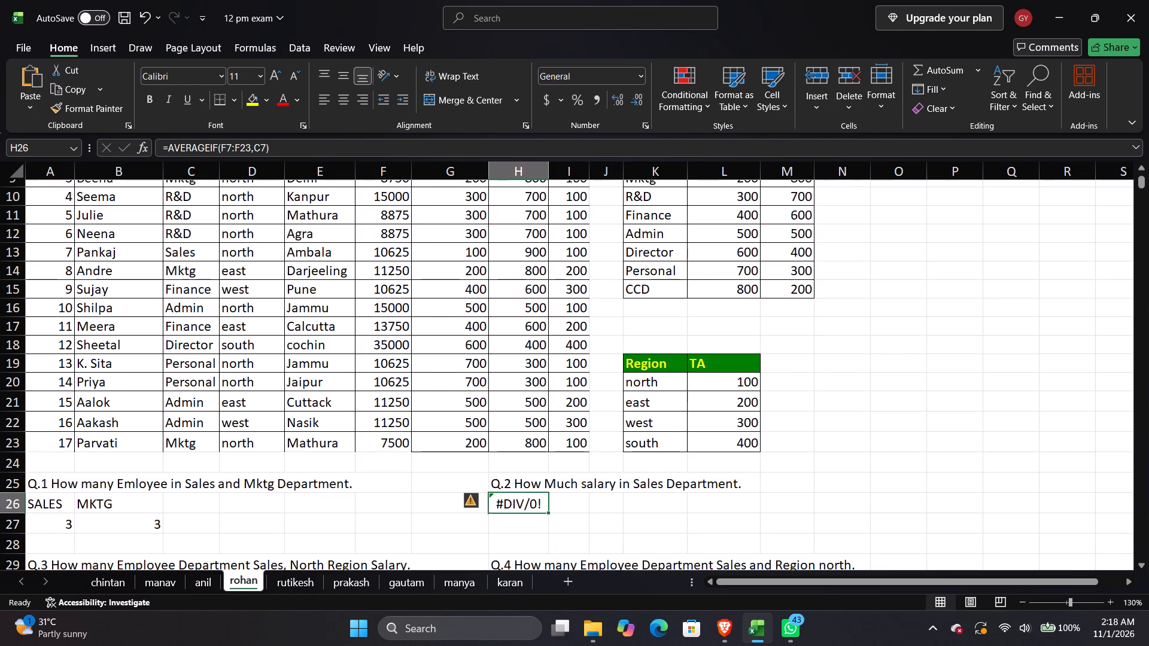
click(467, 506)
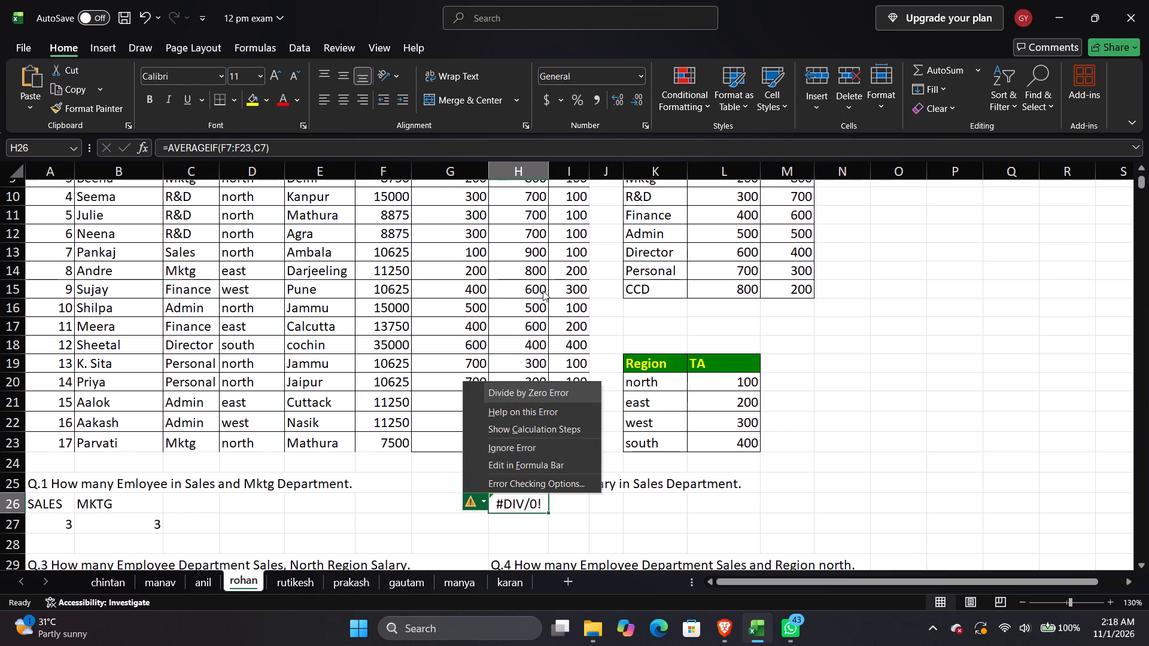
click(546, 169)
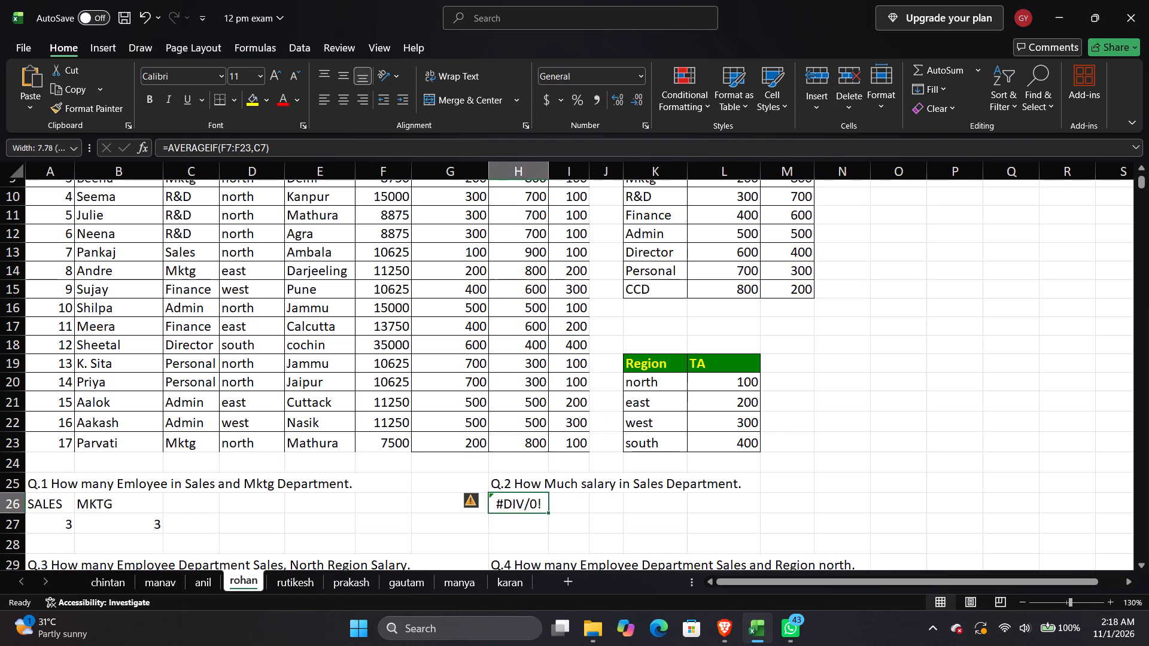
drag(546, 169, 566, 179)
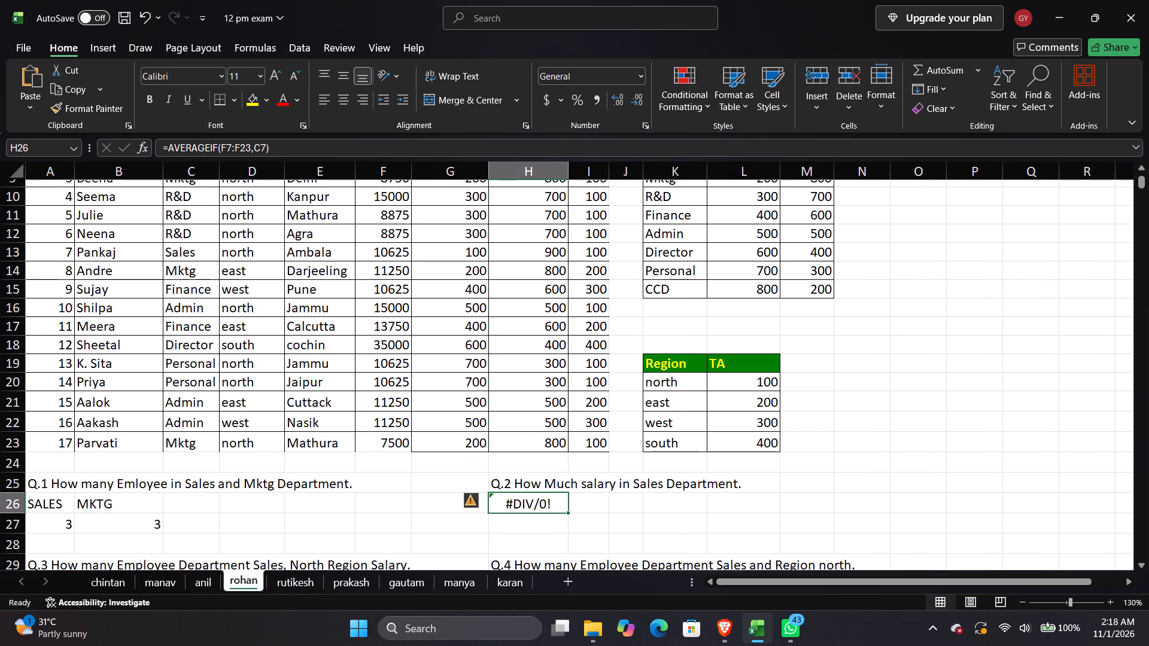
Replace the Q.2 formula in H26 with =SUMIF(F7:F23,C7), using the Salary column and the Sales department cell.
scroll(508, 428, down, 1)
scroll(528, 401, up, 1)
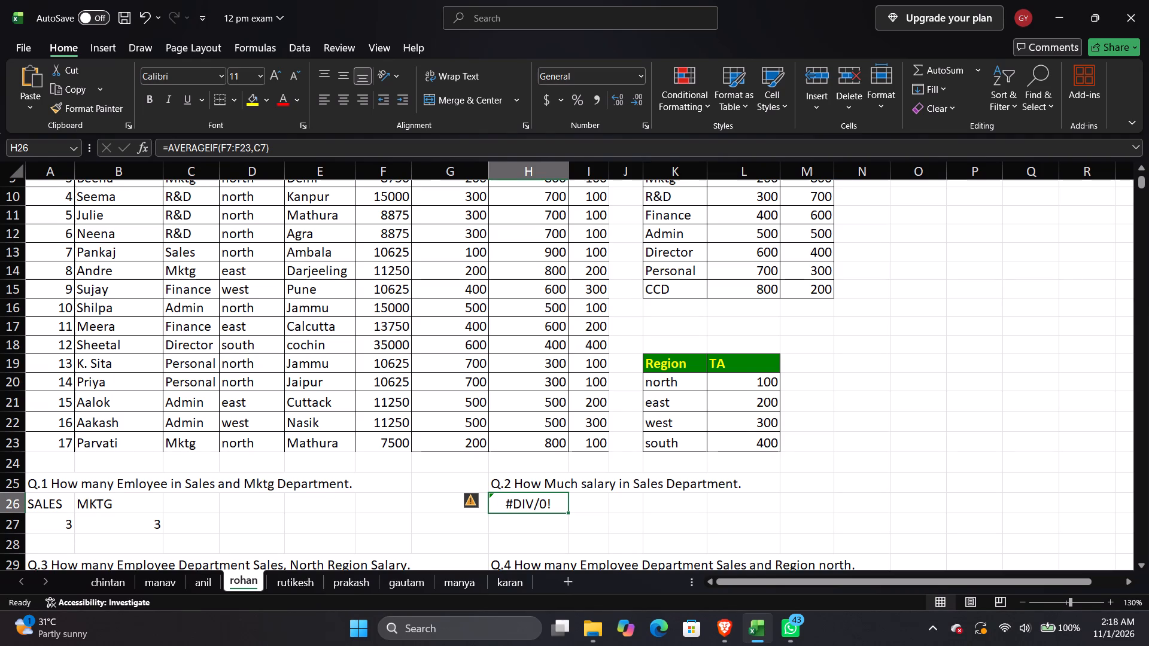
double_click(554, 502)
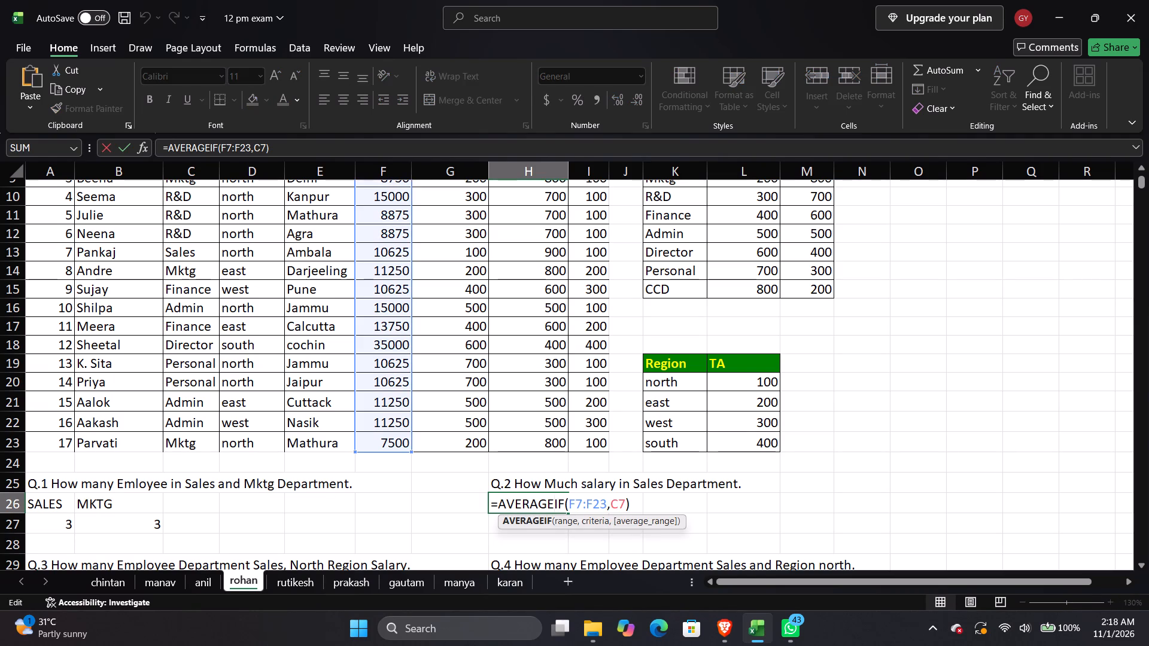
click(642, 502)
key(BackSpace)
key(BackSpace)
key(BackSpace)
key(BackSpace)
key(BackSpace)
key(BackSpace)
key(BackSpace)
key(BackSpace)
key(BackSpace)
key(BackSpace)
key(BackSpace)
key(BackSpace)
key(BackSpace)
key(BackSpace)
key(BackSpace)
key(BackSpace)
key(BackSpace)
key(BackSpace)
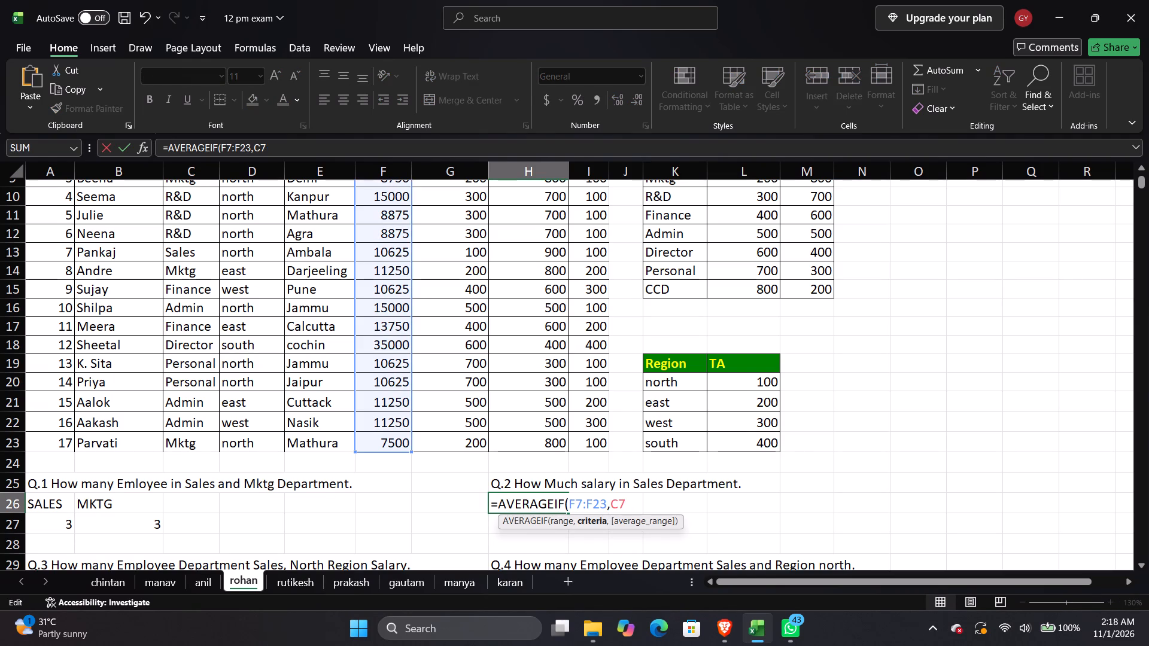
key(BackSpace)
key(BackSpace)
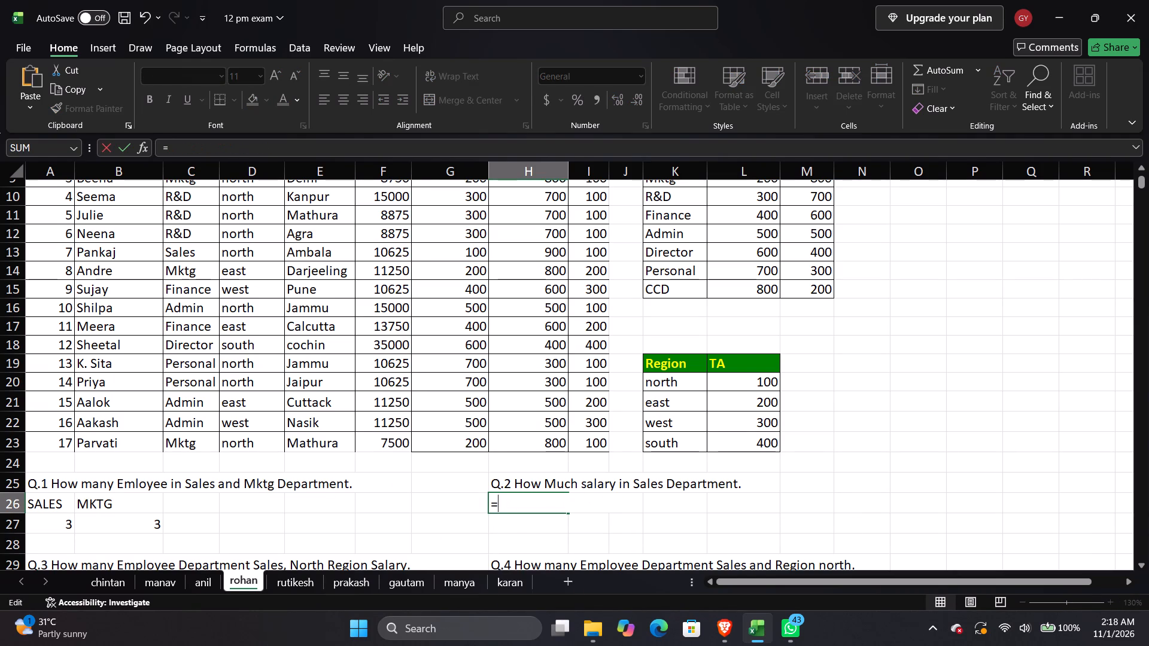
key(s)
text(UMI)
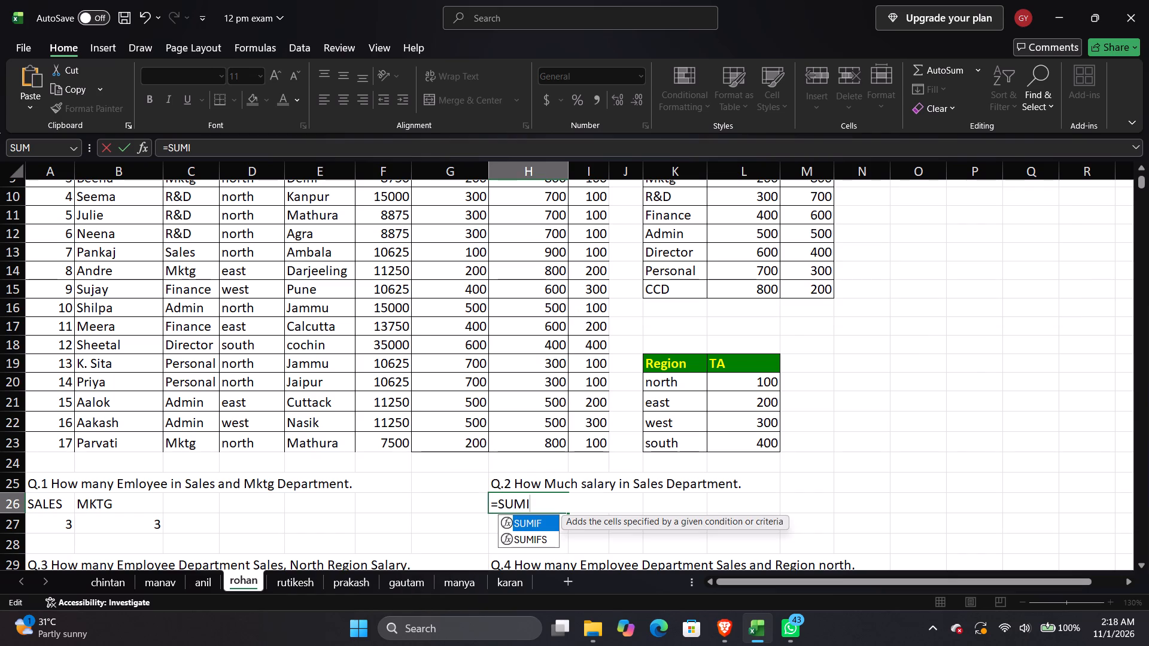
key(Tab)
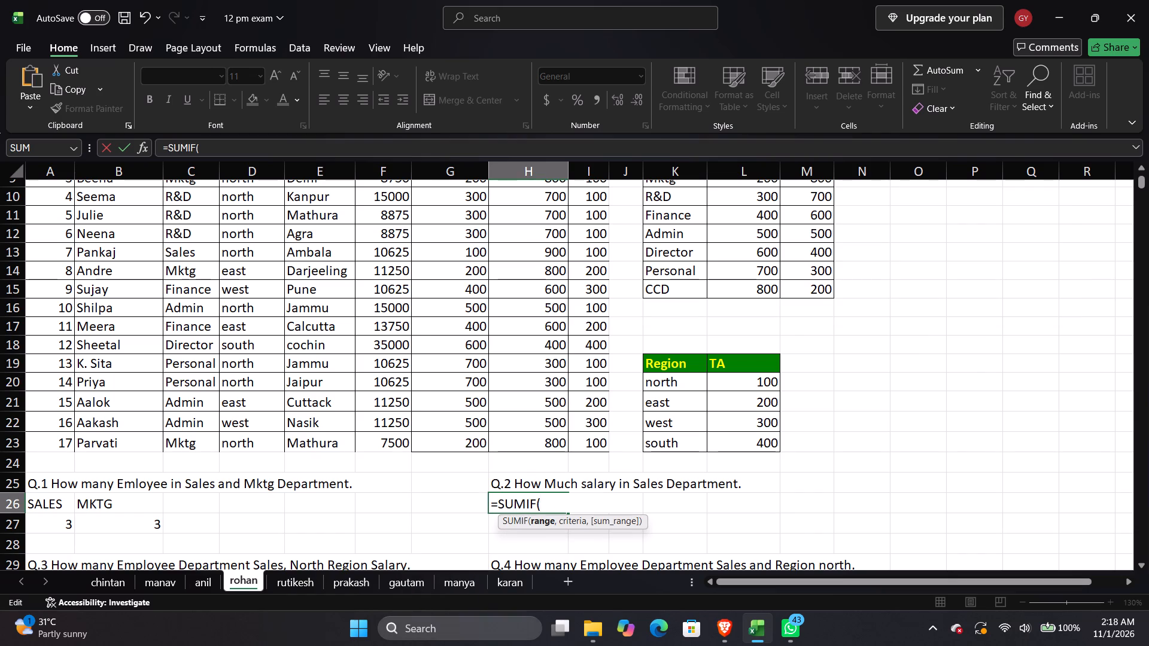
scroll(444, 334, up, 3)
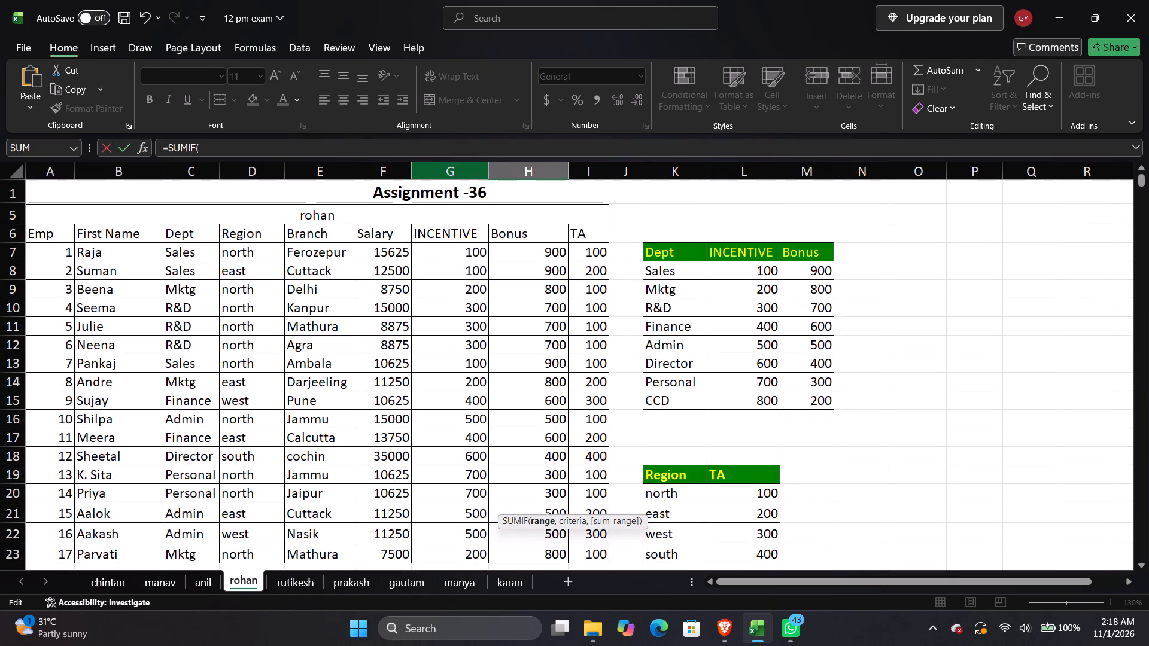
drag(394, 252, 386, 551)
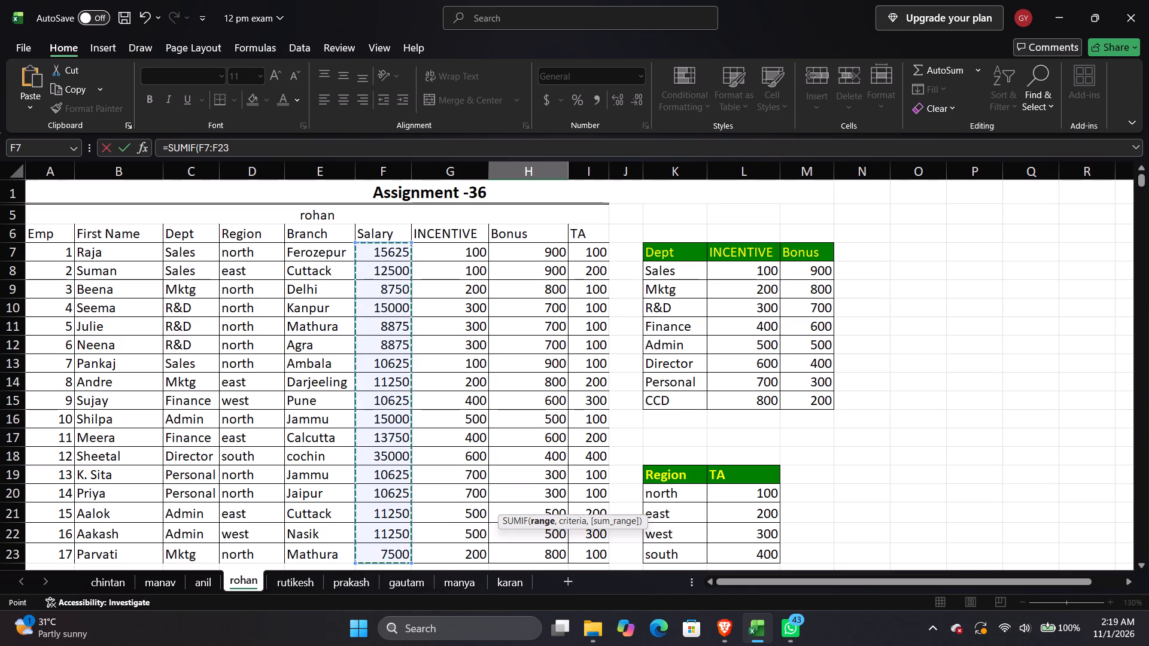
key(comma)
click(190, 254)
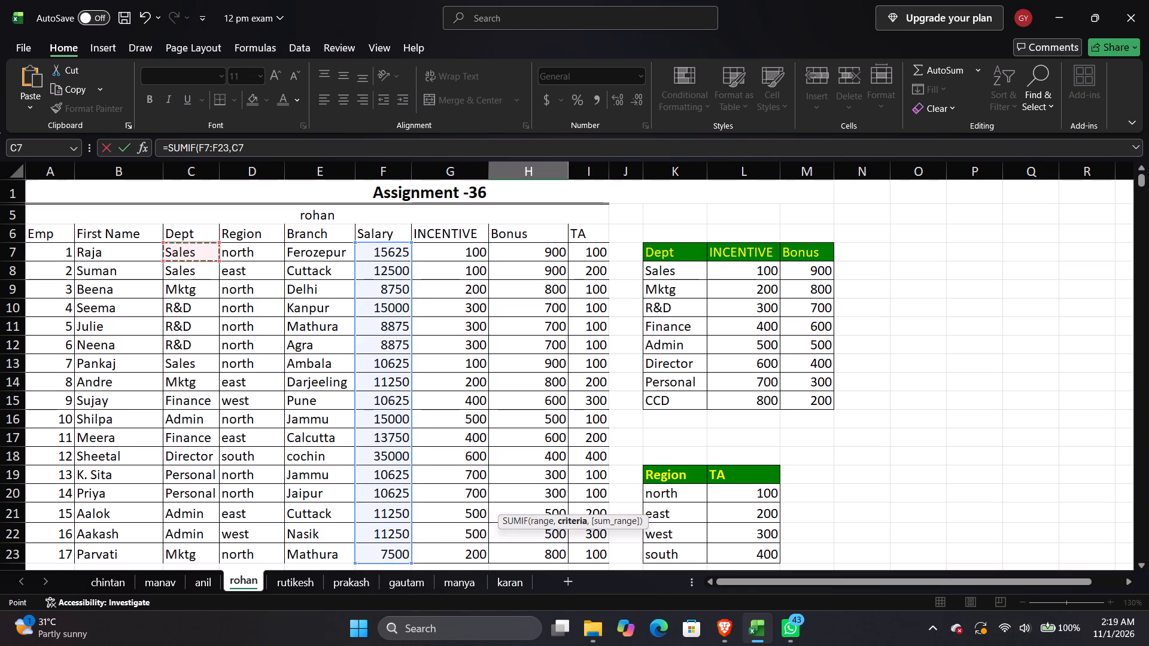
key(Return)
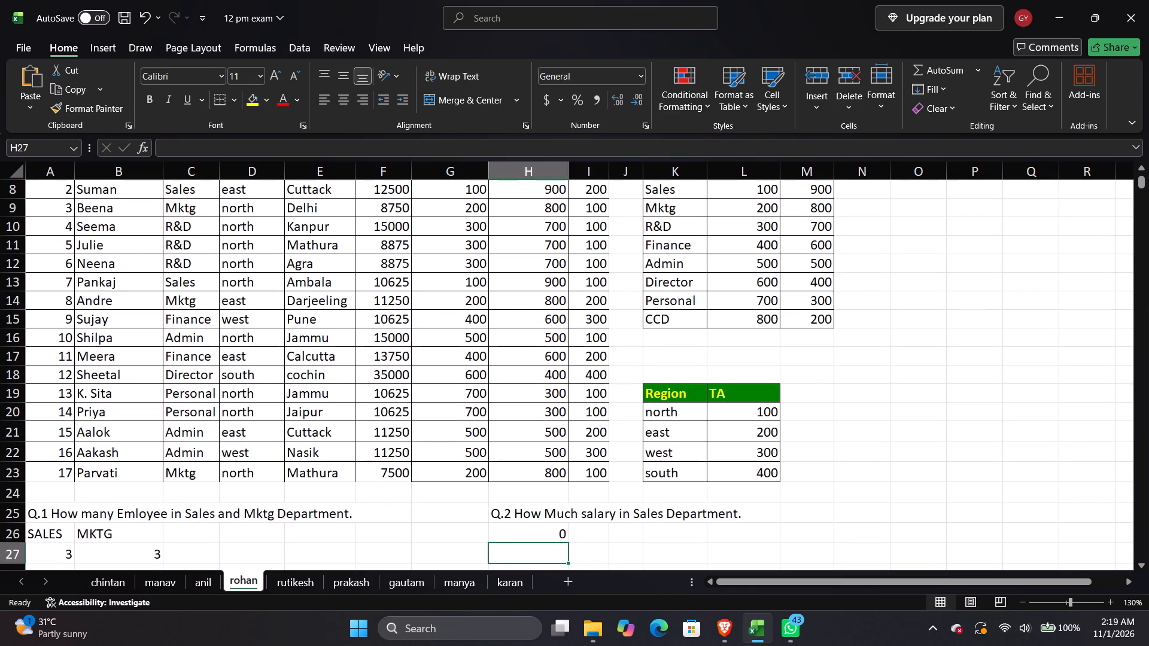
Reopen the Q.2 formula in H26 and replace the SUMIF expression with the SUMIFS function.
double_click(537, 531)
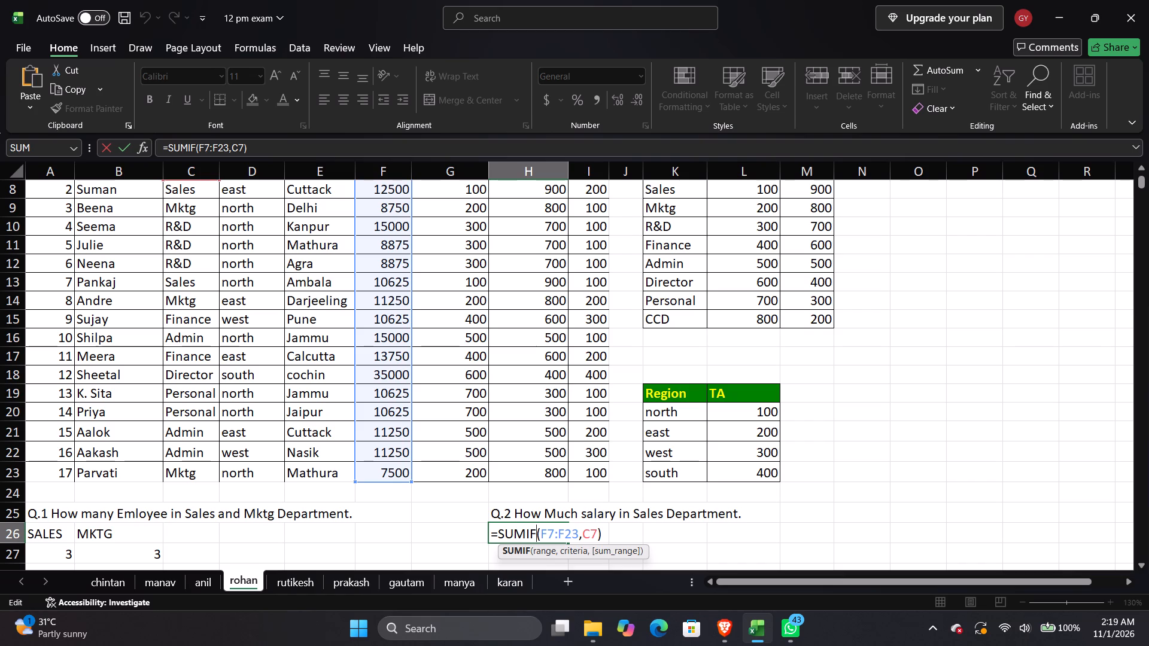
click(603, 527)
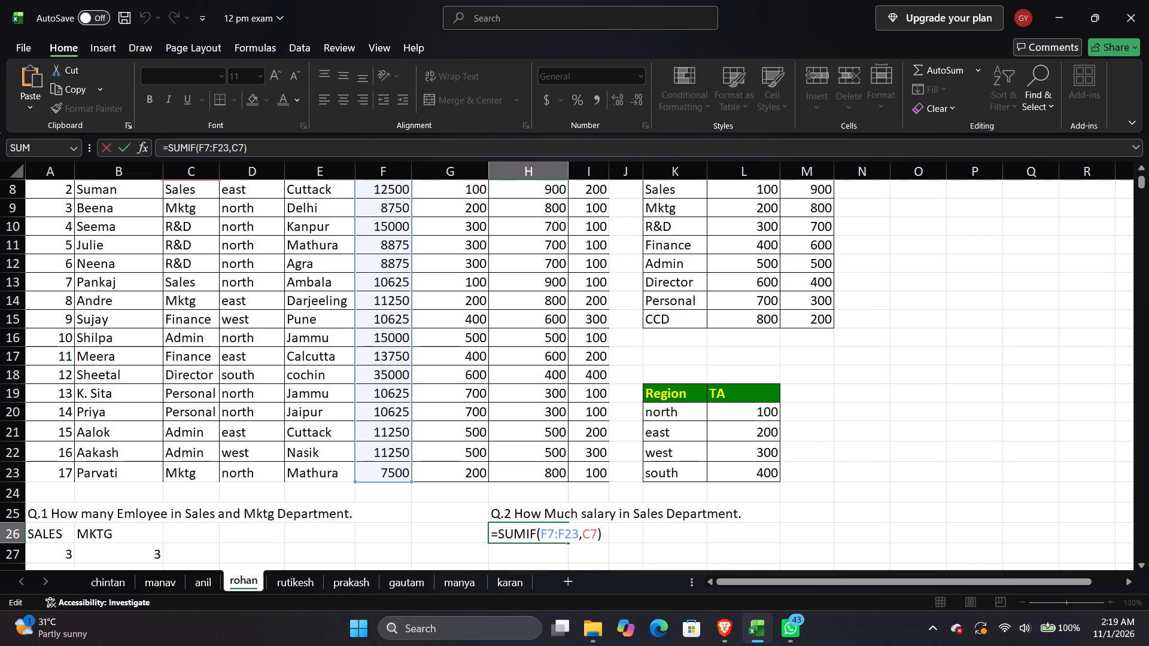
key(BackSpace)
key(BackSpace)
key(BackSpace)
key(BackSpace)
key(BackSpace)
key(BackSpace)
key(BackSpace)
key(BackSpace)
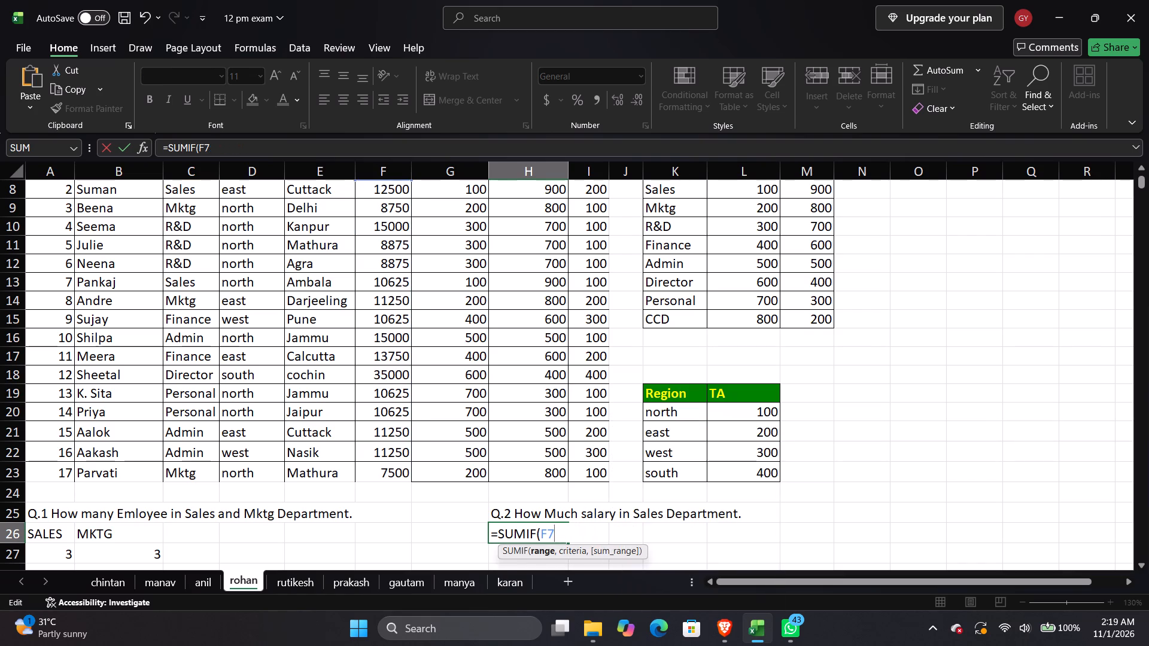
key(BackSpace)
key(BackSpace)
key(BackSpace)
key(s)
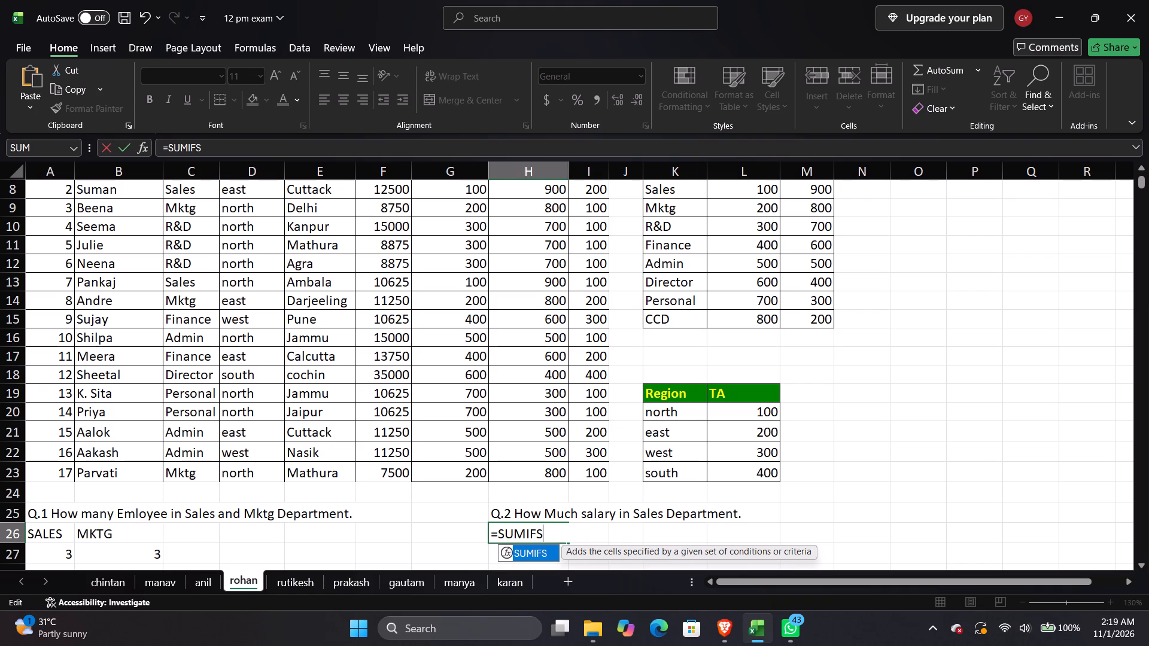
key(Tab)
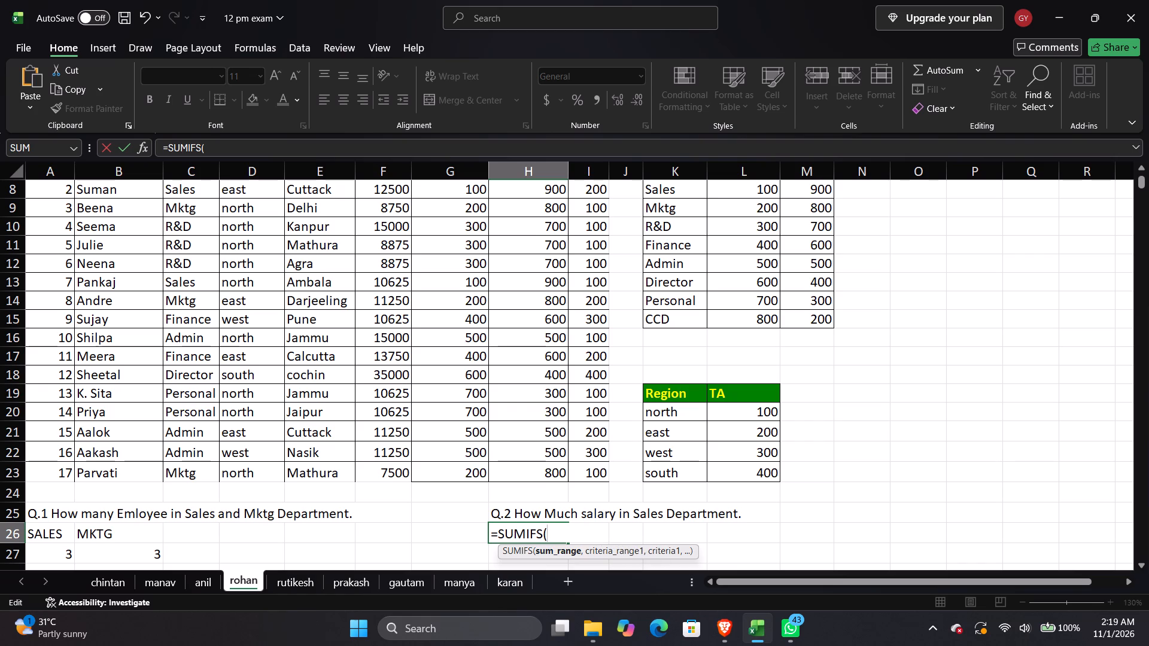
Complete the H26 formula as =SUMIFS(F7:F23,C7:C23,C7), using the Salary column, the Dept column and the Sales cell as criterion.
scroll(540, 424, up, 1)
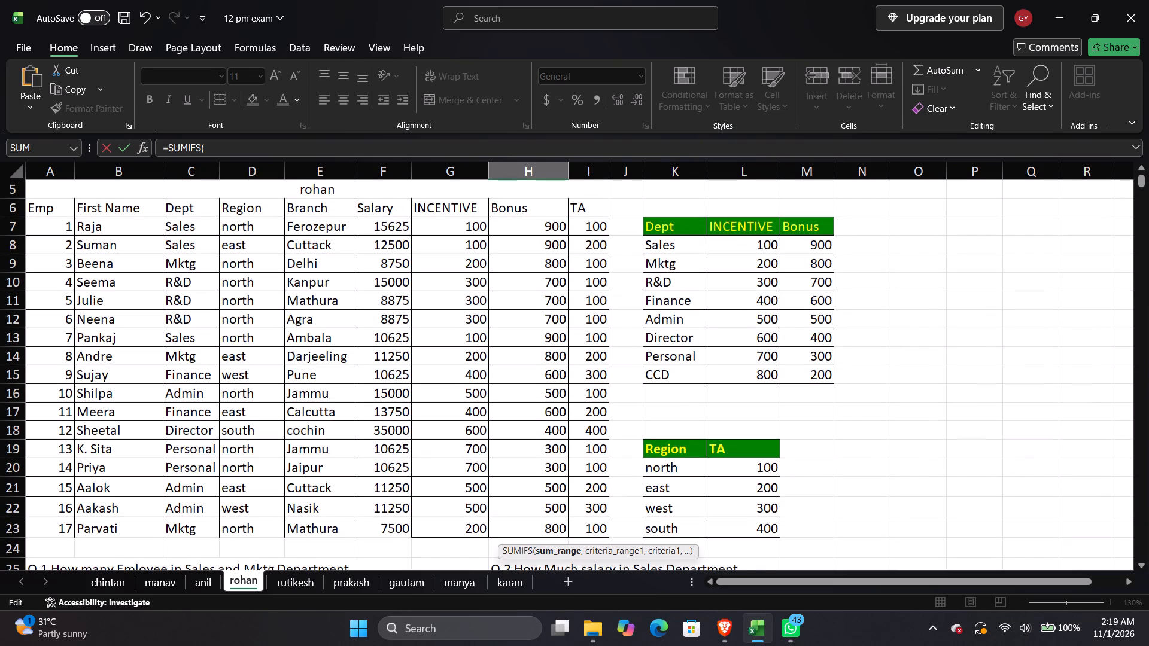
drag(385, 227, 397, 436)
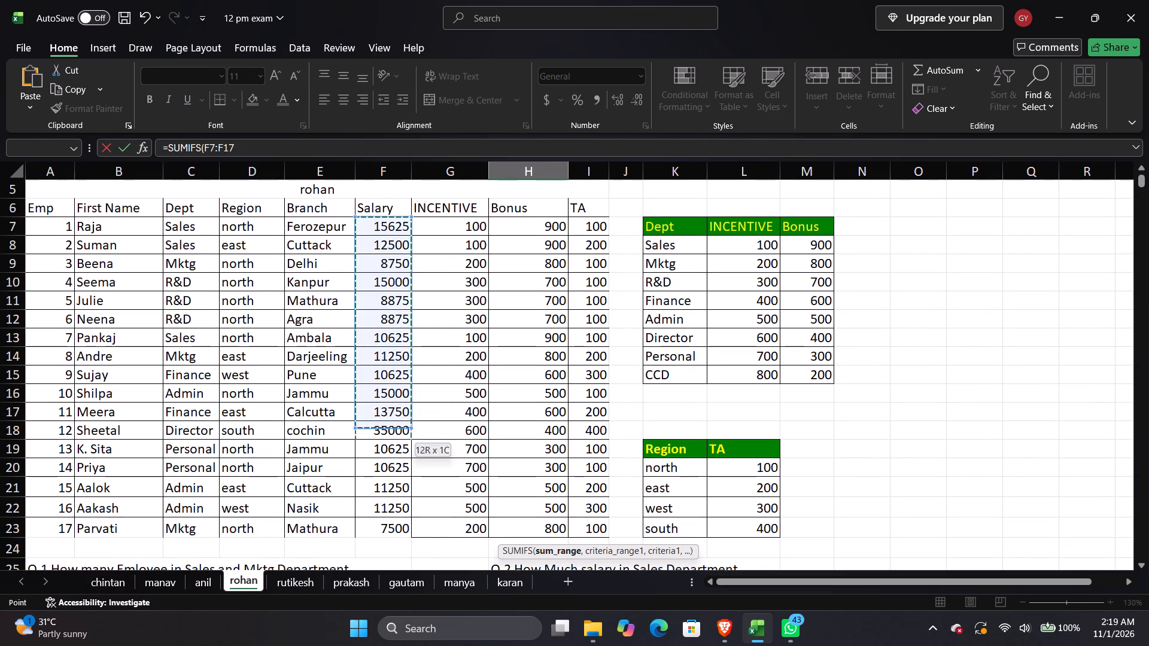
drag(397, 436, 410, 532)
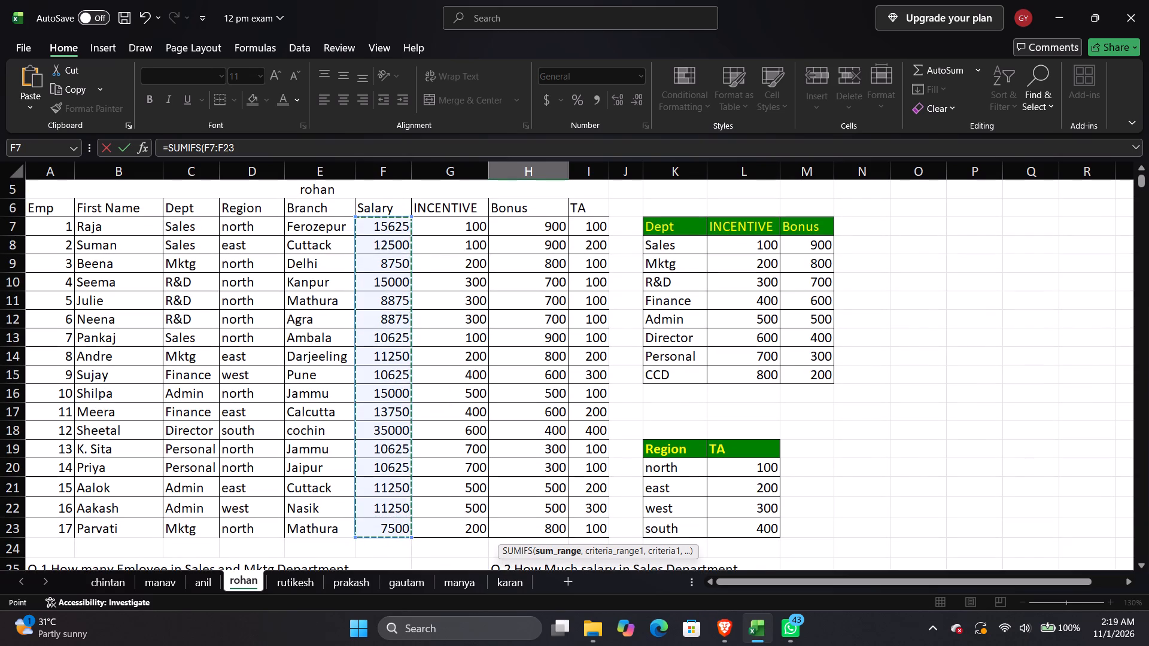
key(comma)
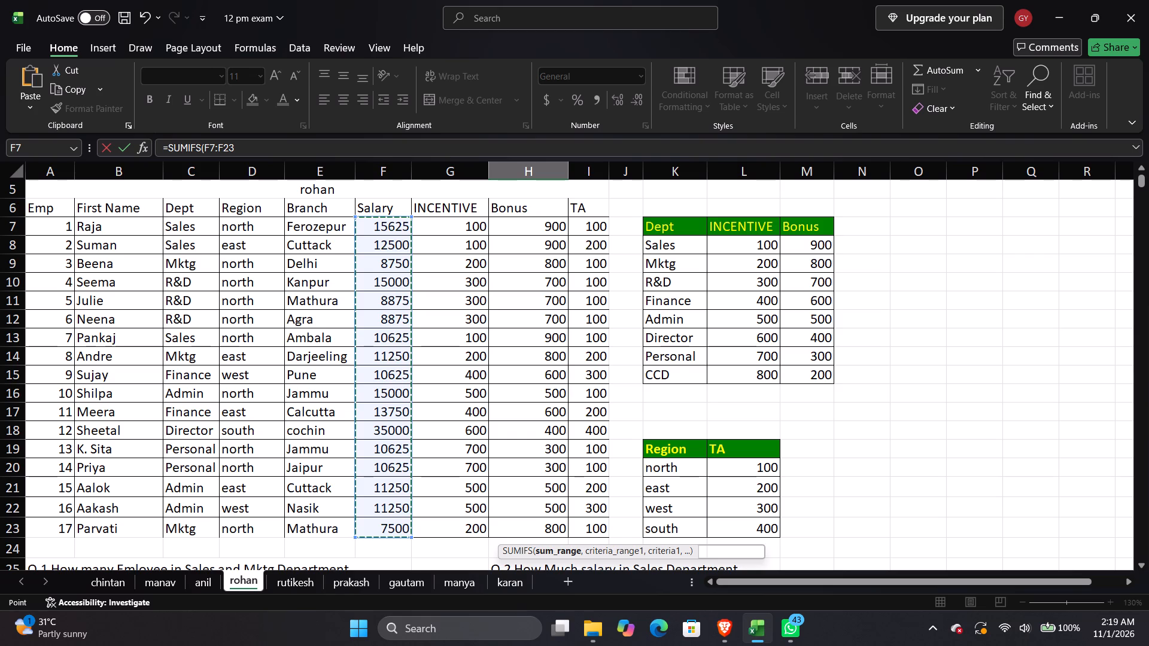
drag(194, 227, 188, 259)
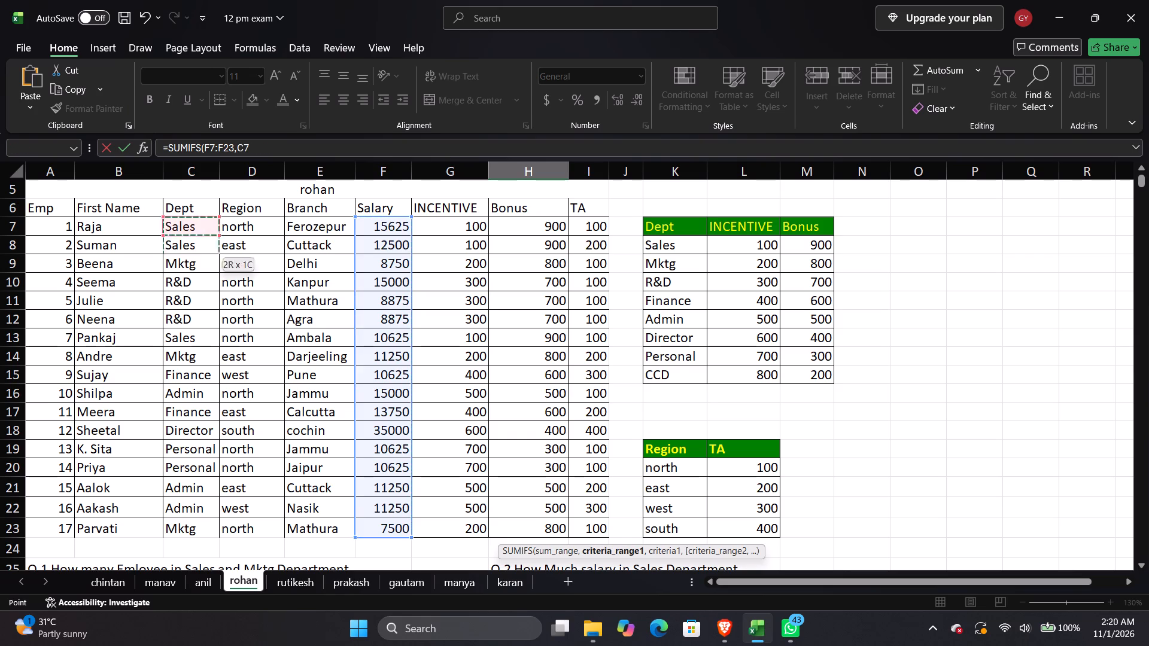
drag(188, 259, 188, 522)
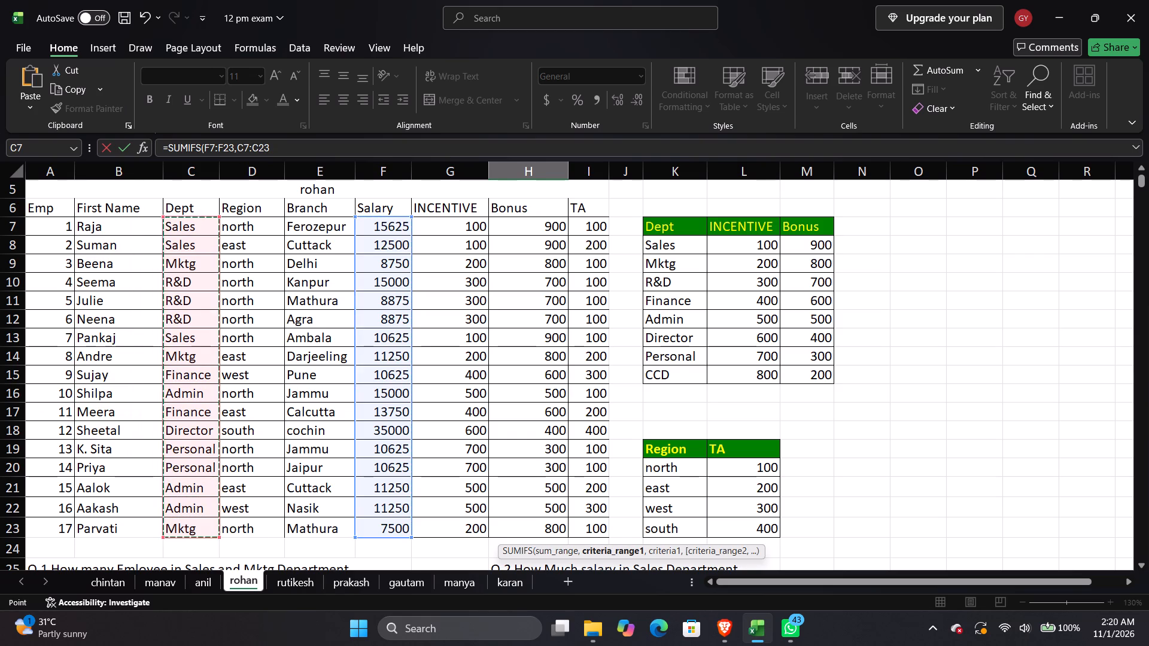
key(comma)
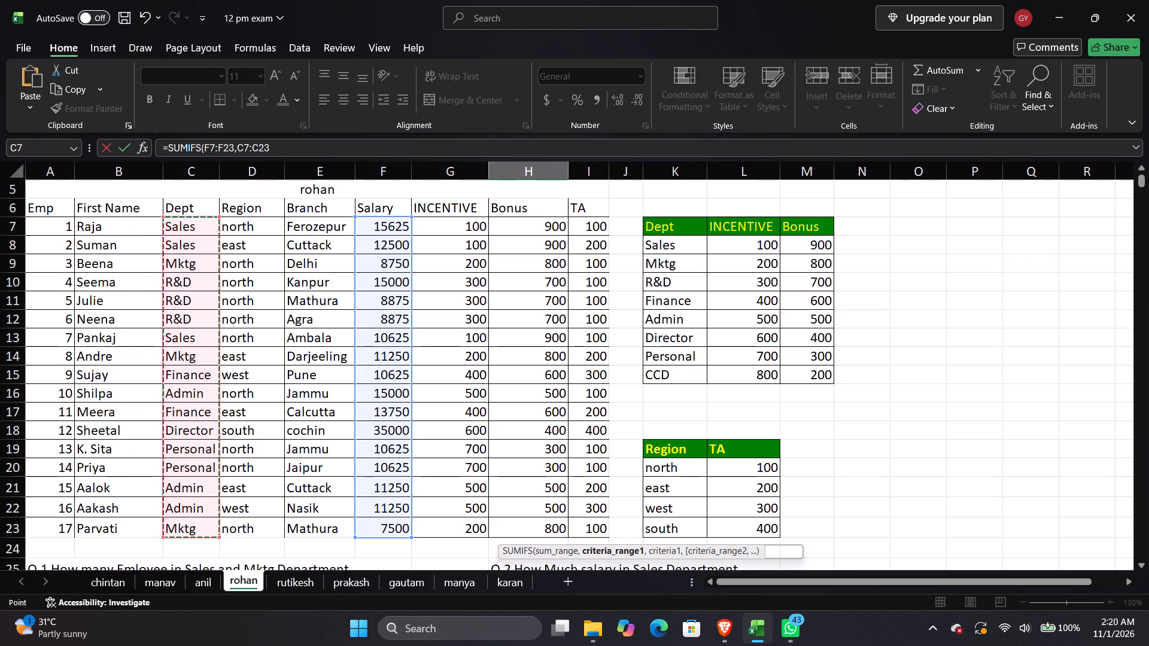
click(171, 234)
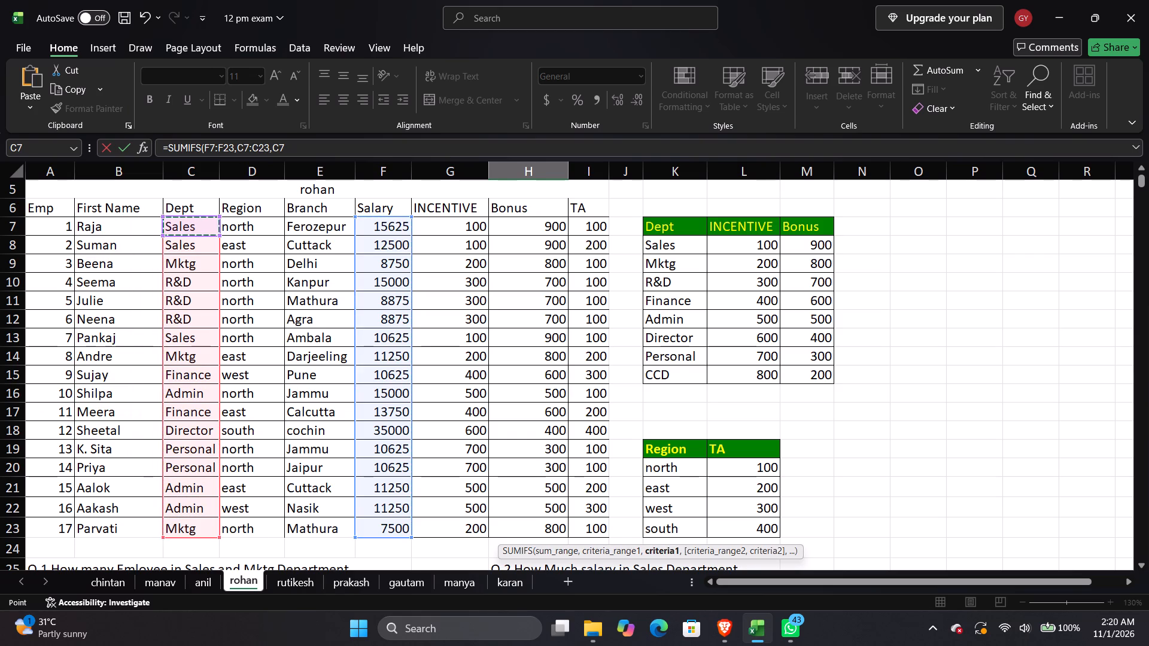
key(Return)
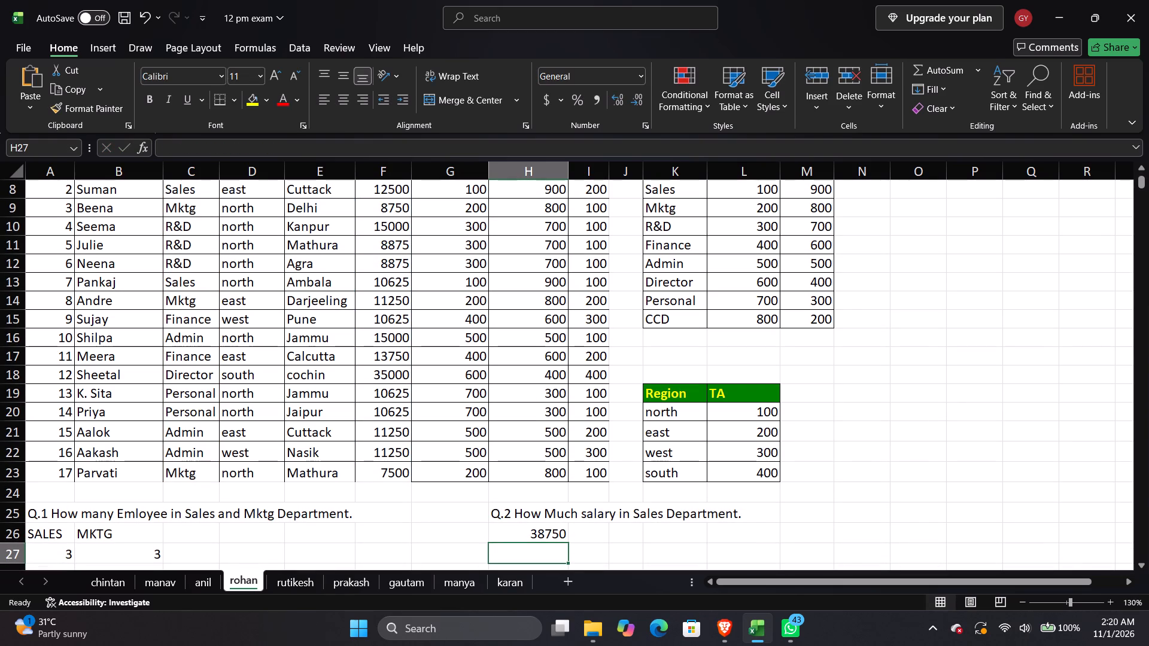
Select the salaries of the three Sales employees, F7, F8 and F13, to check their sum against the Q.2 answer.
scroll(329, 357, up, 1)
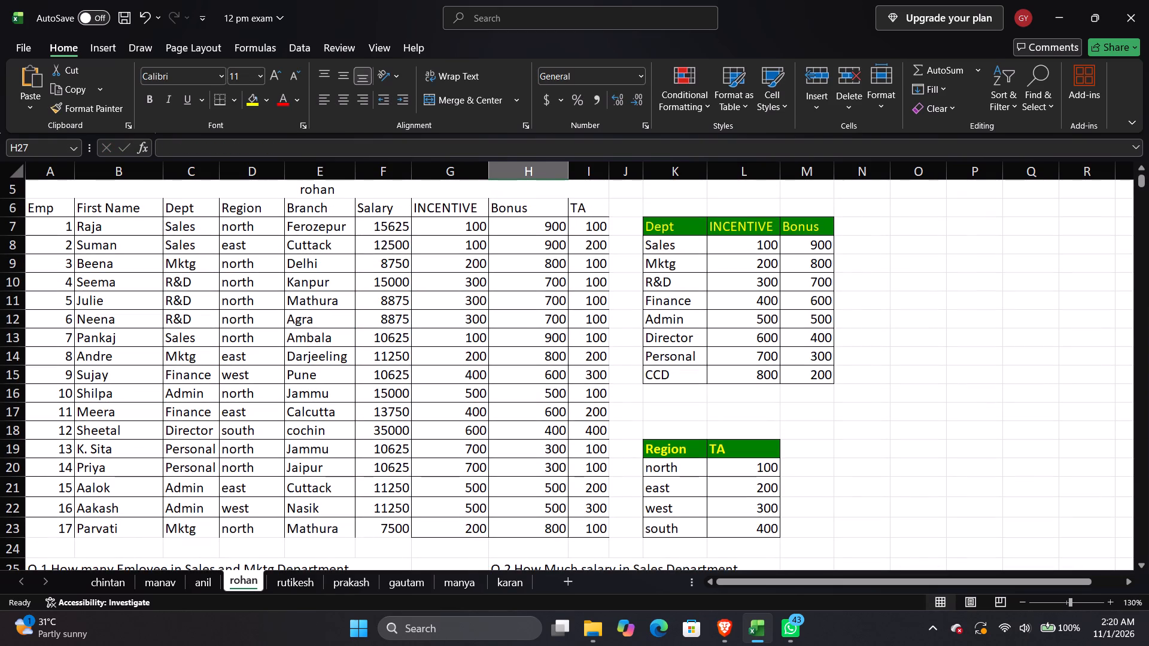
click(382, 226)
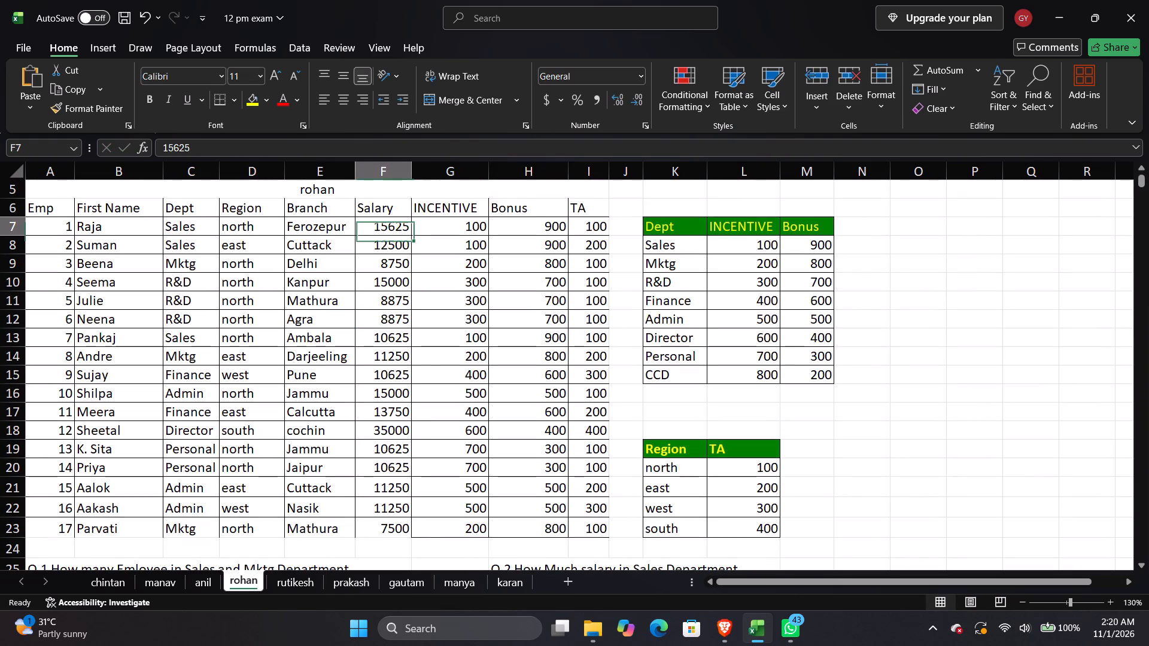
drag(382, 226, 387, 295)
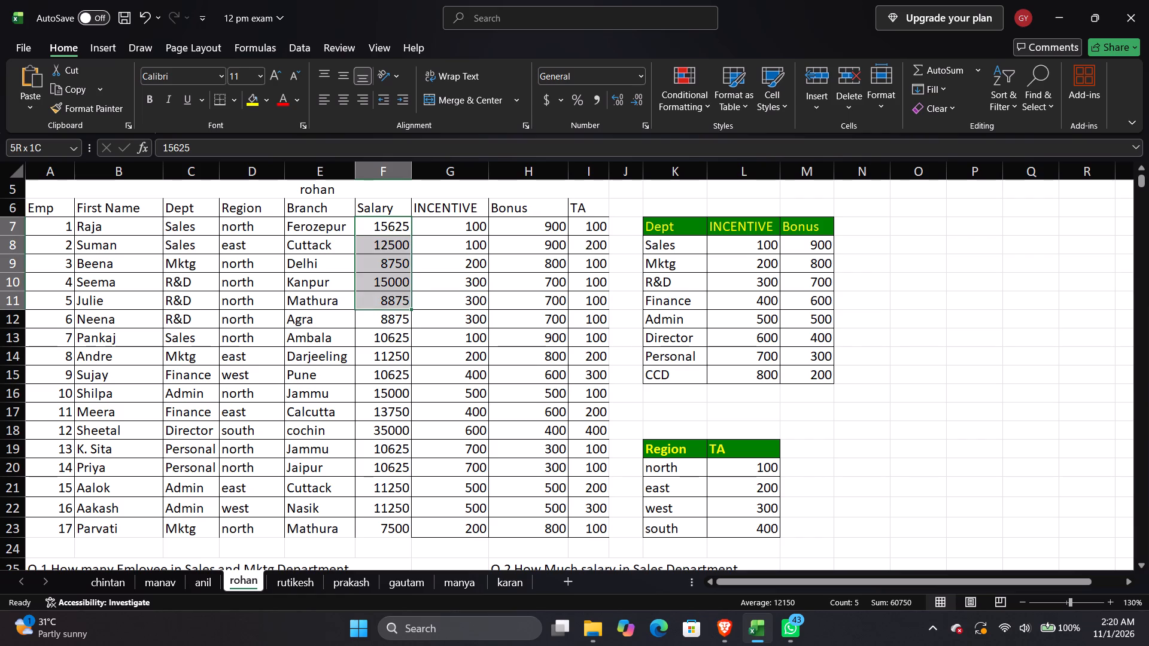
drag(387, 295, 385, 254)
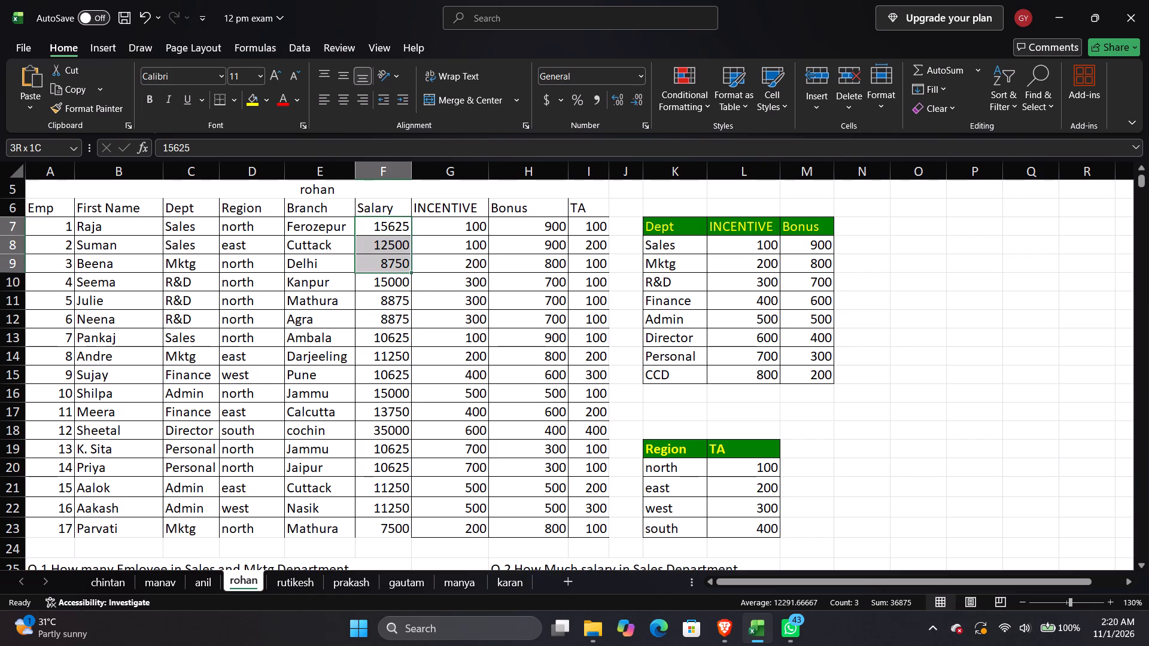
drag(385, 254, 385, 245)
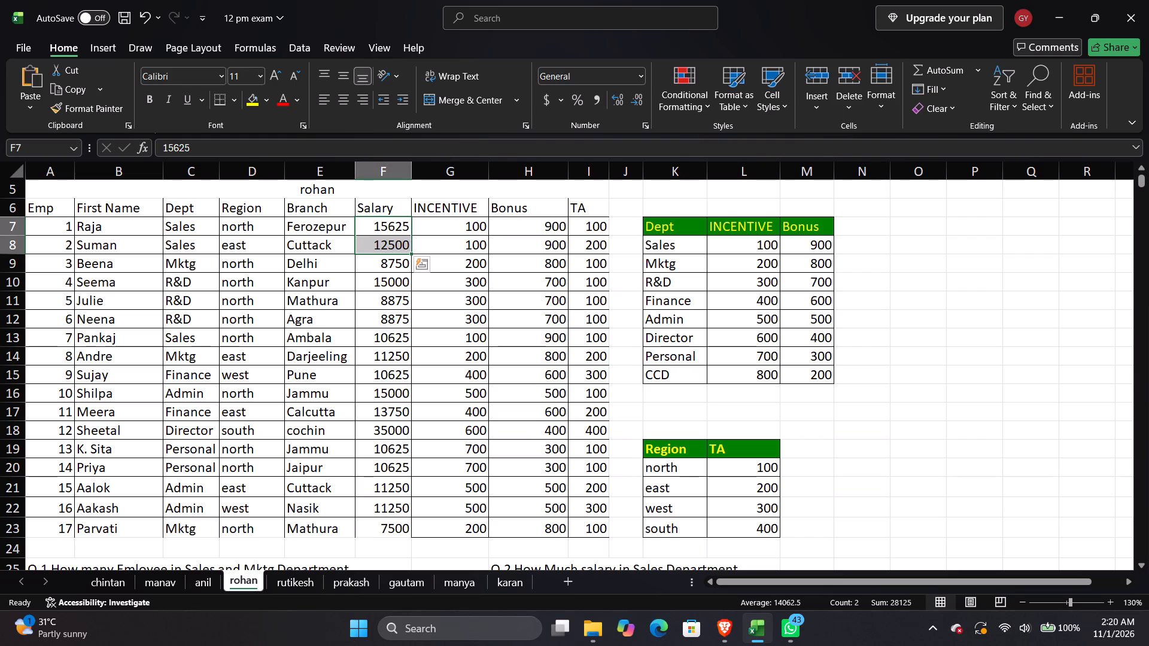
ctrl+click(386, 340)
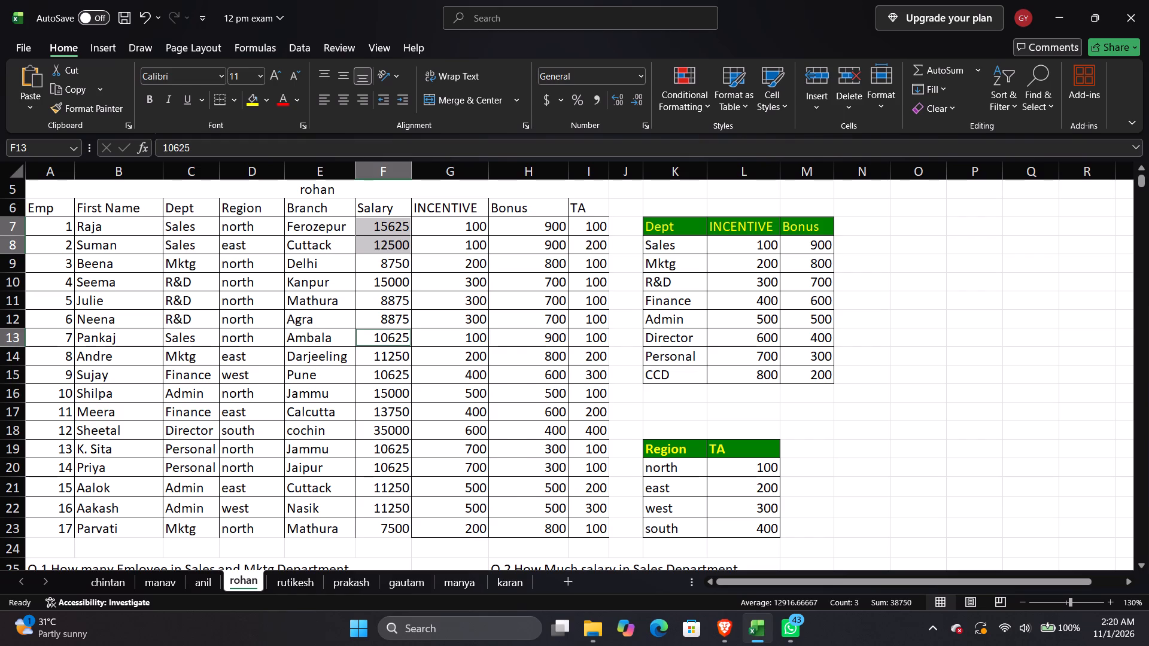
scroll(399, 337, down, 1)
scroll(585, 527, down, 1)
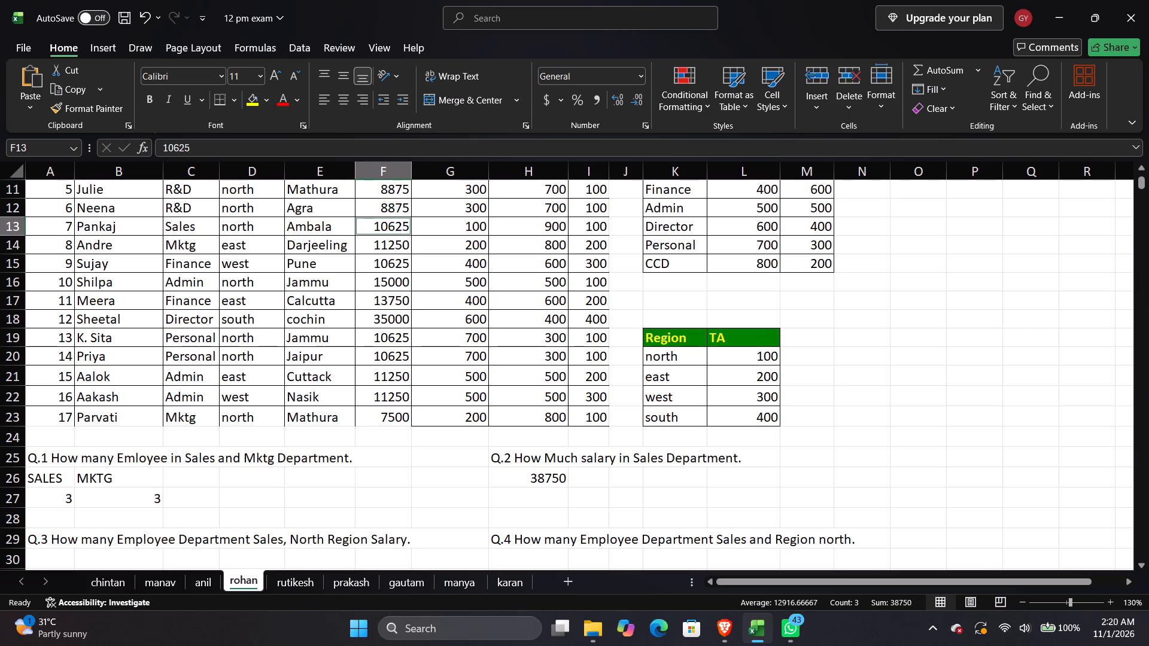
key(Escape)
Start the Q.3 answer in A30, below the Sales and North Region salary question, with the SUMIFS function.
scroll(559, 426, down, 1)
click(610, 423)
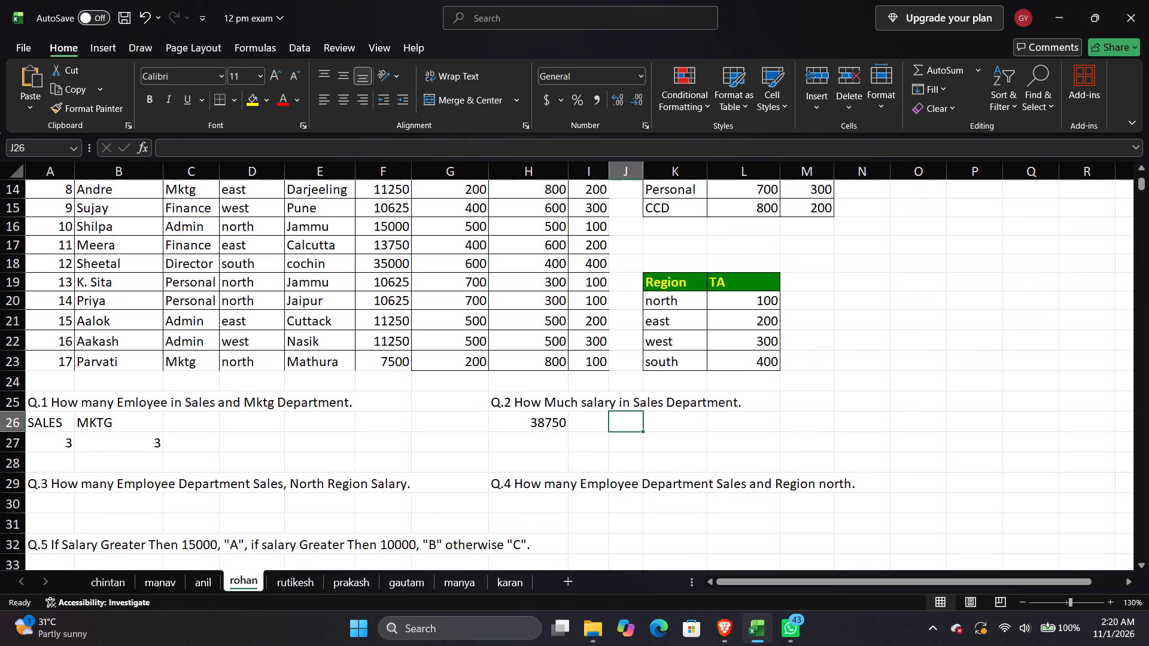
scroll(509, 414, down, 1)
click(66, 444)
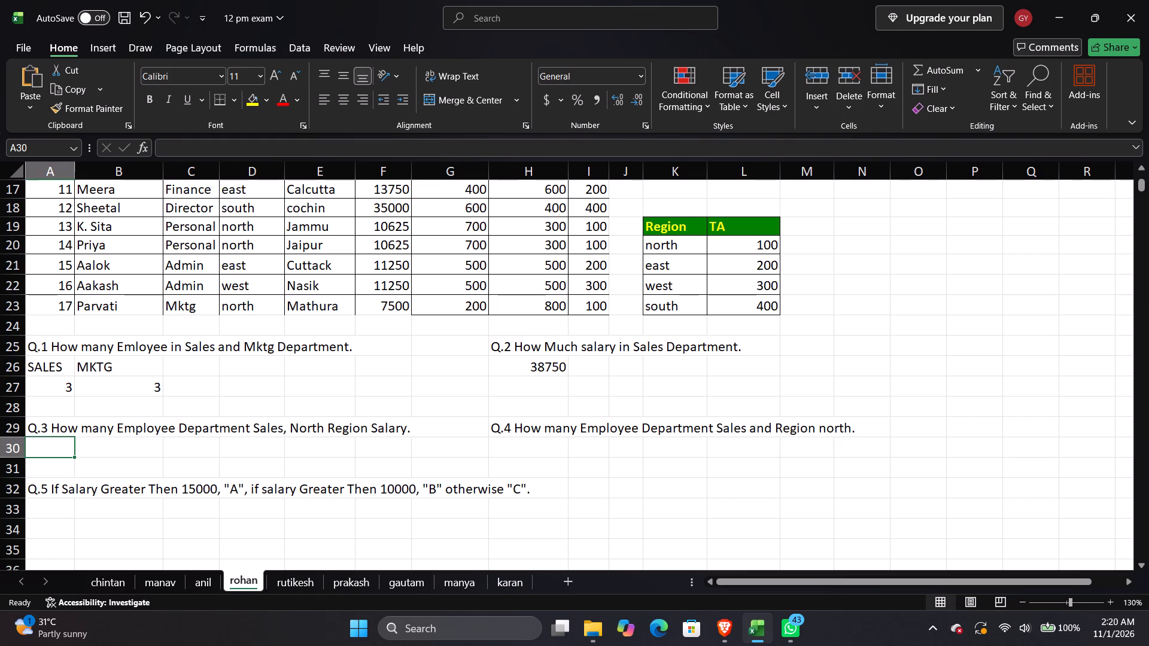
scroll(282, 441, up, 1)
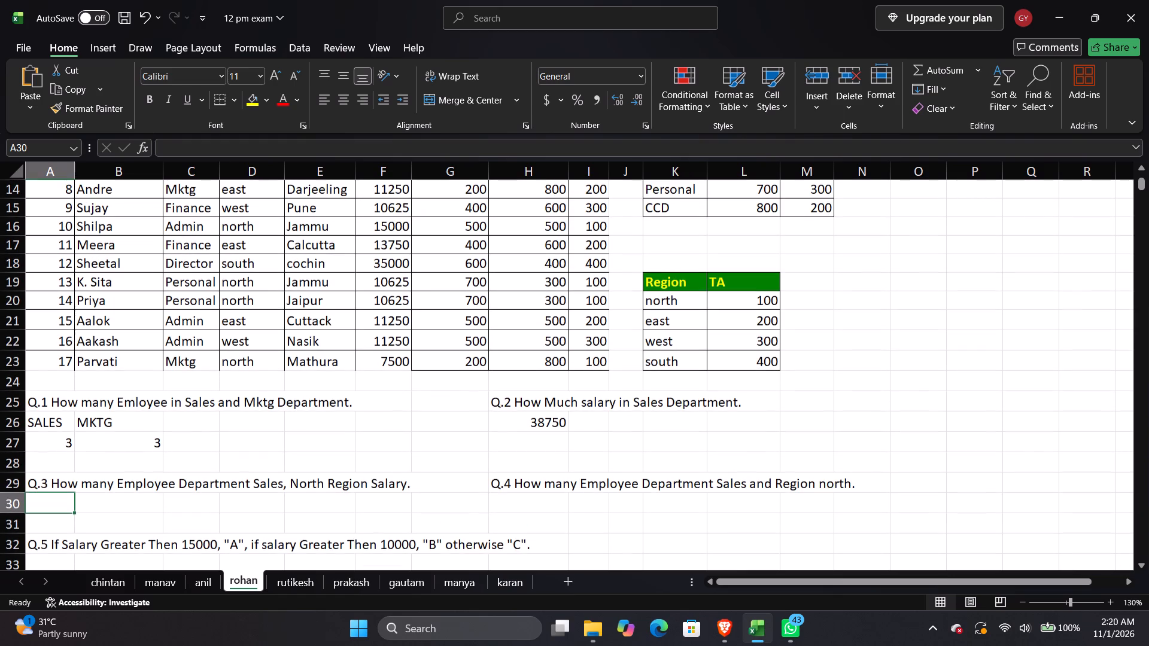
scroll(282, 441, up, 1)
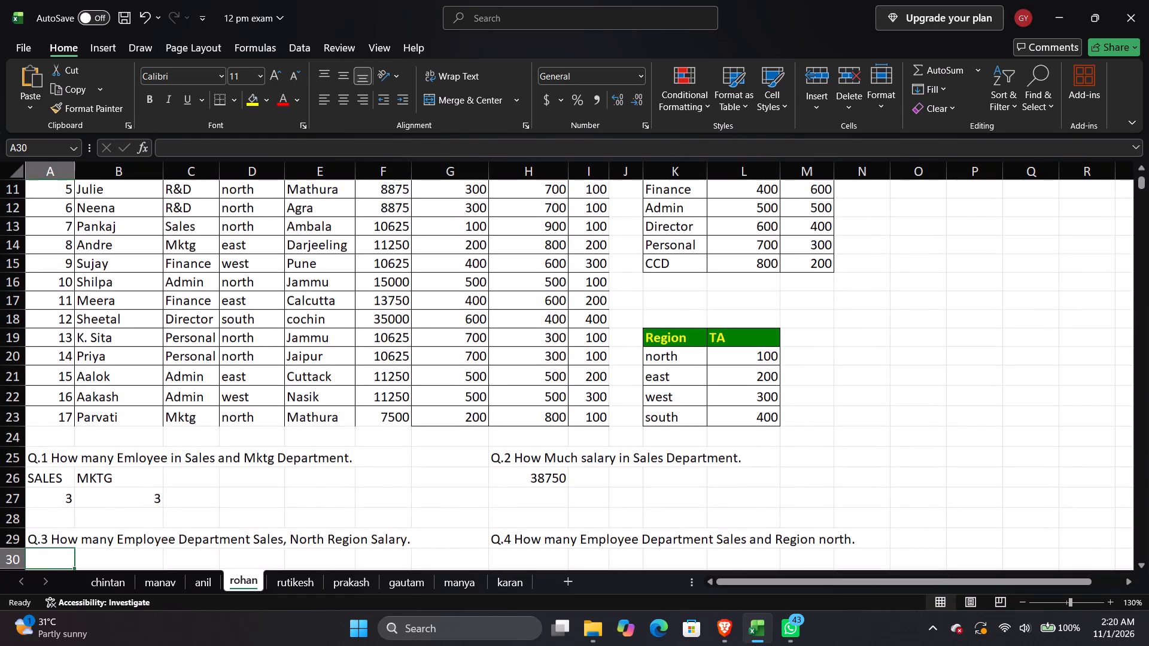
scroll(288, 442, up, 4)
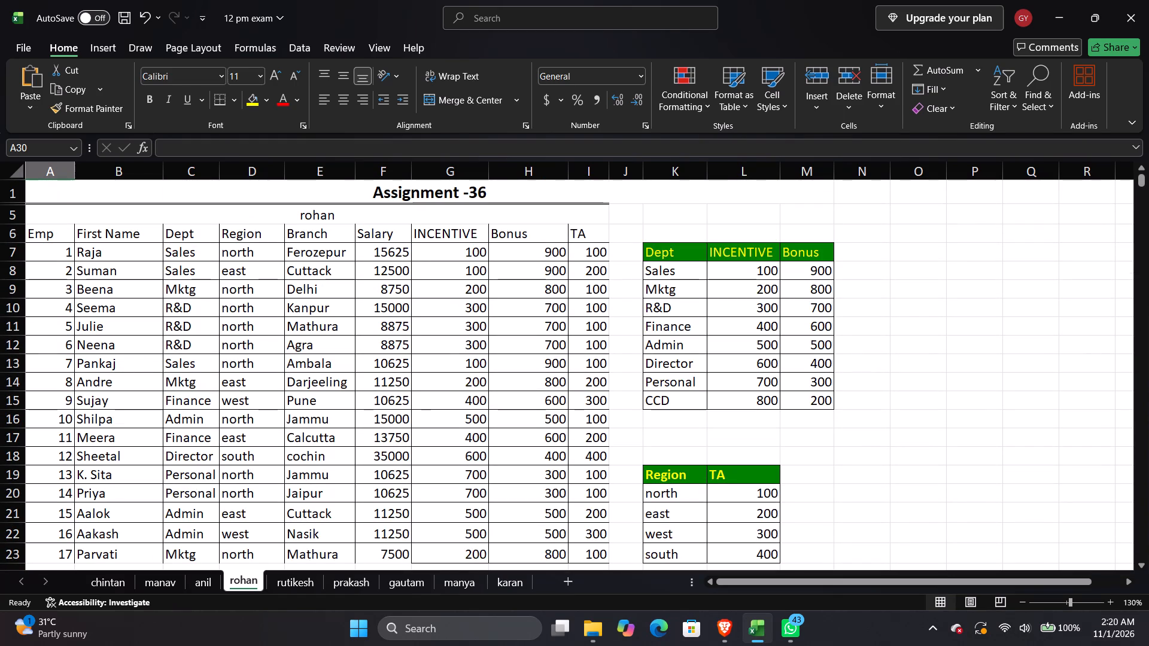
scroll(268, 291, down, 4)
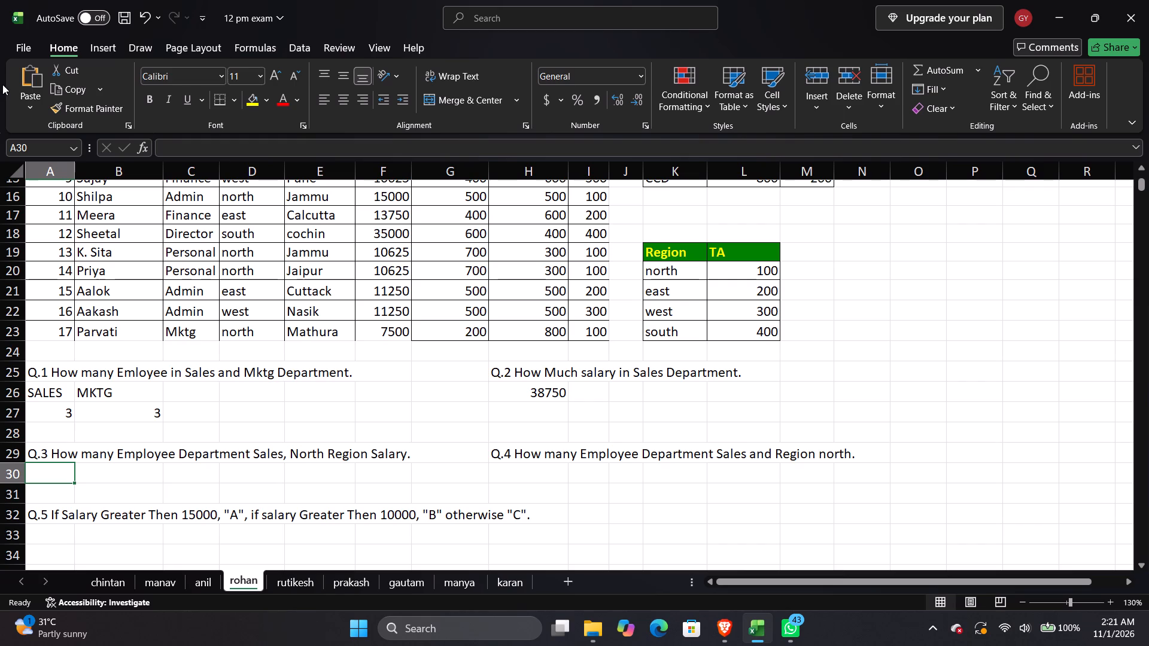
key(equal)
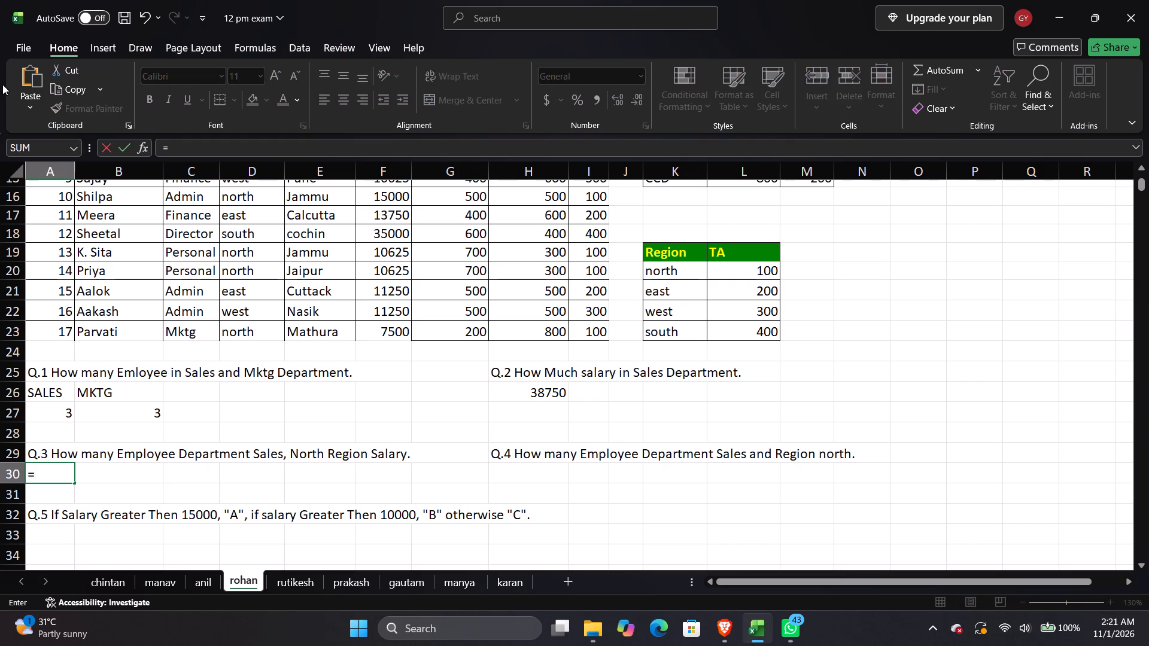
key(s)
text(UMI)
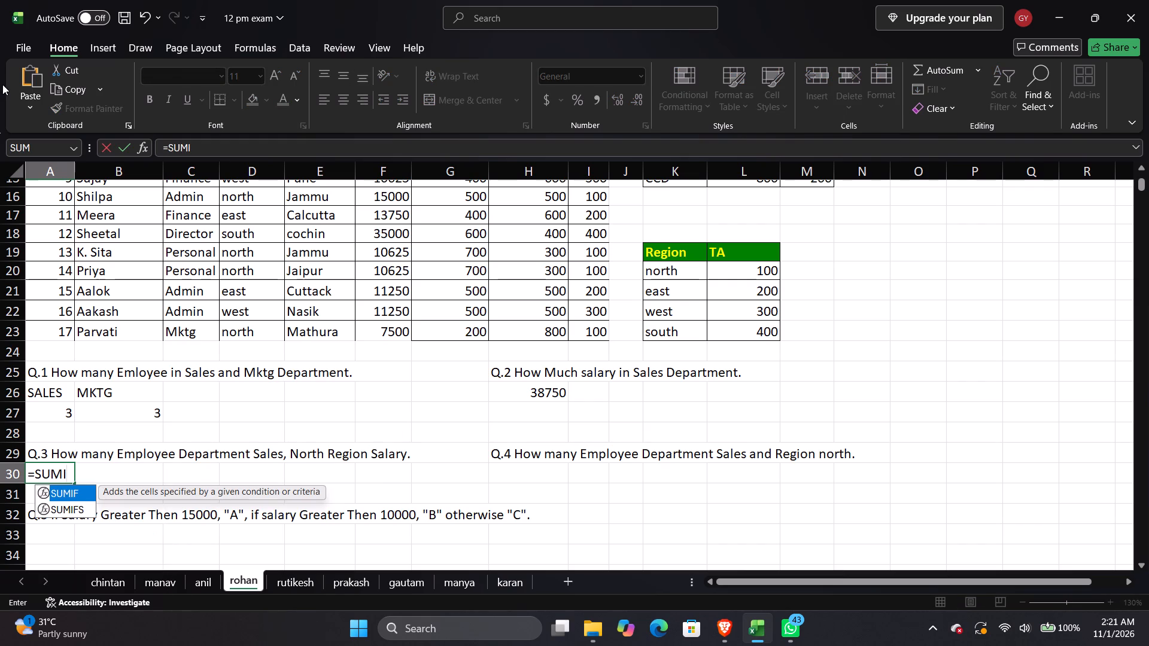
text(FS)
key(Tab)
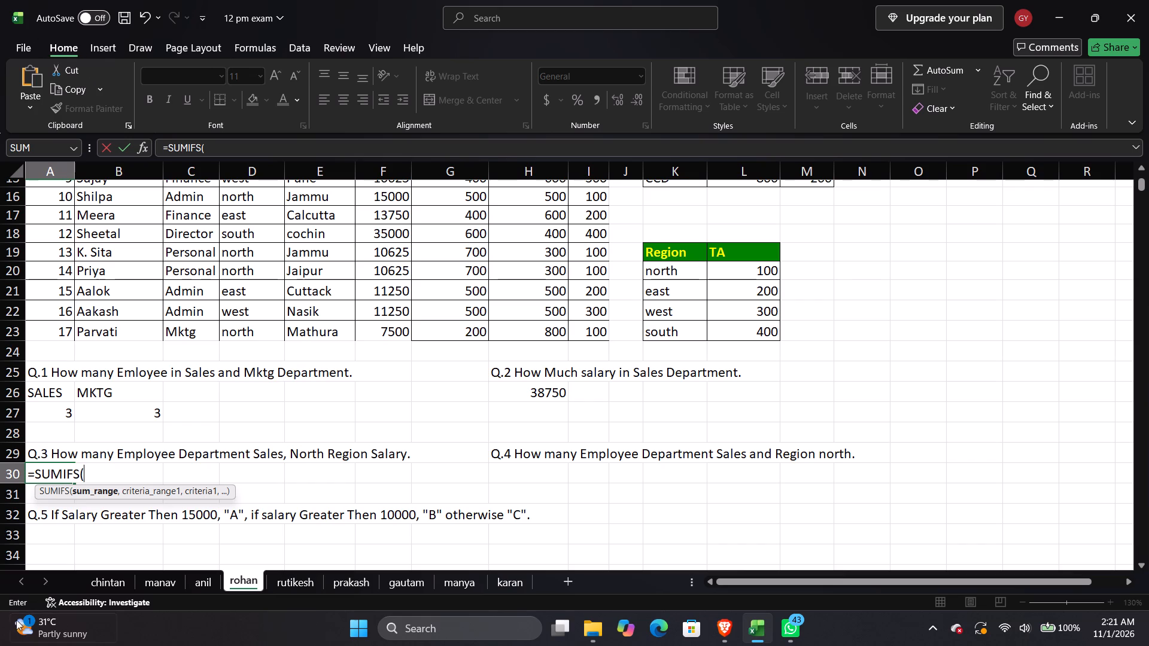
In the A30 SUMIFS formula, enter F7:F23 as the sum range and the Dept column C7:C23 with the Sales cell C7 as first criterion.
scroll(197, 405, up, 3)
scroll(355, 218, up, 2)
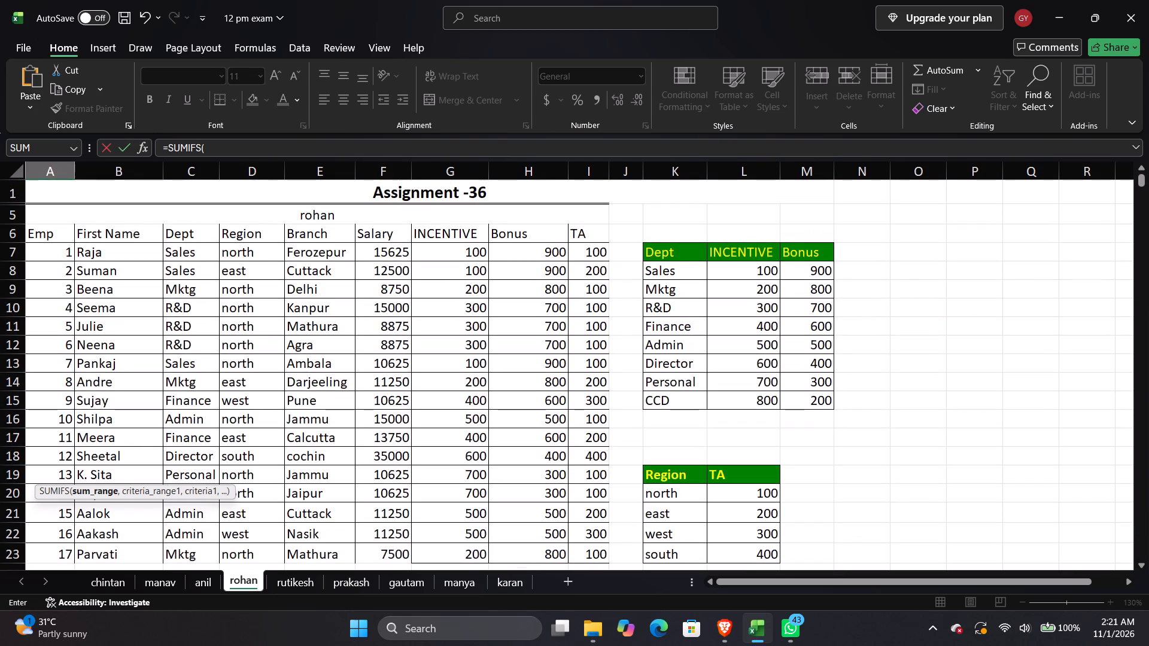
drag(393, 249, 390, 553)
scroll(369, 444, down, 3)
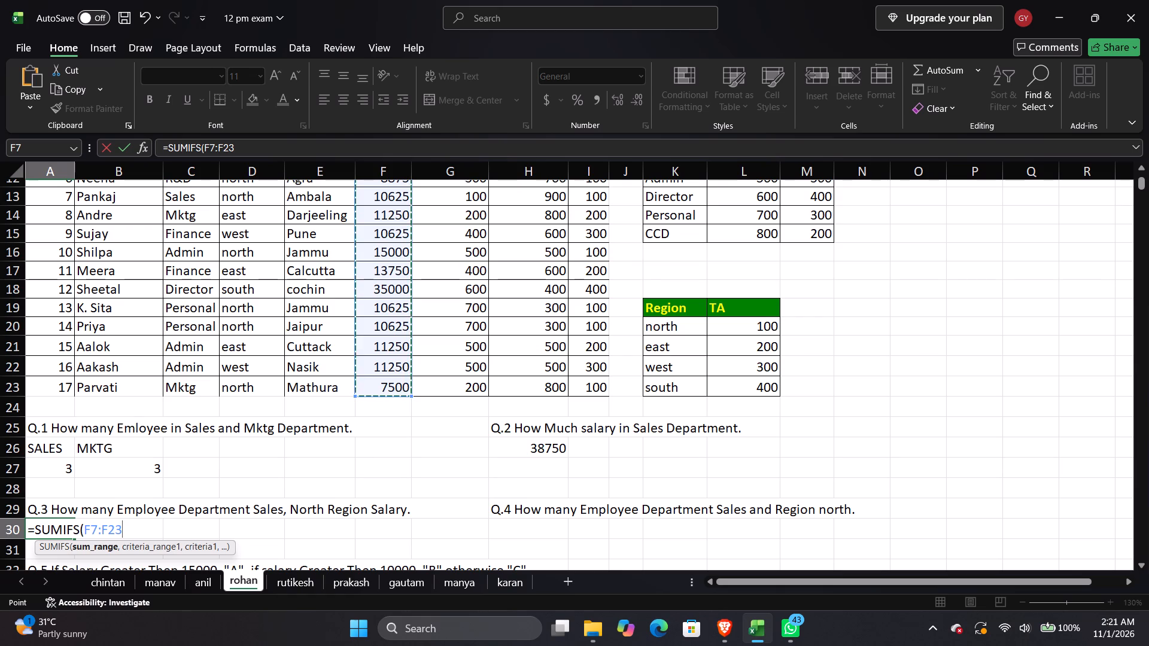
key(comma)
scroll(362, 423, up, 2)
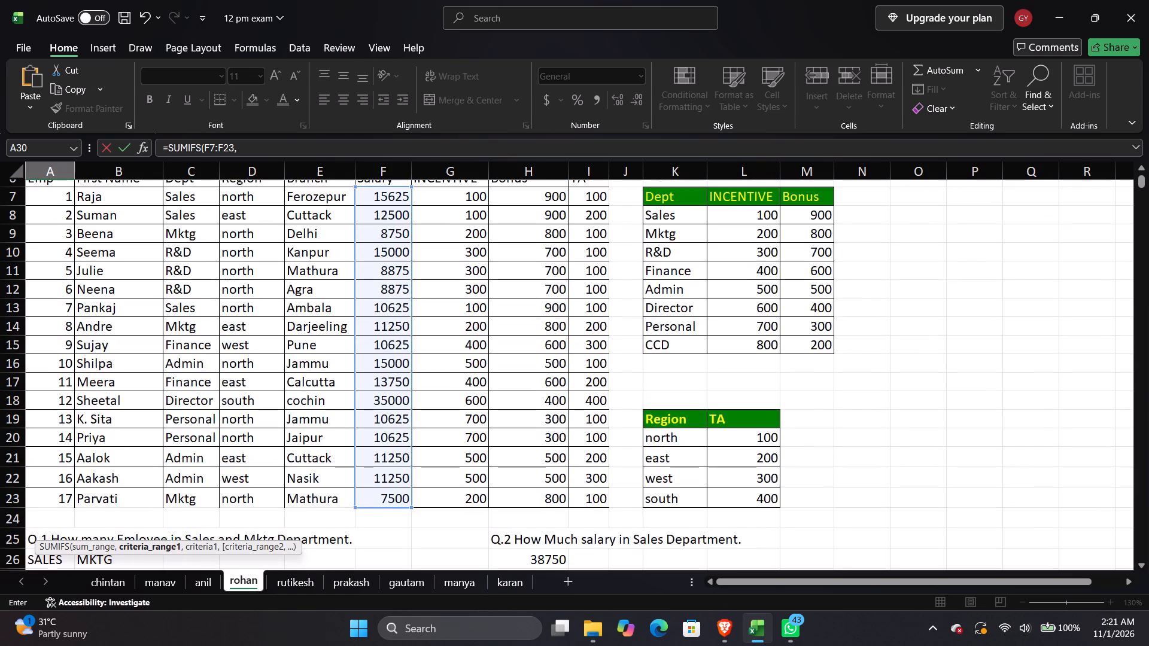
scroll(244, 266, up, 2)
drag(178, 249, 209, 508)
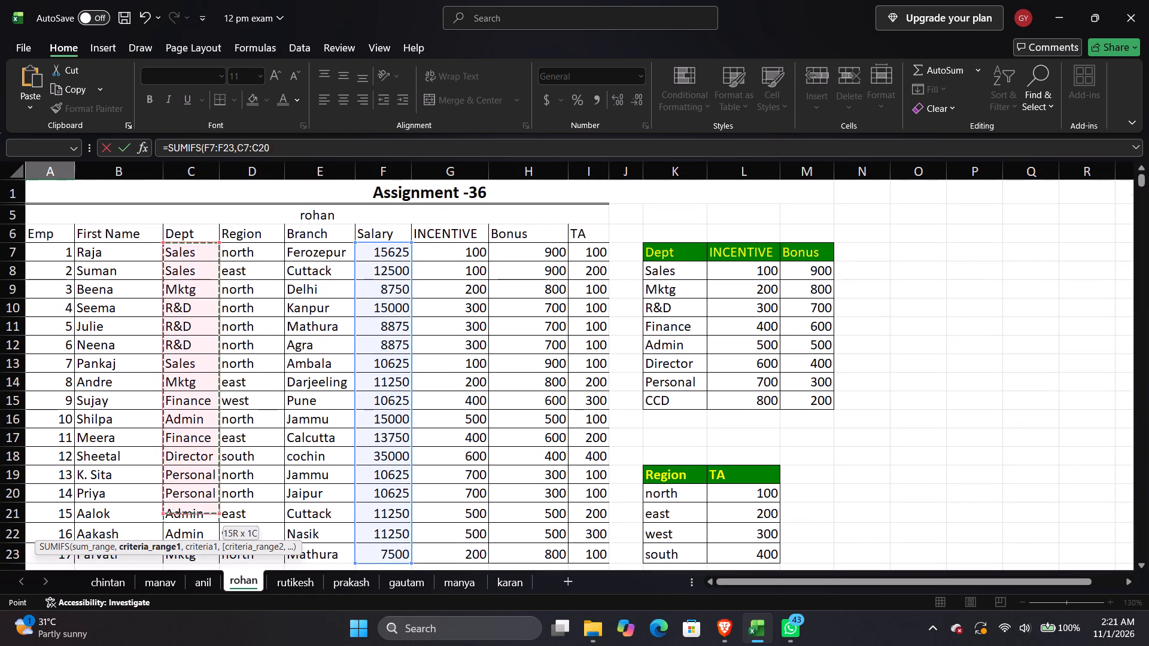
drag(209, 508, 209, 549)
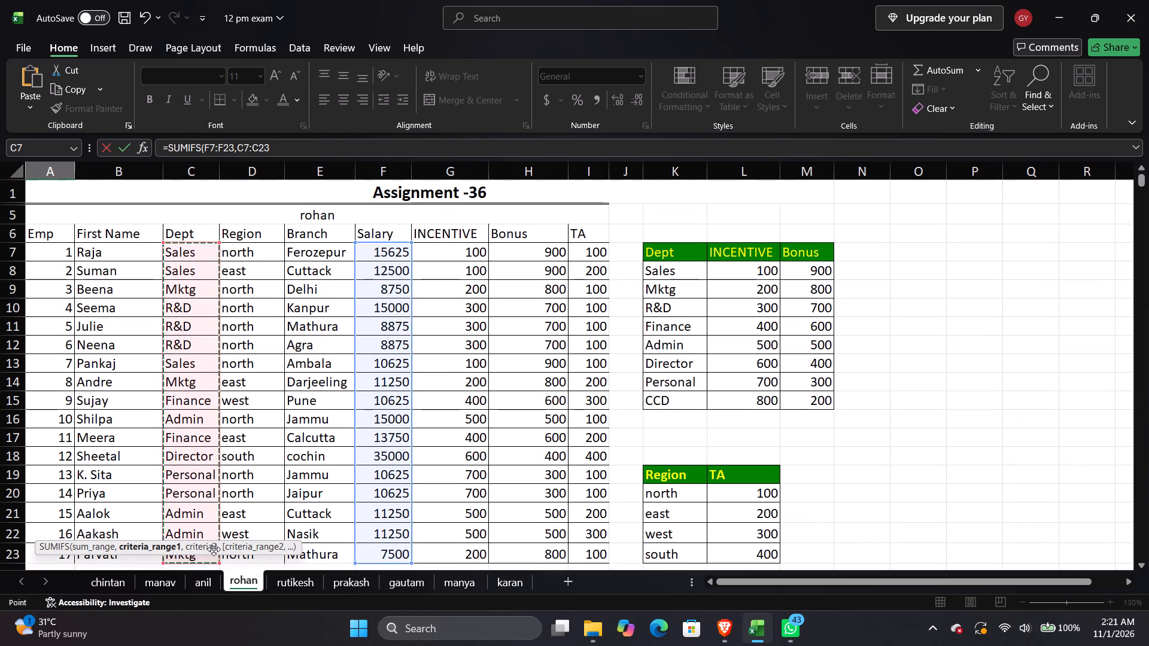
key(comma)
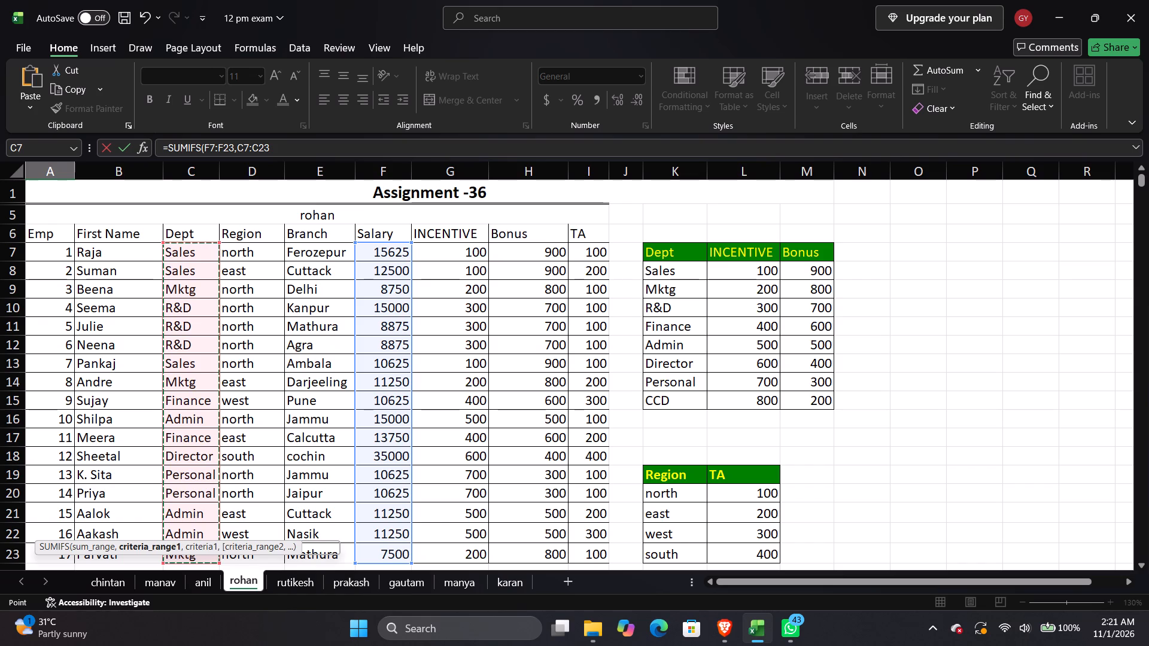
click(193, 250)
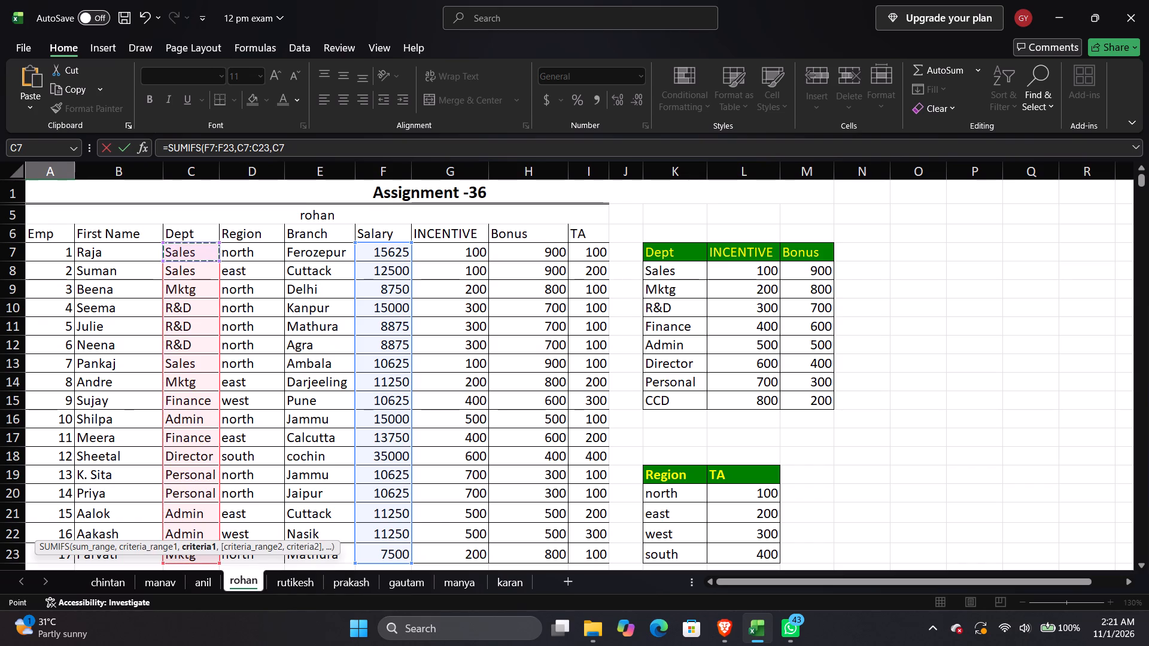
Complete the A30 formula with the Region column D7:D23 as second criteria range and the north cell D7 as its criterion.
key(comma)
drag(253, 248, 256, 484)
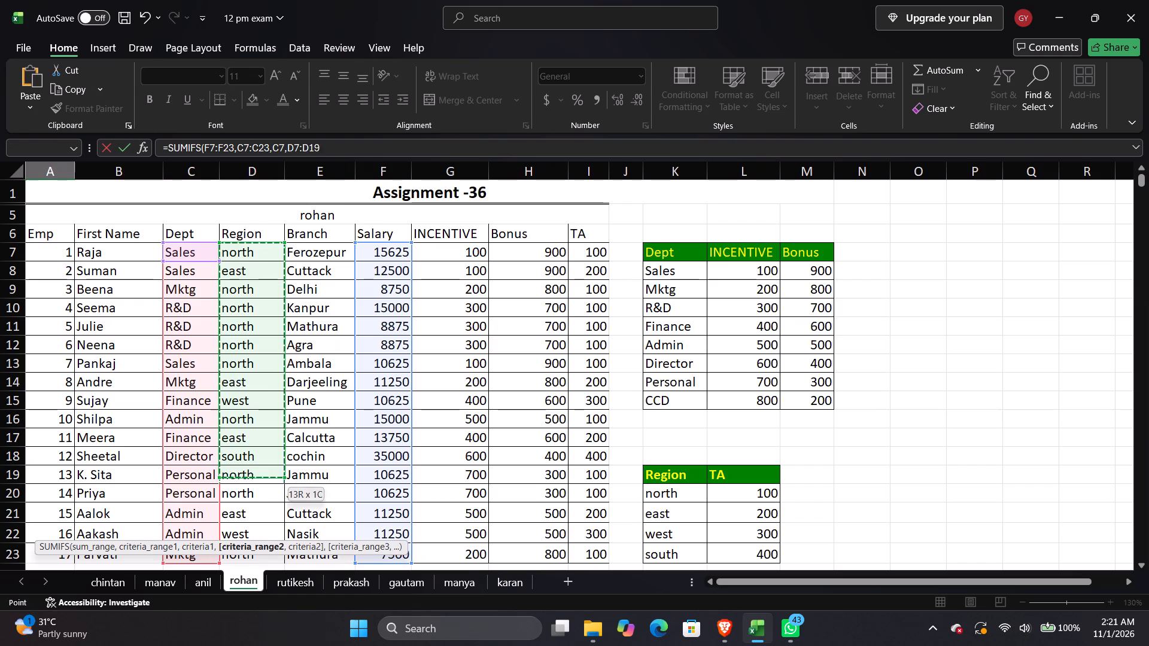
drag(256, 484, 263, 552)
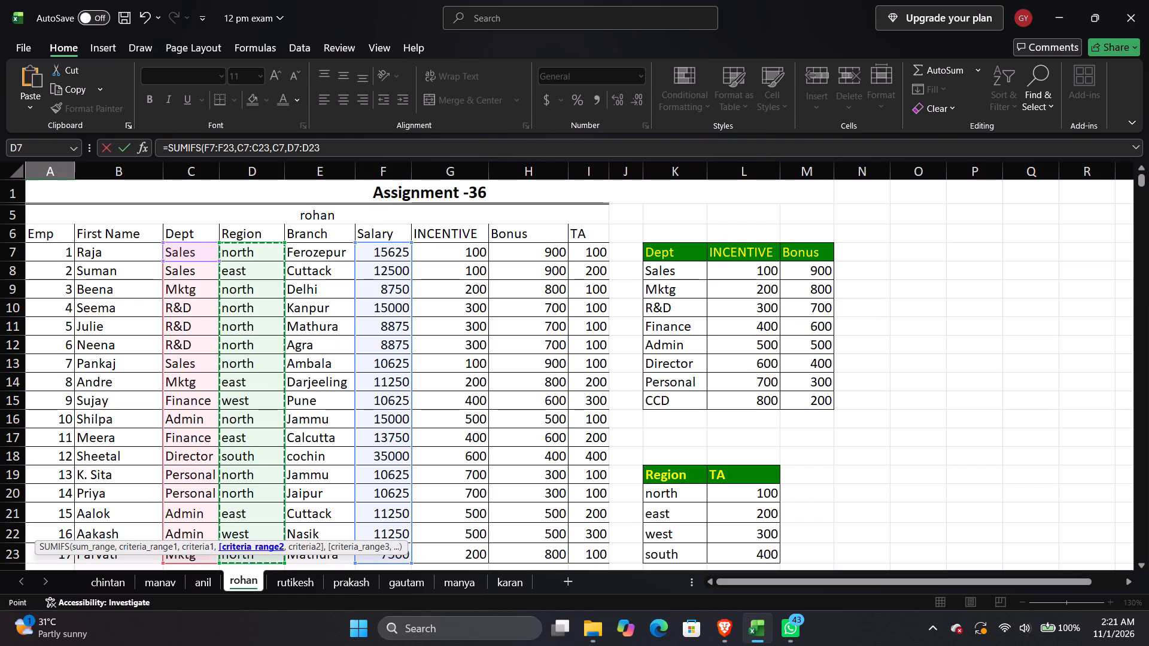
key(comma)
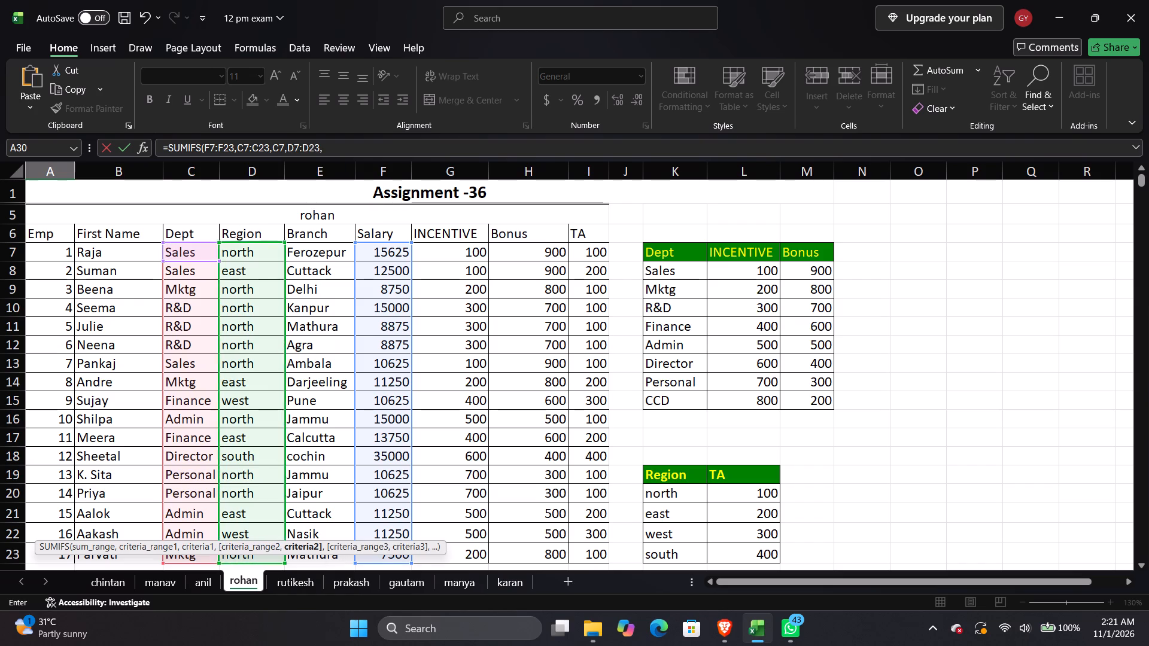
click(249, 258)
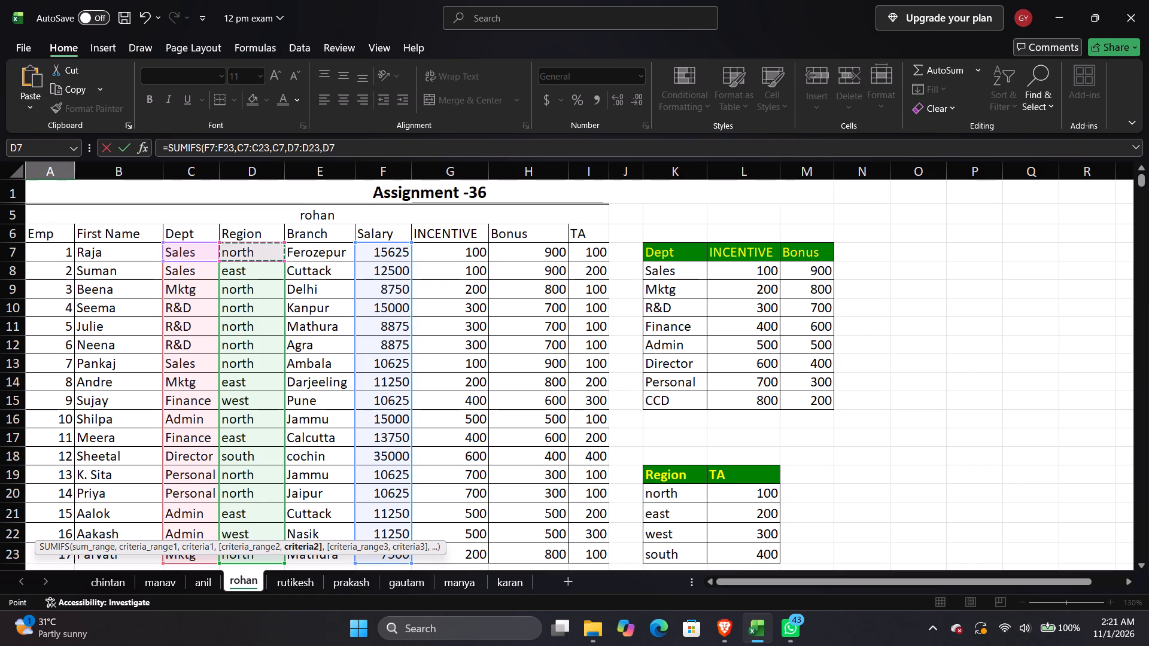
key(Return)
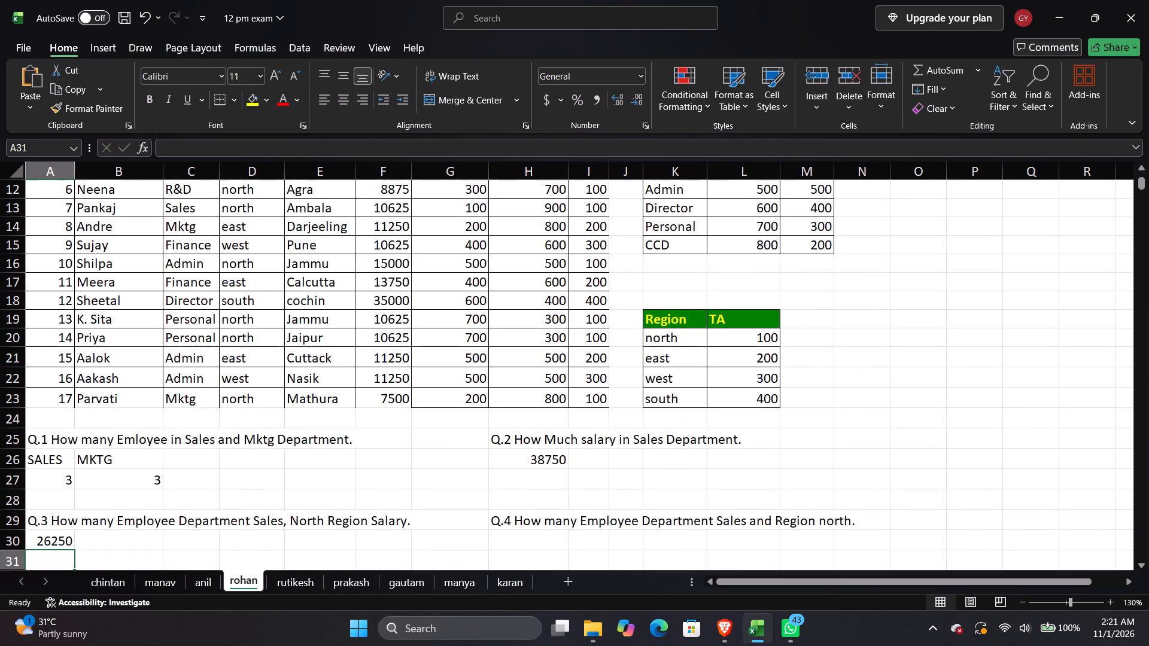
Check the Q.3 answer against the salaries of the two Sales employees in the north region, F7 and F13.
scroll(249, 258, up, 3)
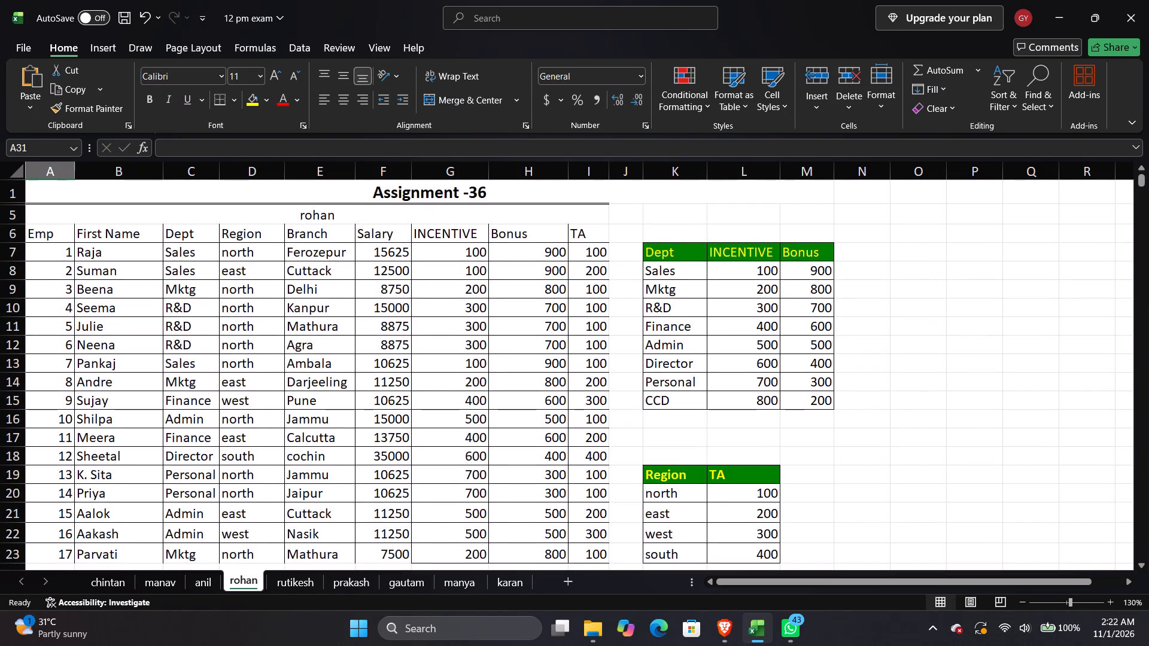
click(378, 256)
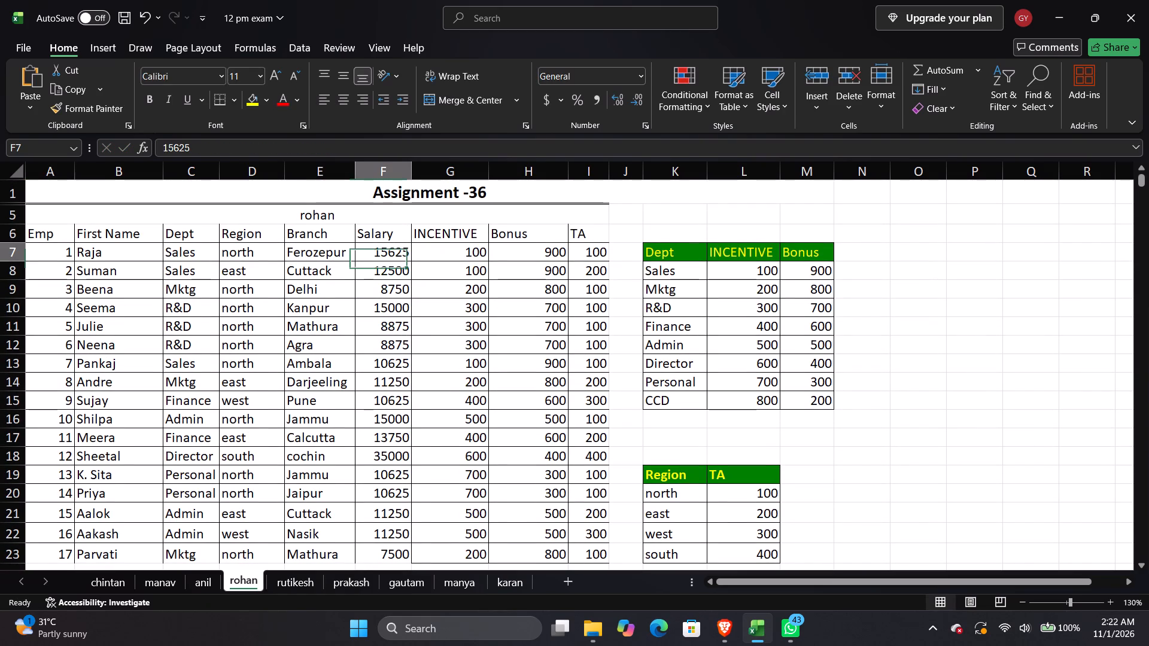
click(373, 370)
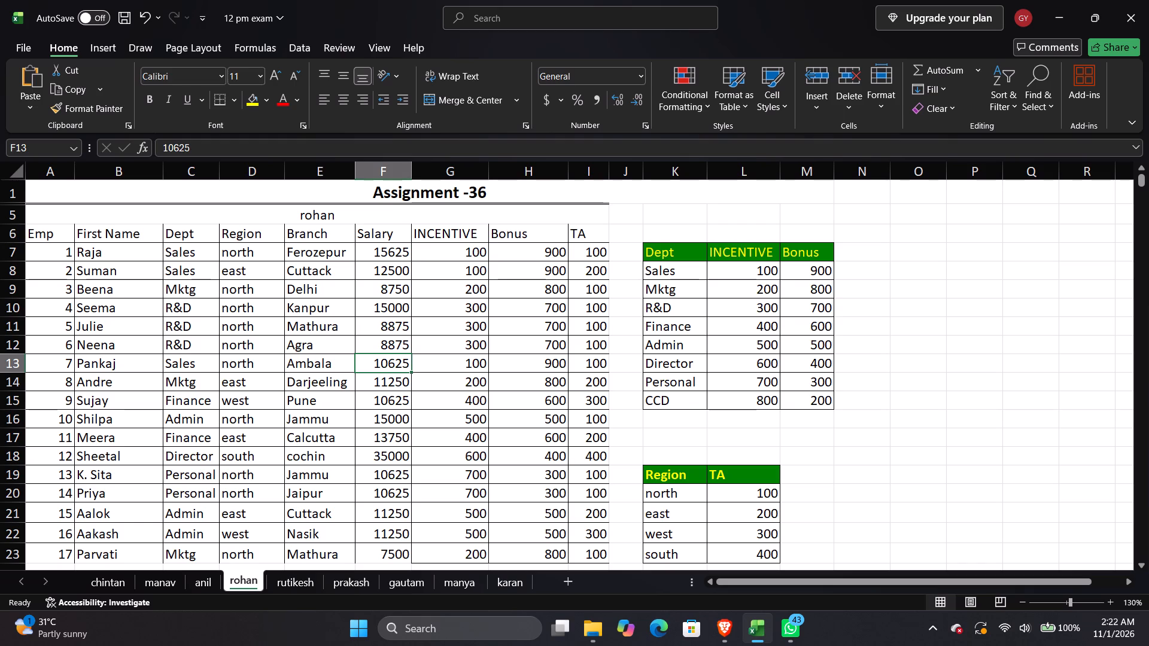
Examine the Q.4 and Q.5 questions and compare the Q.5 salary grading rule with the employee table.
scroll(384, 309, down, 1)
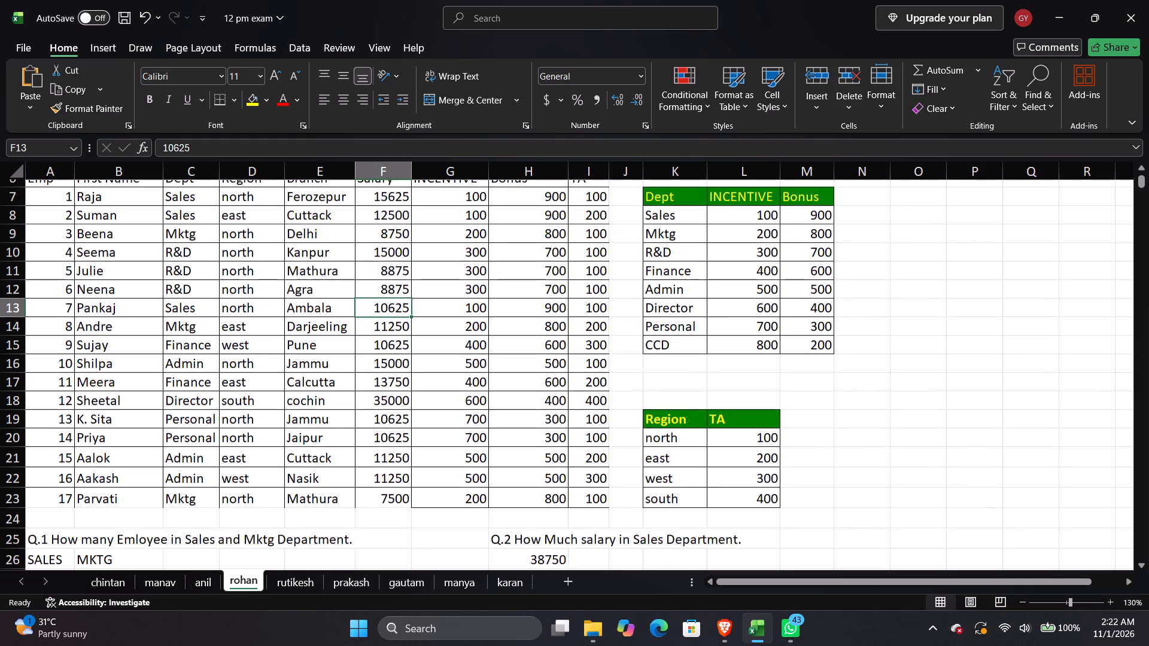
scroll(384, 309, down, 5)
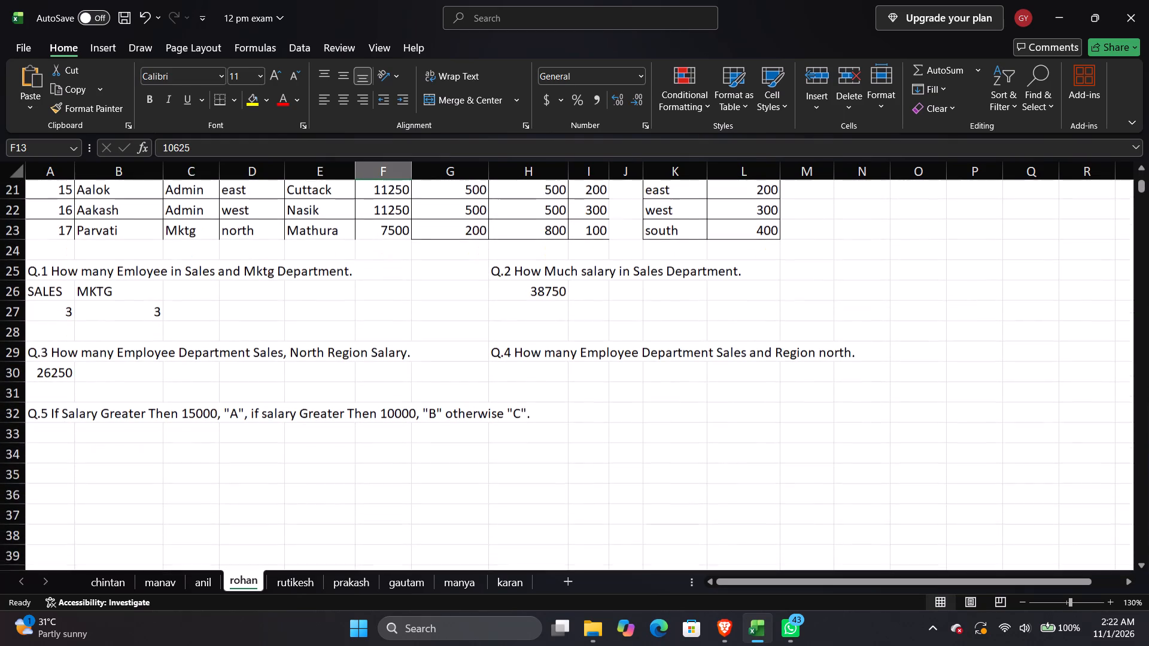
click(548, 365)
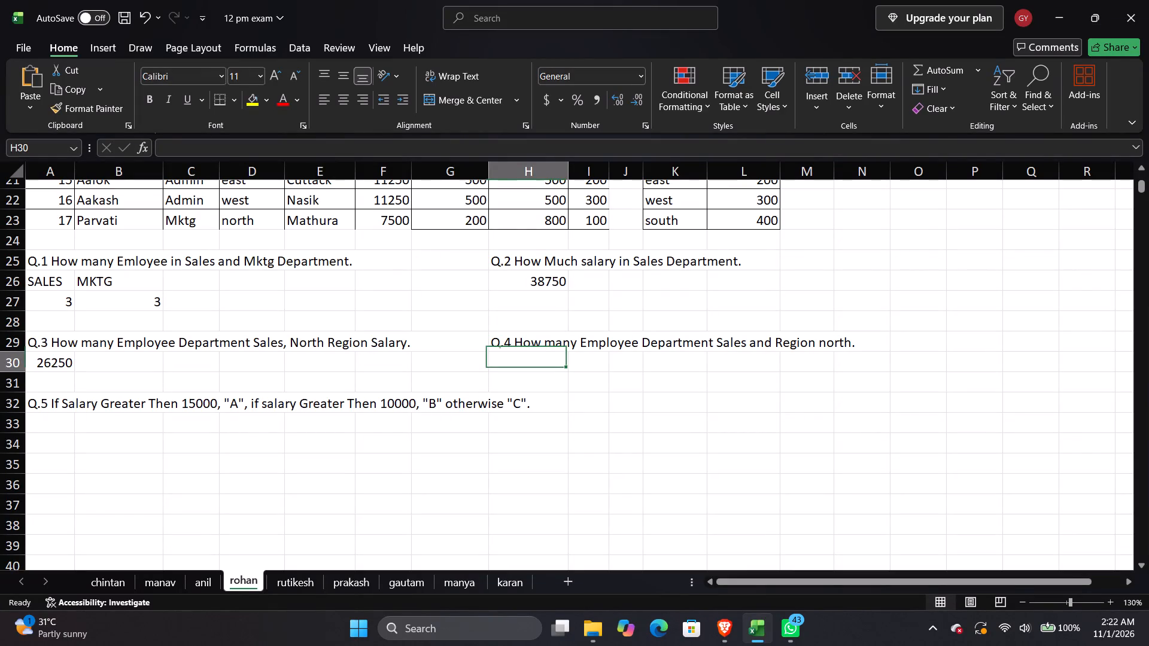
click(65, 419)
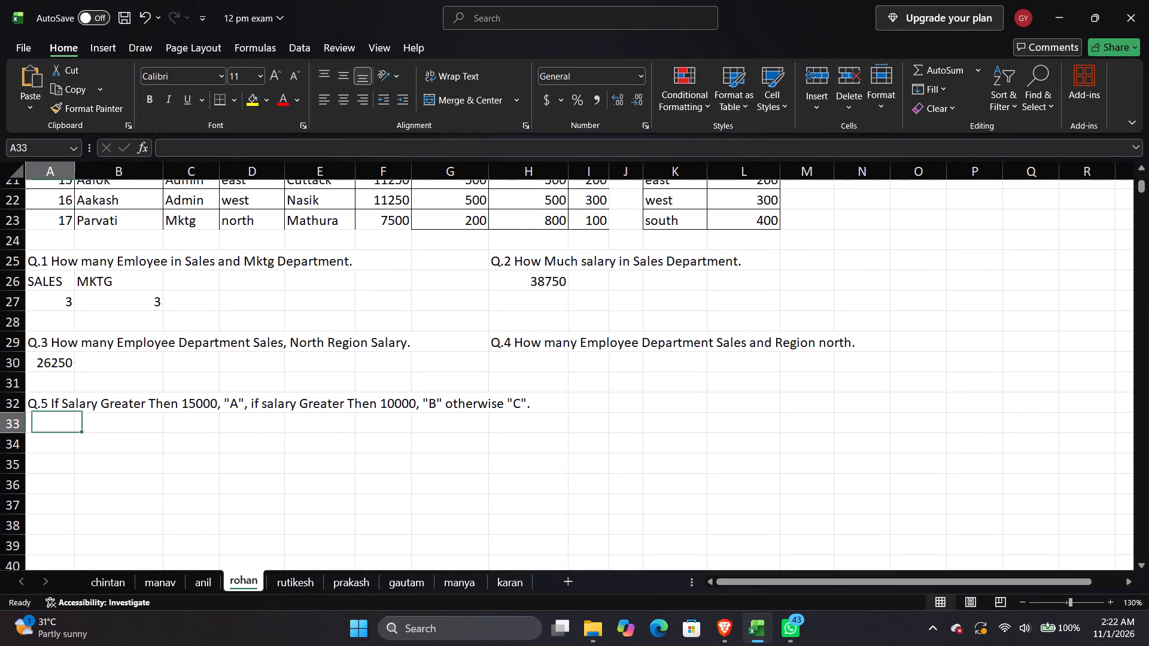
scroll(150, 424, up, 6)
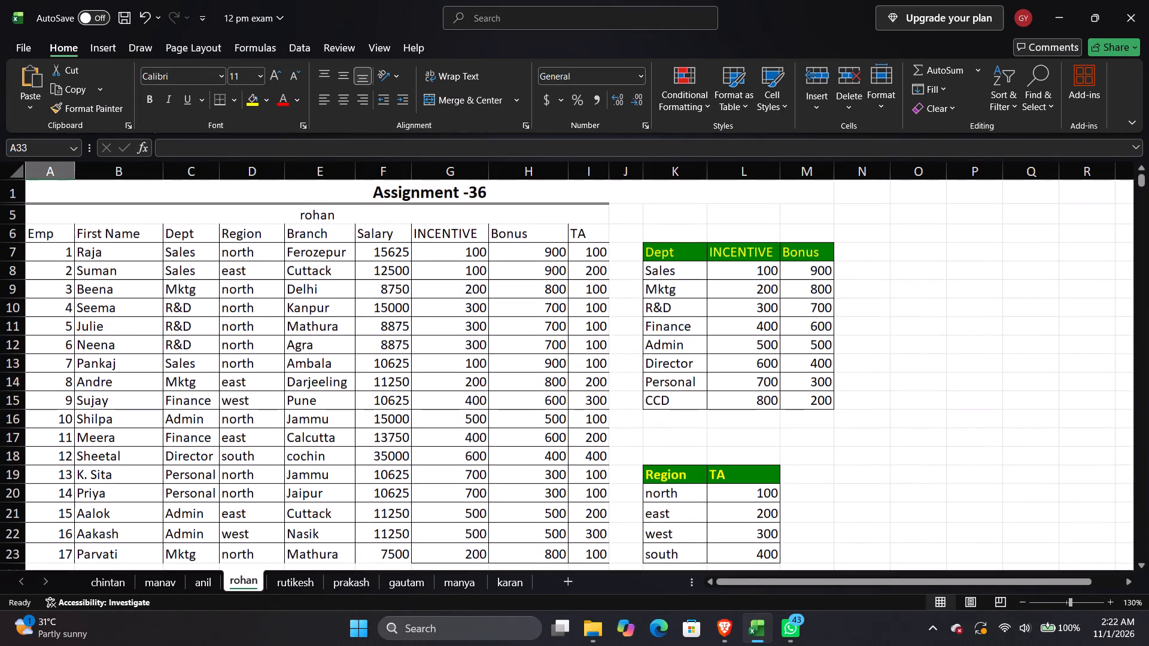
scroll(151, 424, down, 6)
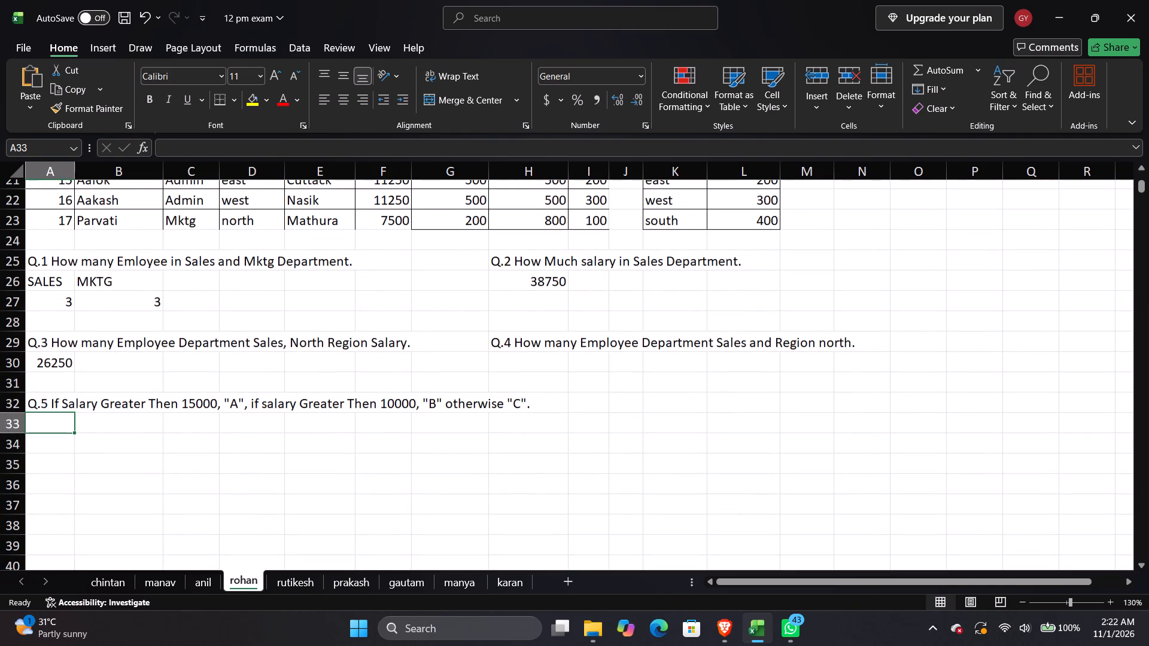
scroll(172, 410, up, 5)
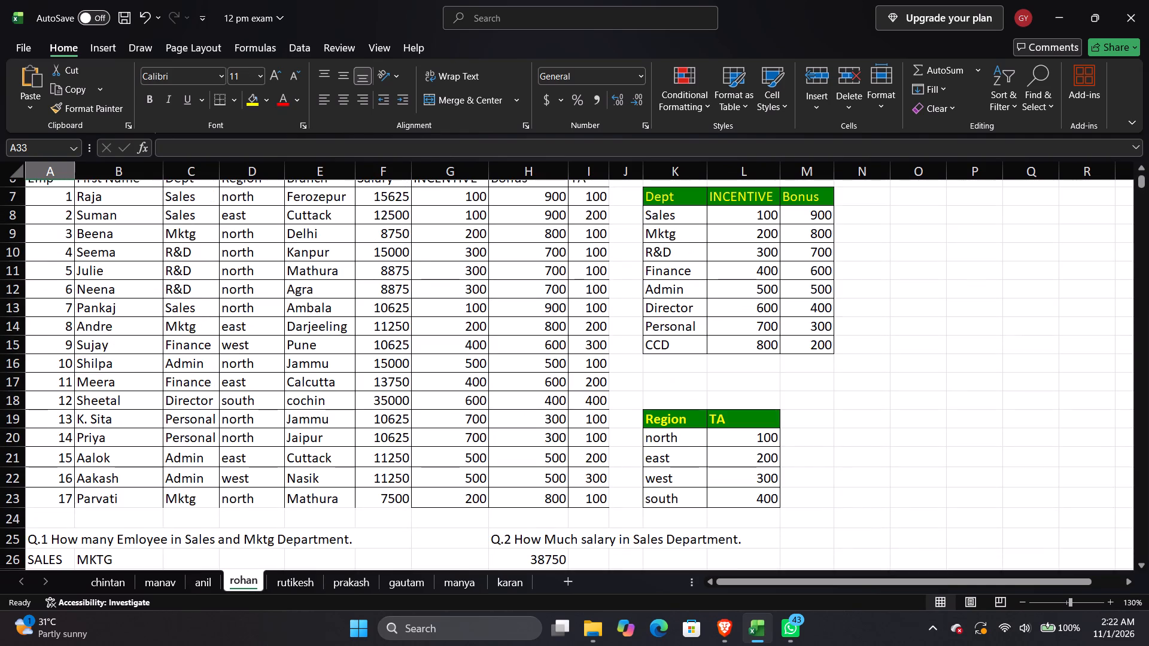
scroll(172, 427, up, 3)
scroll(381, 315, down, 6)
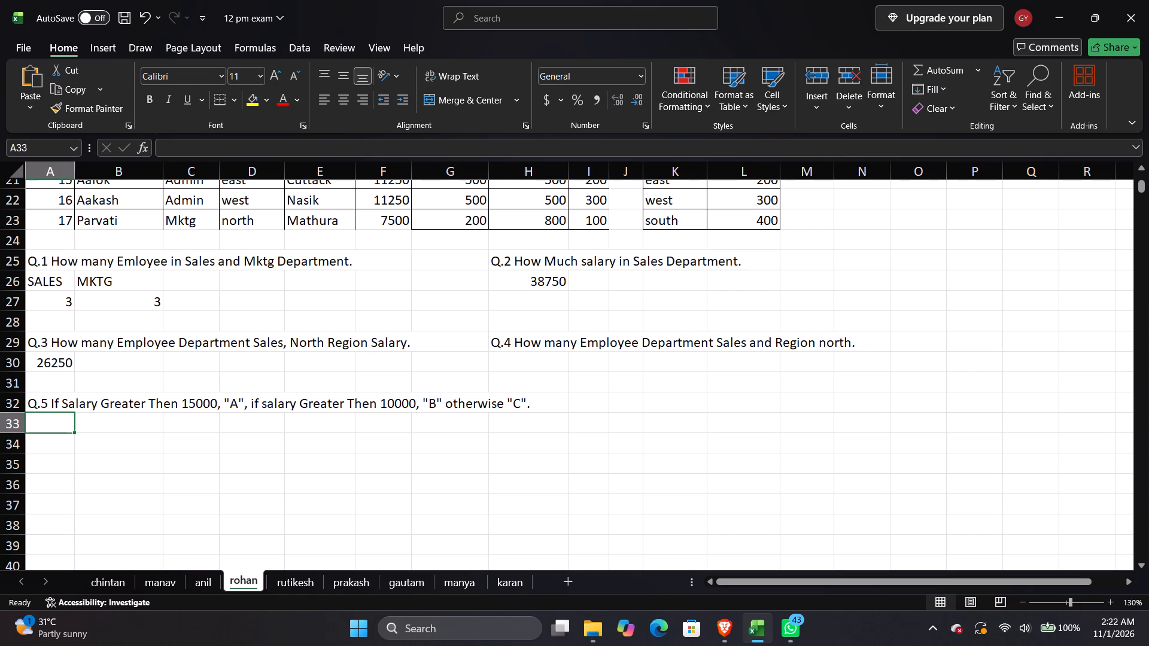
Insert a blank sheet column at J, between the employee table and the Dept lookup table, and widen column J.
scroll(437, 370, up, 5)
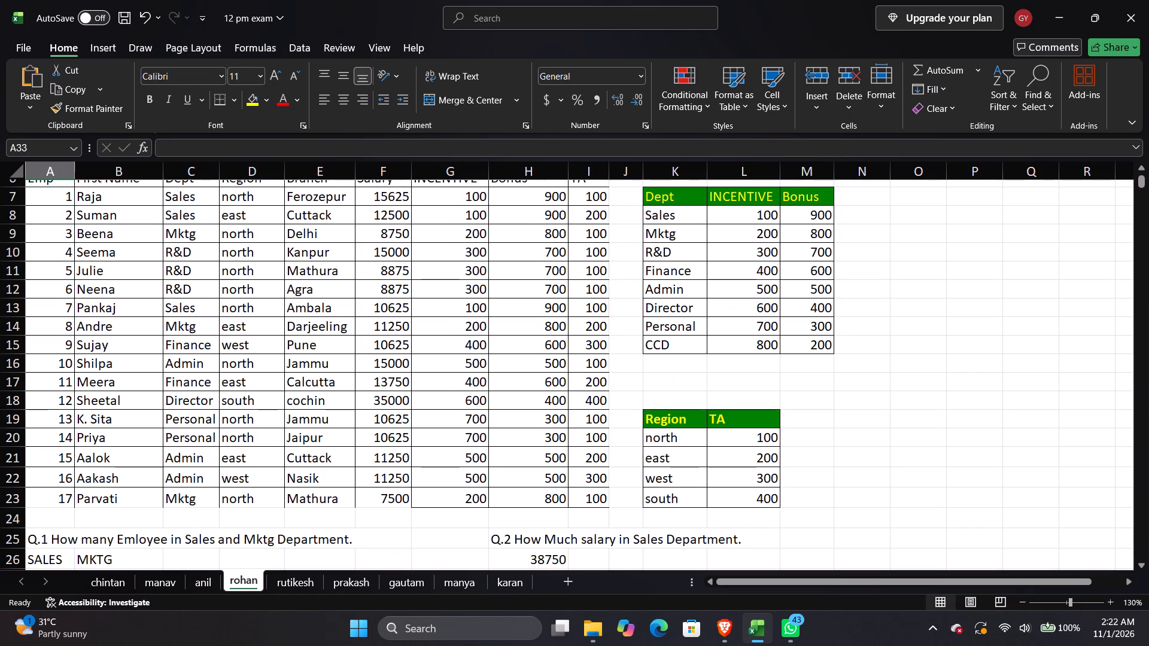
scroll(494, 290, up, 4)
scroll(622, 243, up, 5)
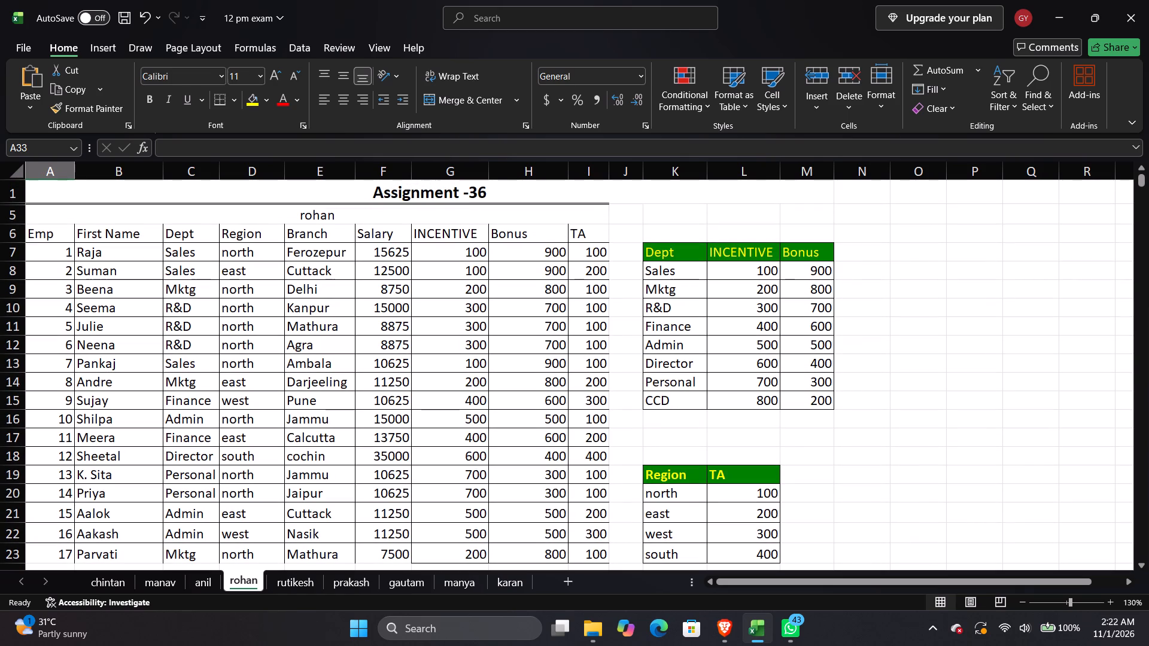
scroll(617, 236, up, 1)
click(627, 173)
right_click(625, 173)
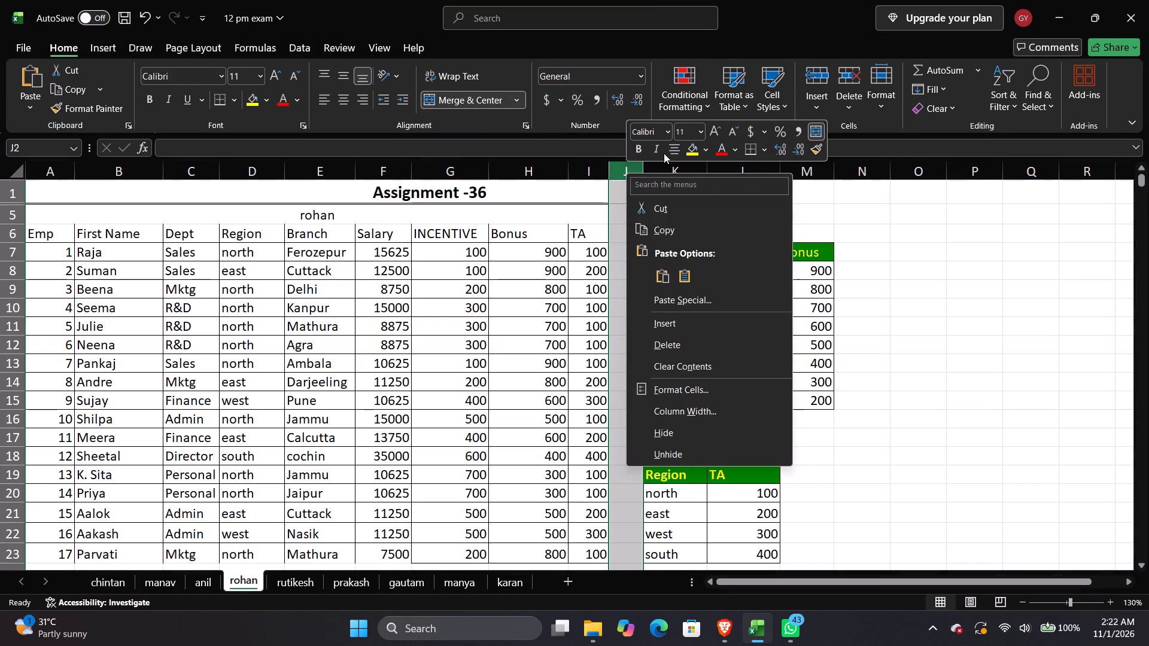
click(627, 166)
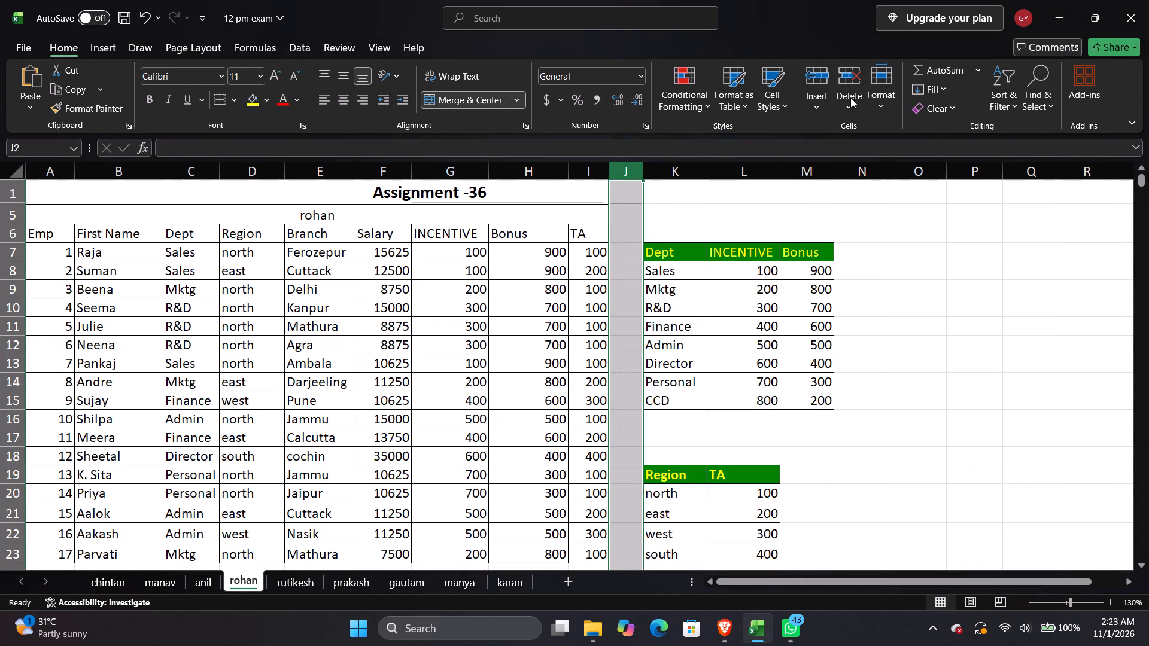
click(828, 102)
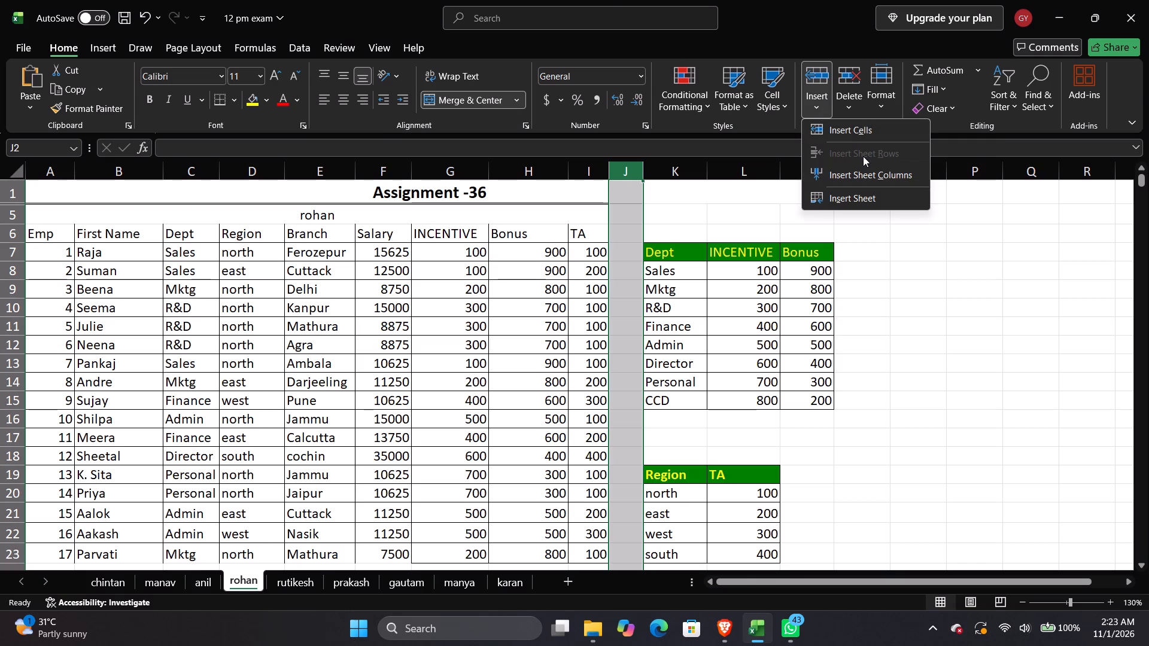
click(859, 136)
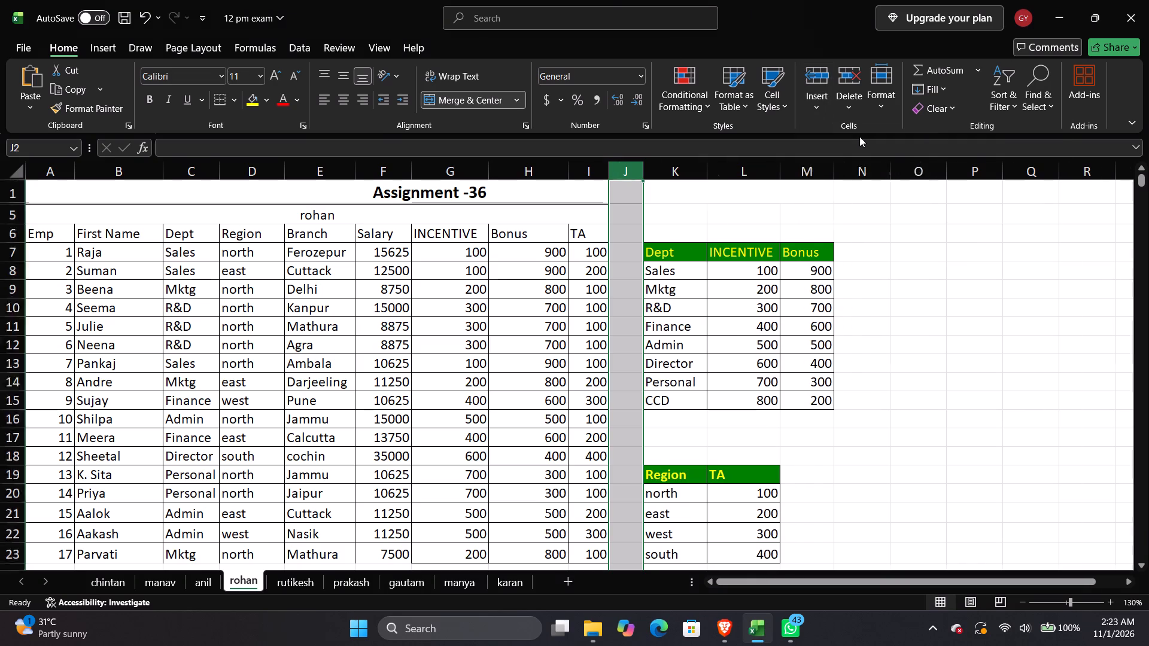
click(673, 242)
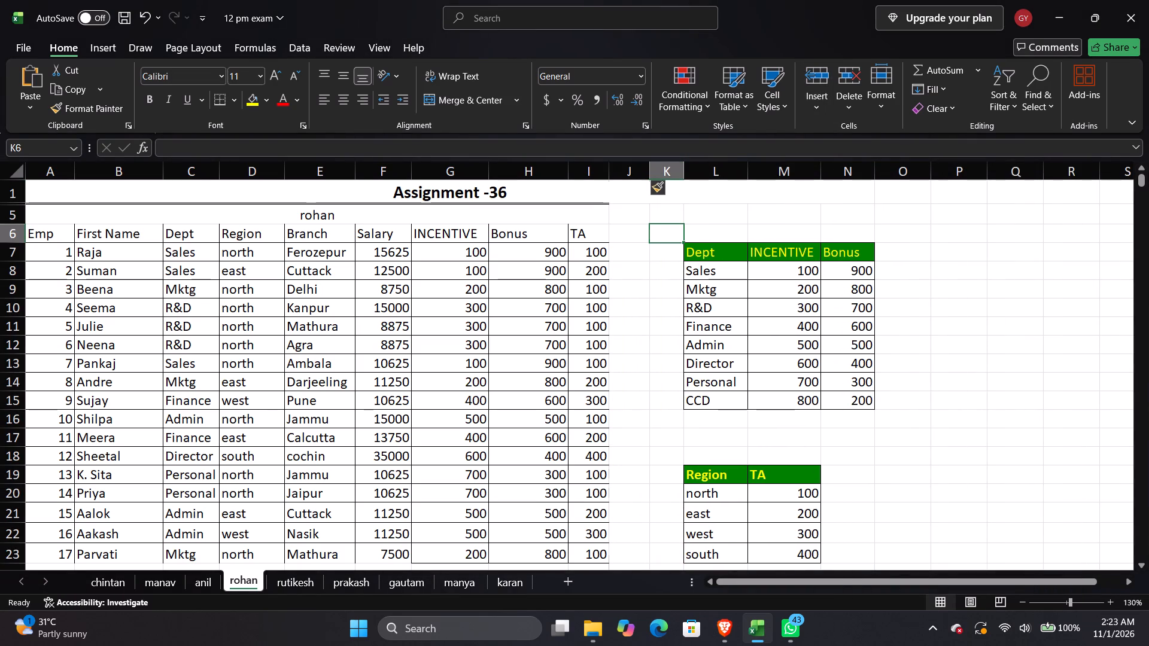
drag(650, 166, 670, 167)
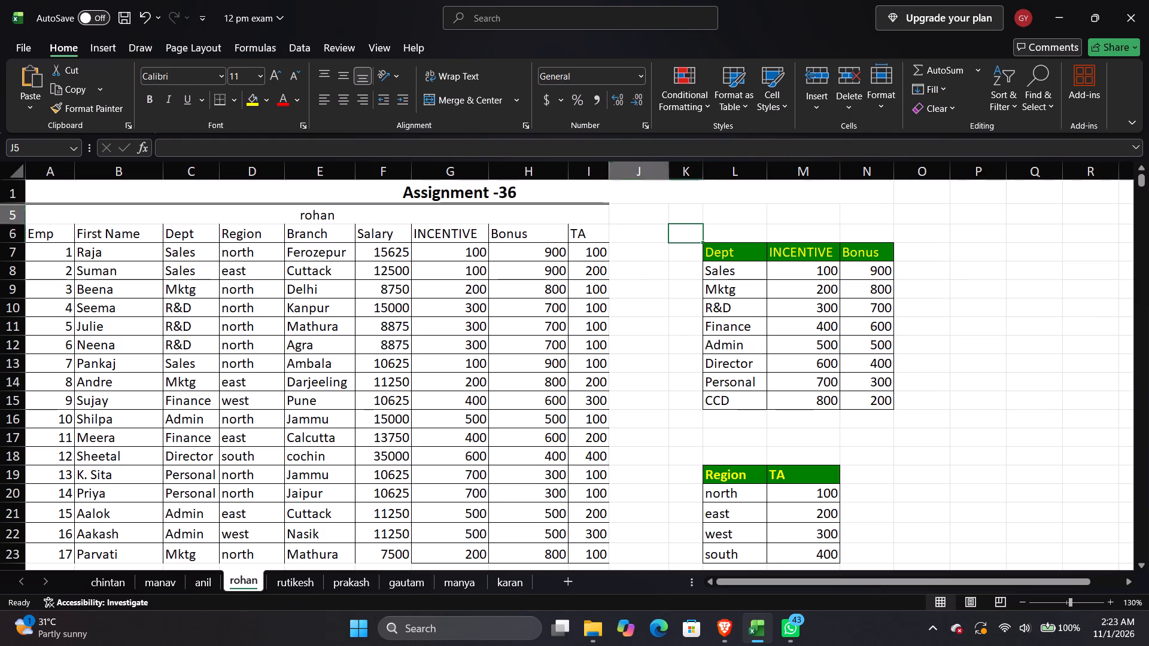
Enter the heading A,B,C in J6, beside the TA heading, for the Q.5 salary grades.
click(618, 217)
click(619, 238)
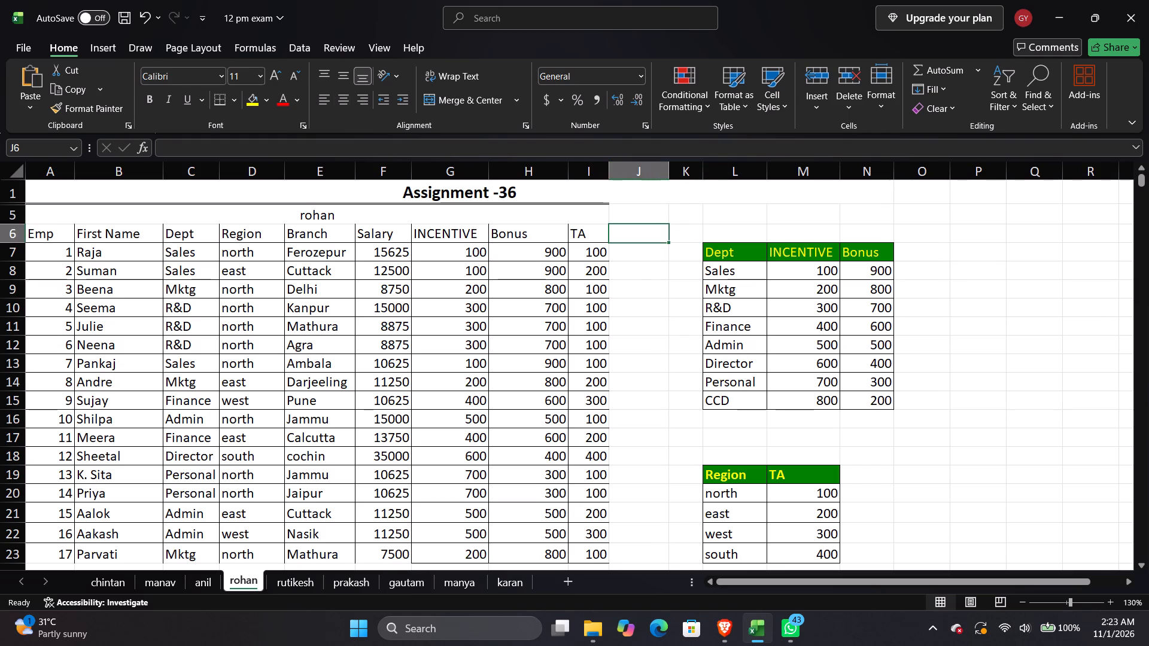
key(a)
text(,B,C)
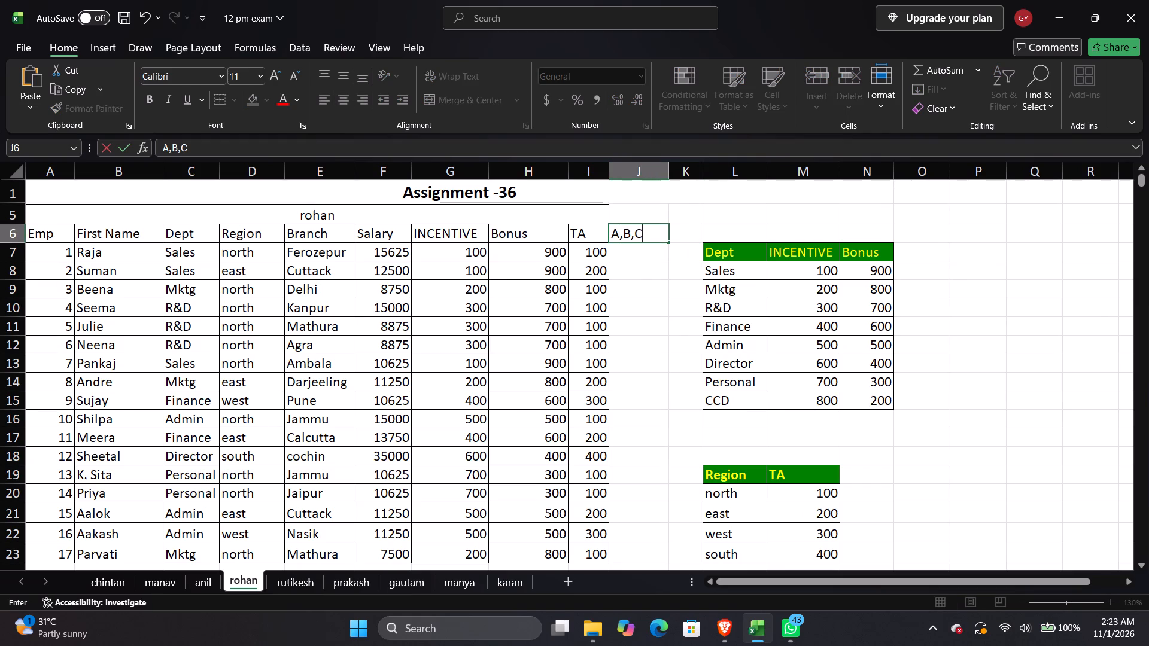
click(630, 254)
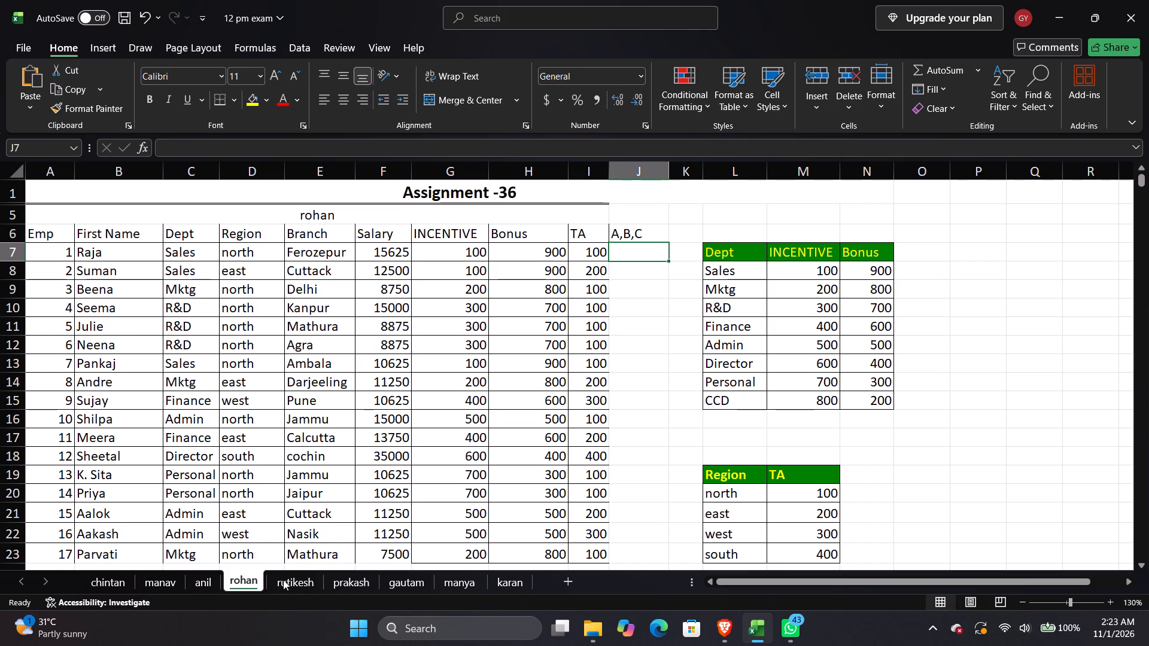
Examine the nested IF/AND grade formula in F8 on the anil sheet as a model for the salary grades.
click(208, 582)
double_click(393, 248)
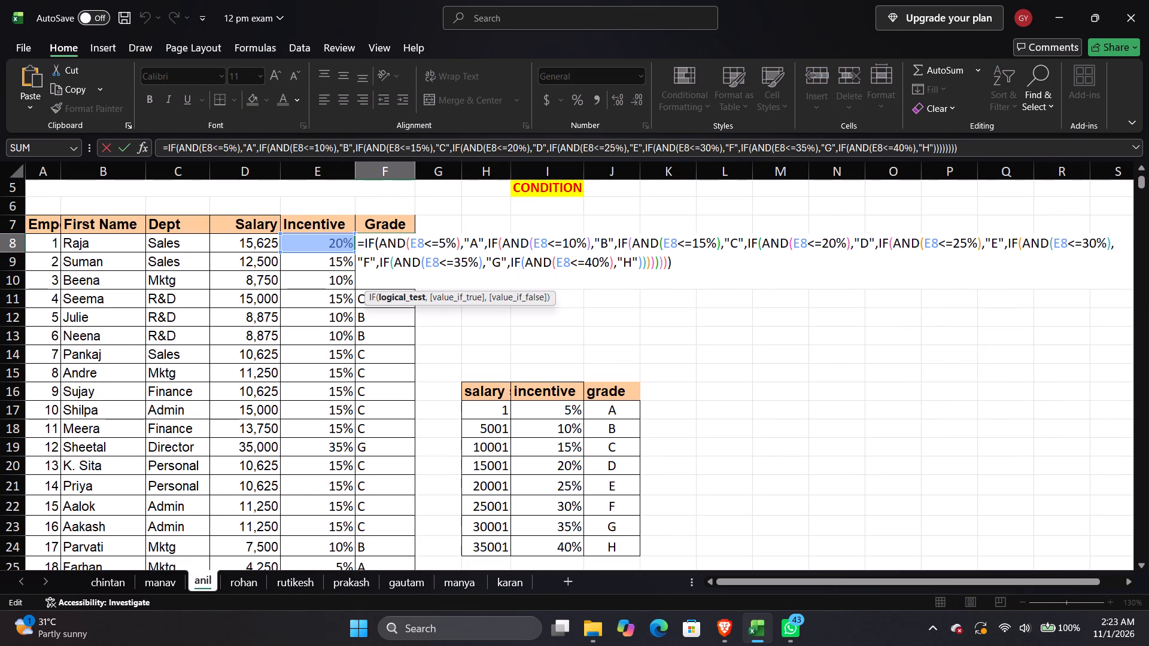
key(Escape)
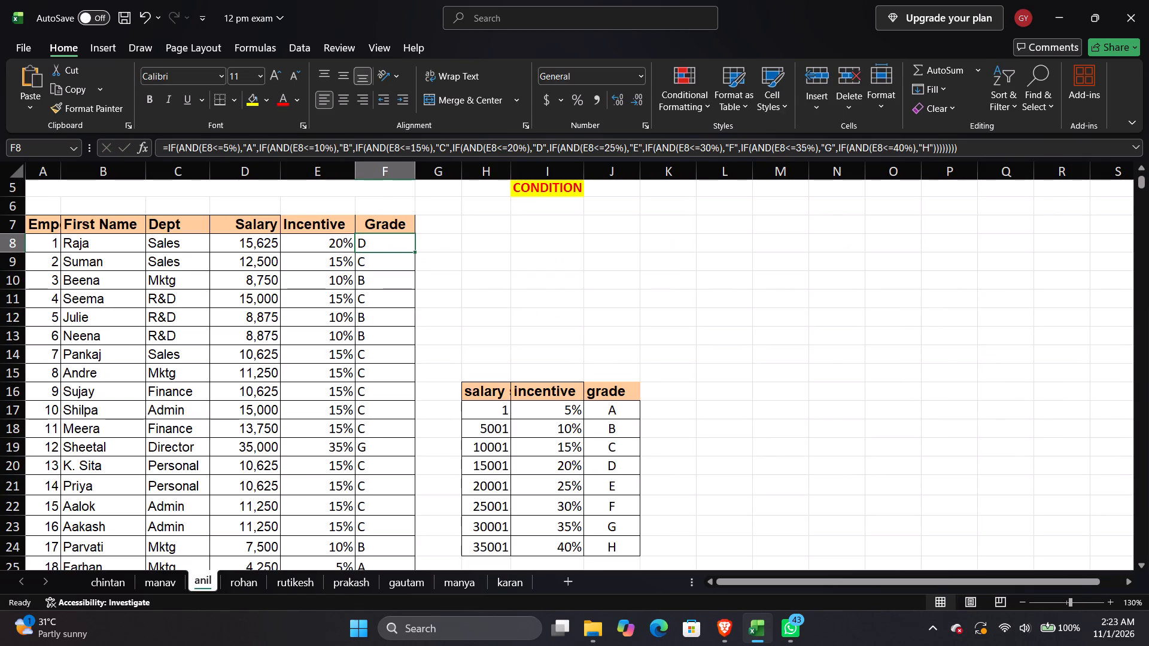
Begin the Q.5 grade formula in J7 on the rohan sheet with =IF(AND(F7<15000,"A", using the salary in F7.
click(235, 581)
key(equal)
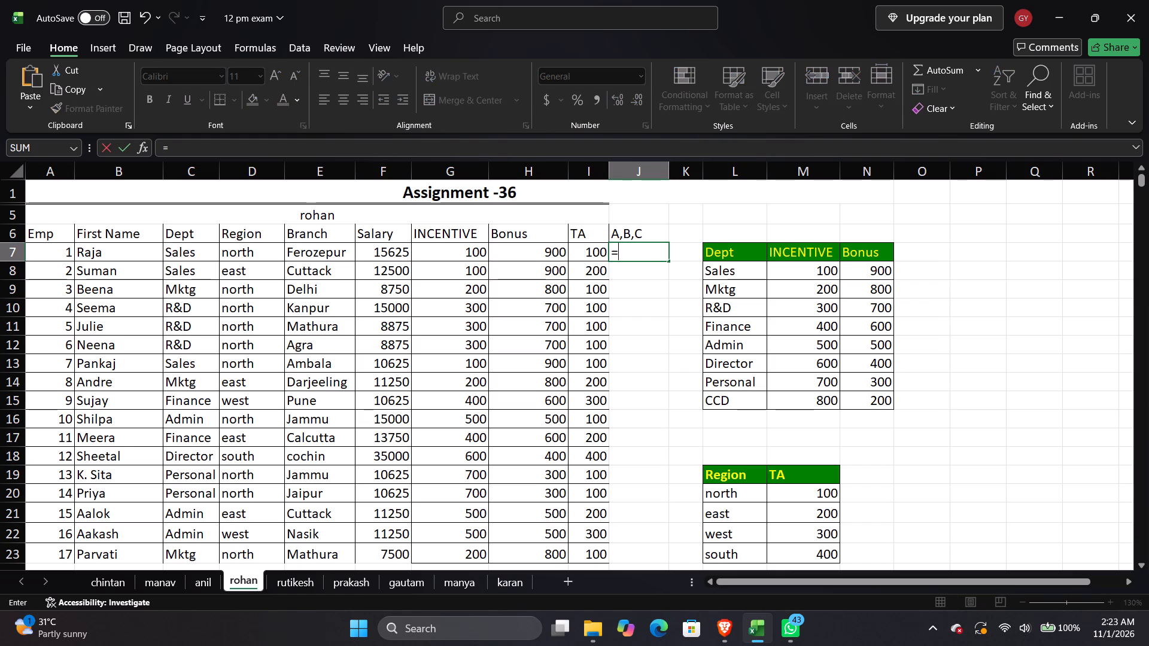
text(IF)
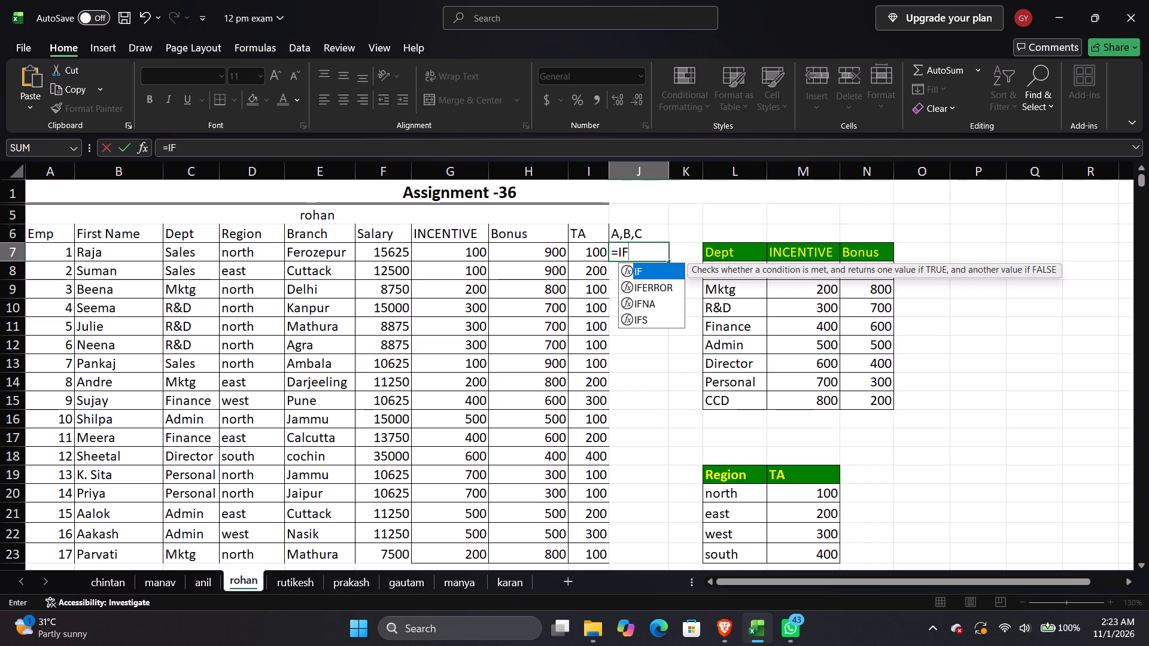
key(Tab)
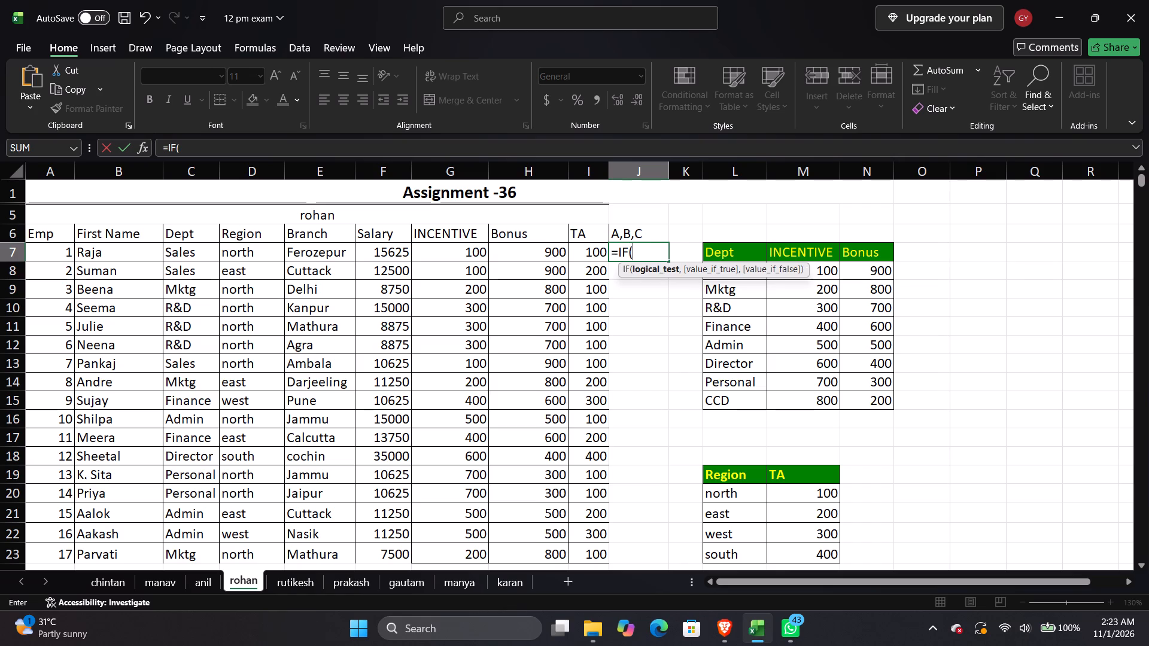
key(a)
text(ND)
key(Tab)
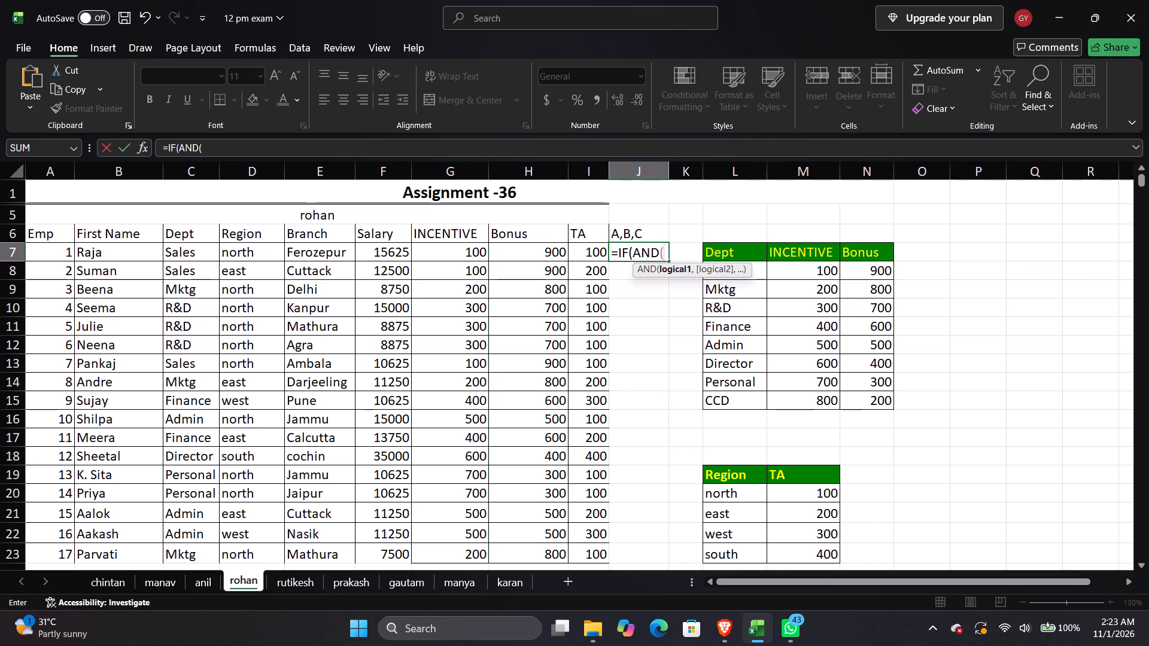
click(393, 254)
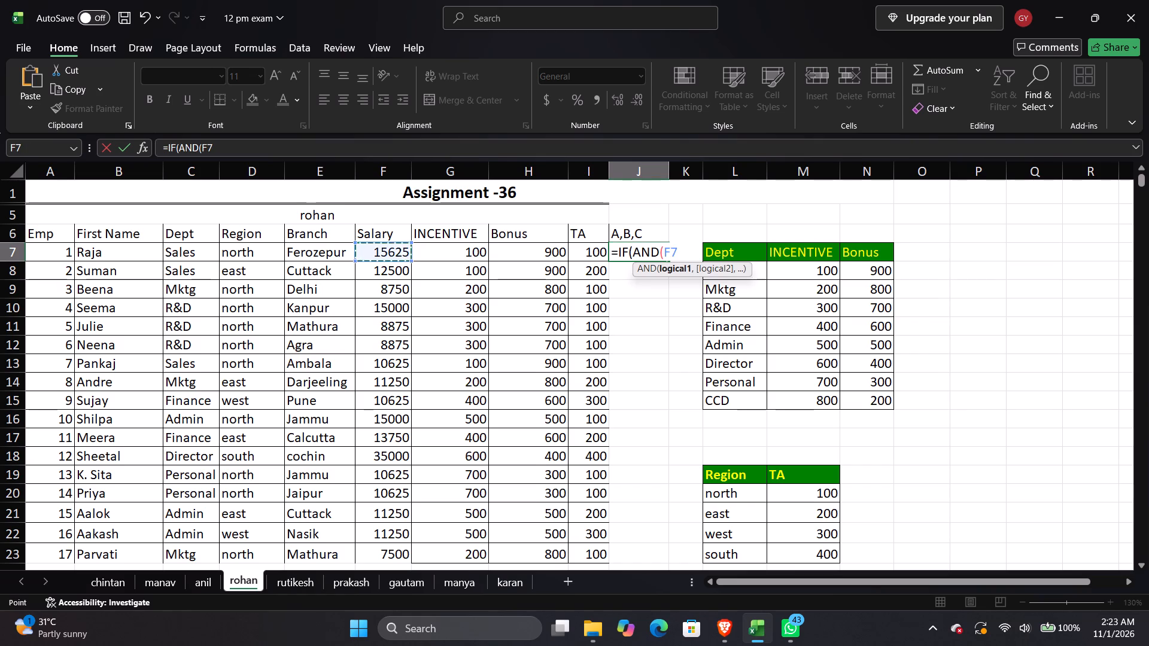
scroll(455, 202, down, 5)
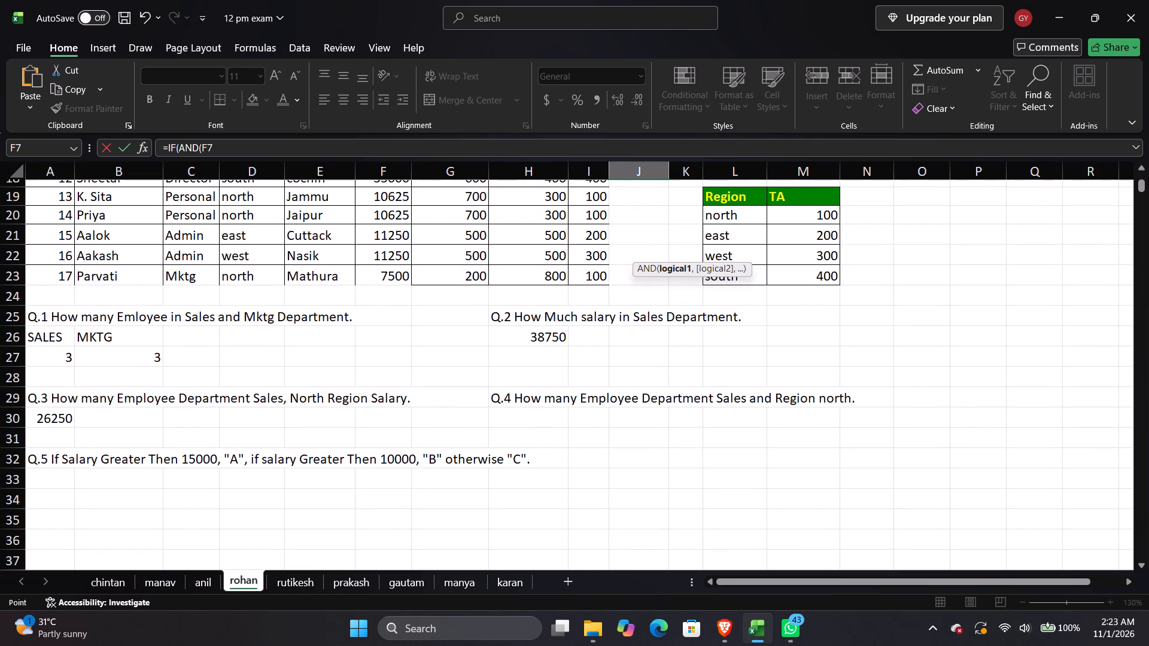
scroll(136, 485, up, 7)
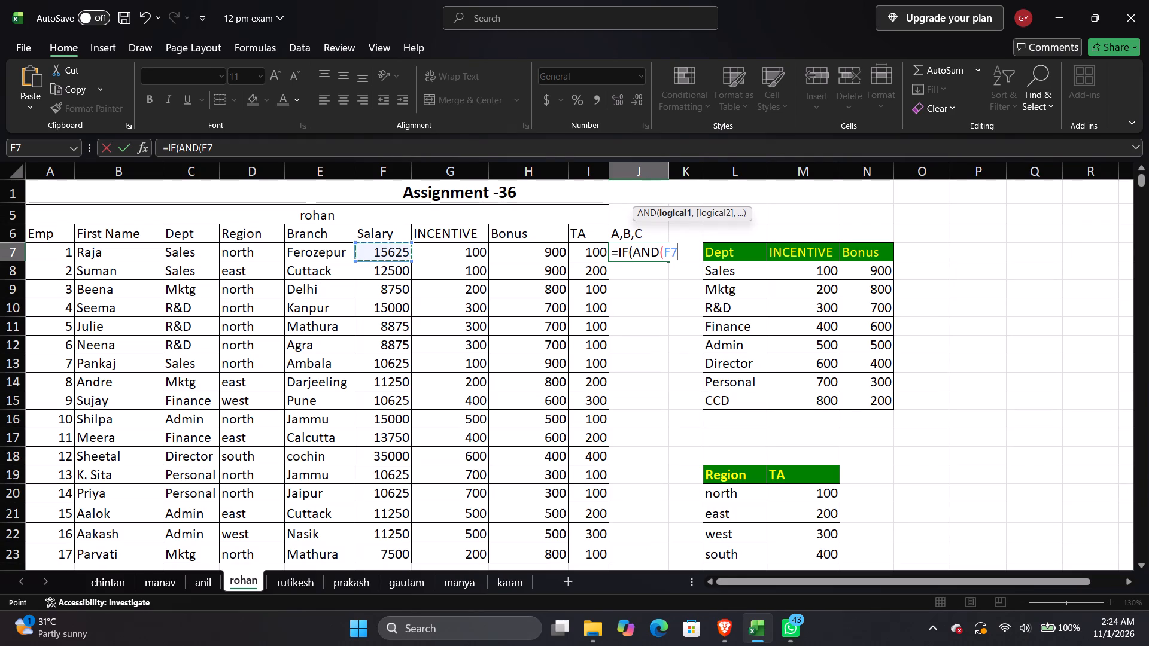
key(shift+less)
text(15000)
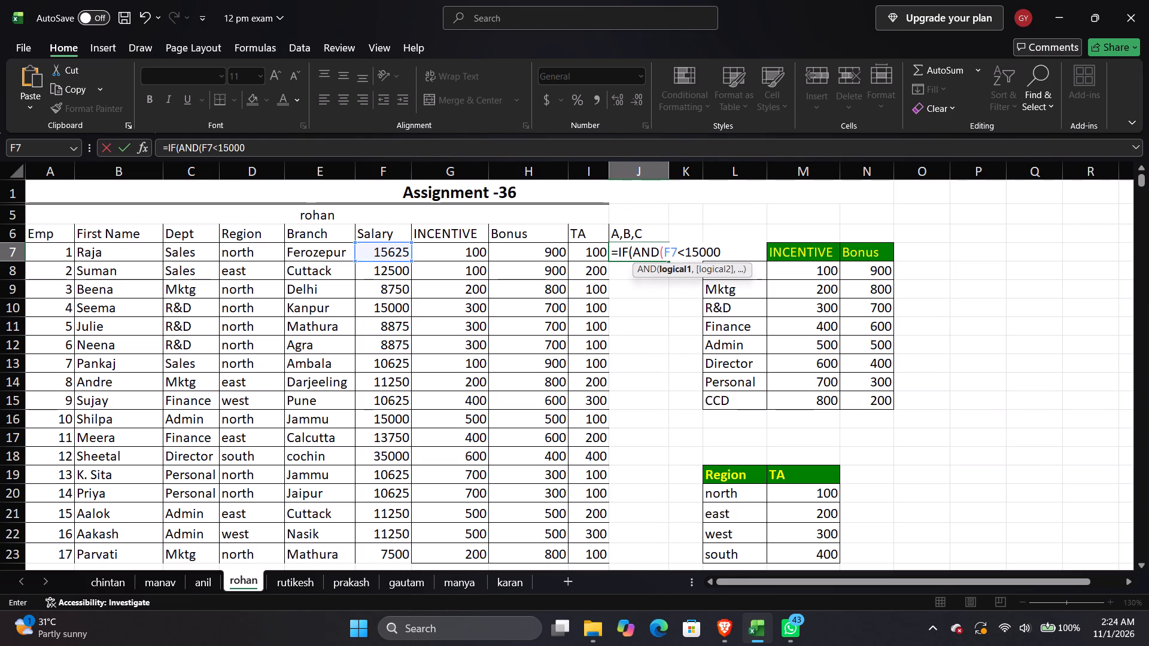
key(comma)
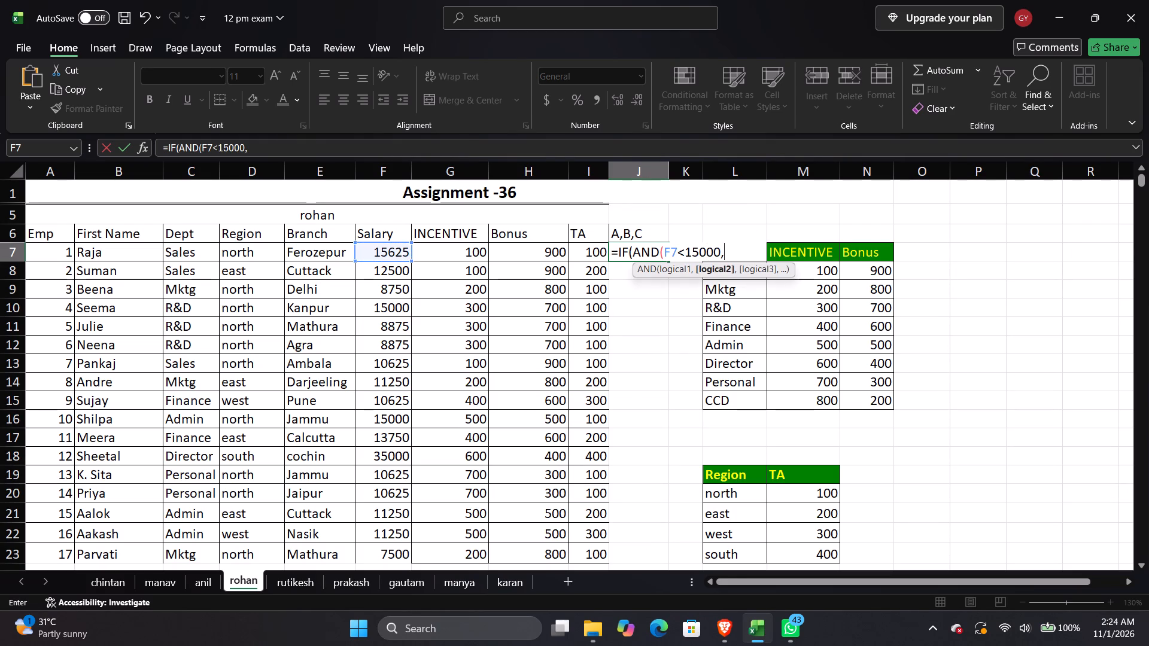
key(shift+quotedbl)
key(shift+apostrophe)
key(BackSpace)
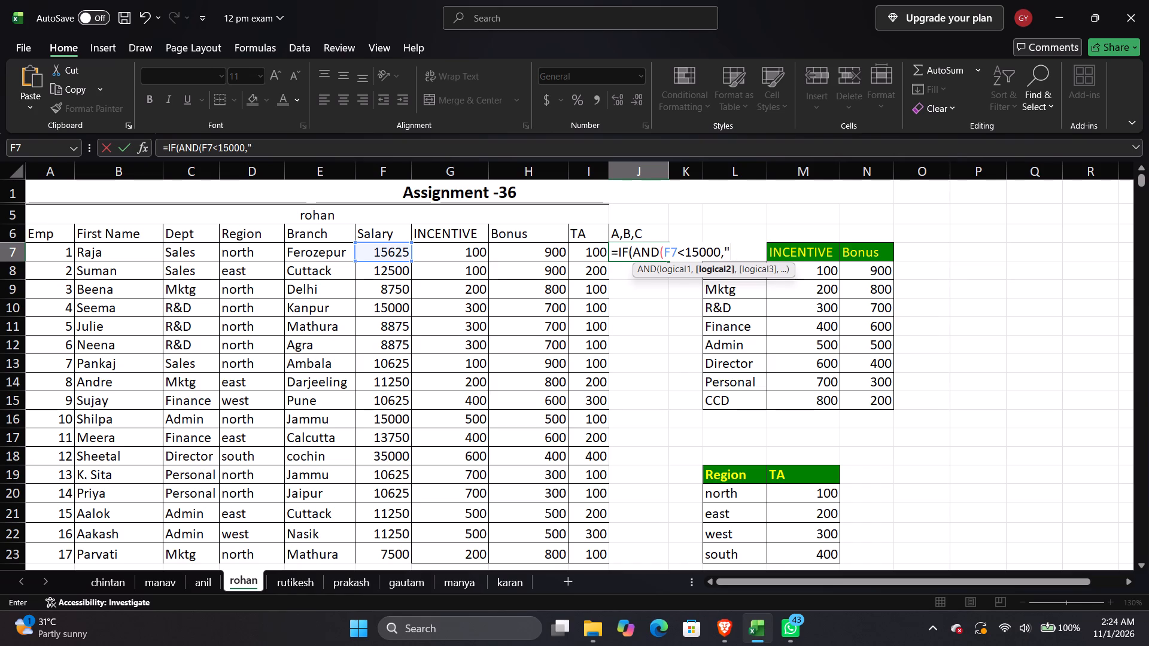
key(a)
key(shift+quotedbl)
key(shift+apostrophe)
key(BackSpace)
key(comma)
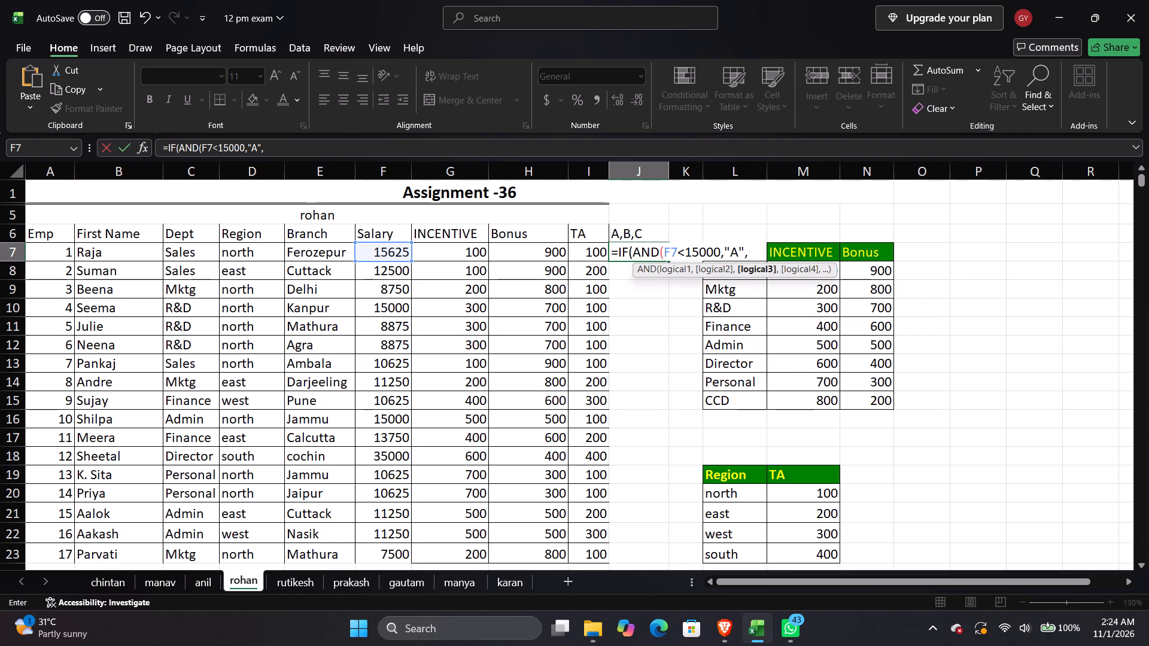
Nest a second IF(AND( test in the J7 formula after "A", starting its less-than comparison on the salary in F7.
key(i)
key(f)
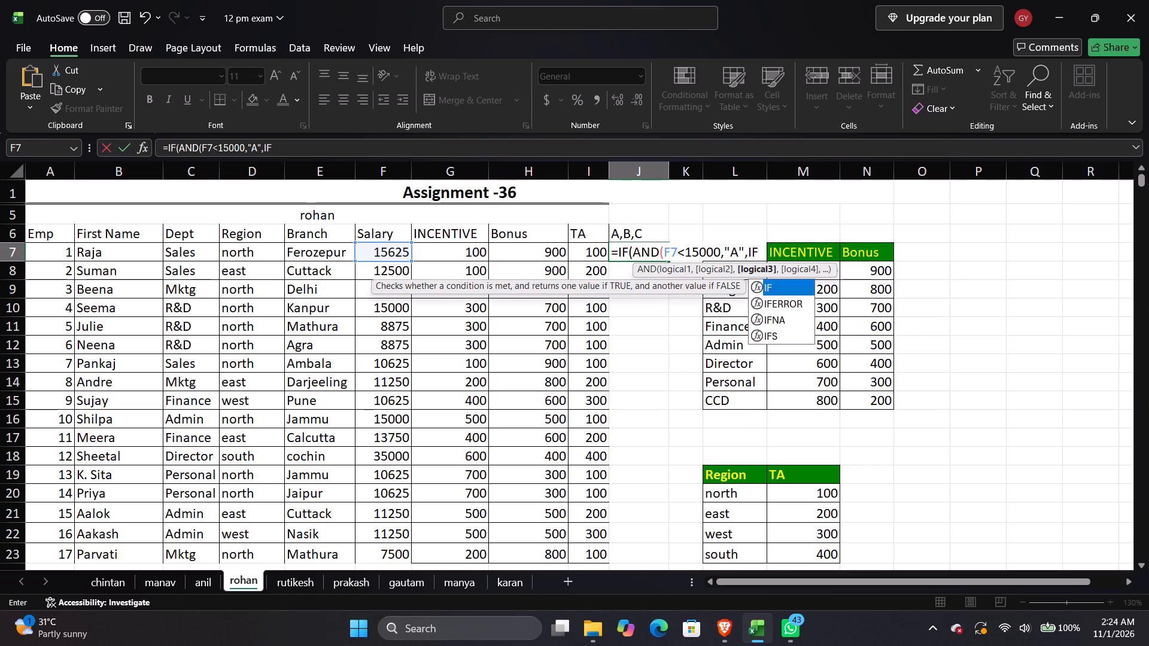
key(Tab)
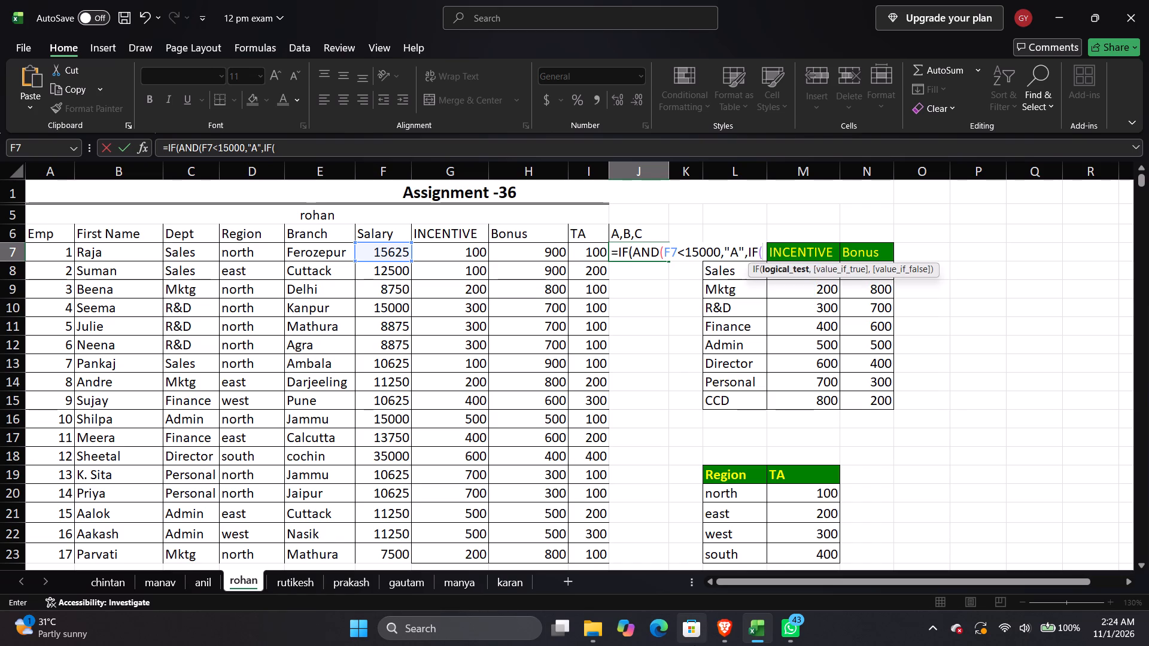
key(a)
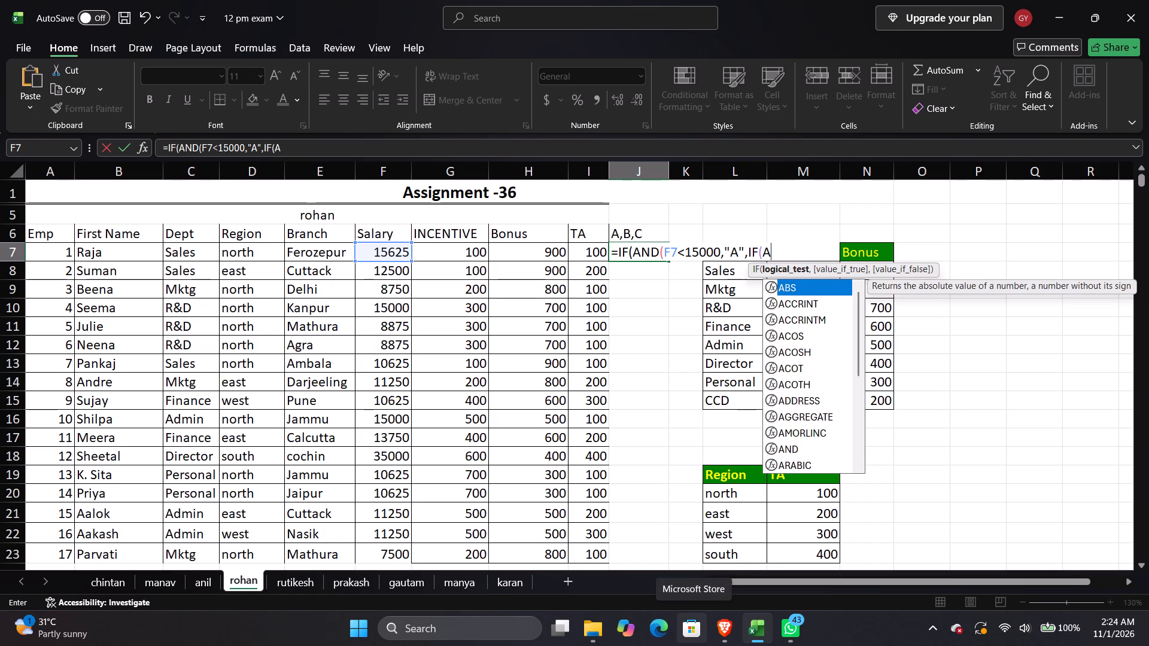
text(ND)
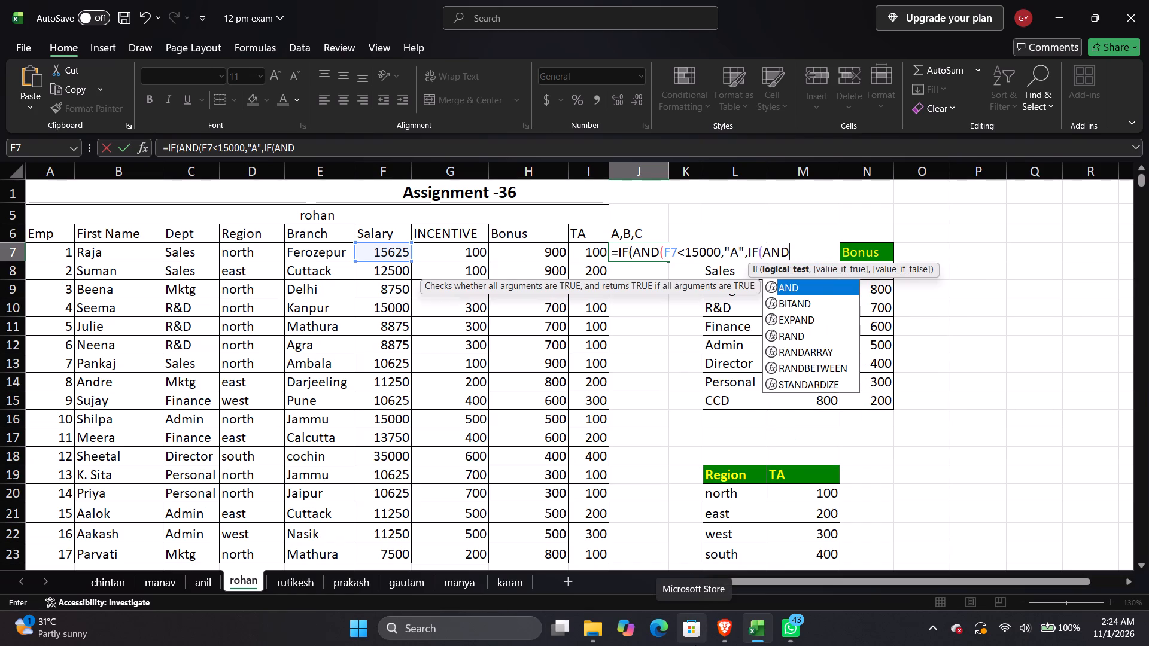
key(Tab)
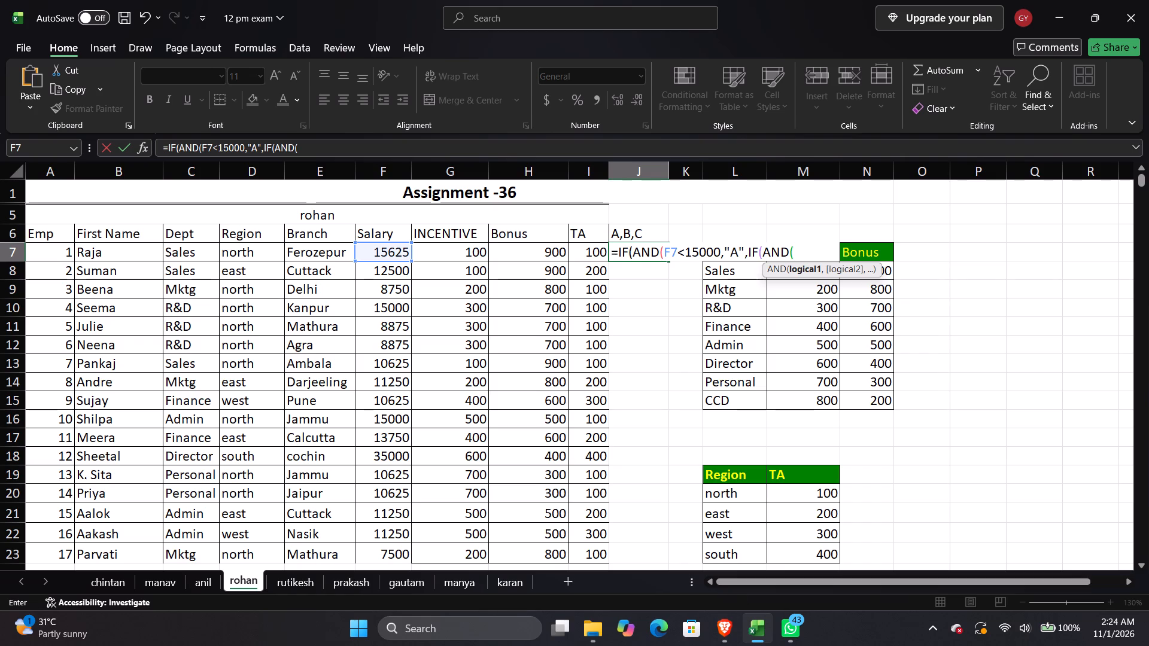
click(365, 257)
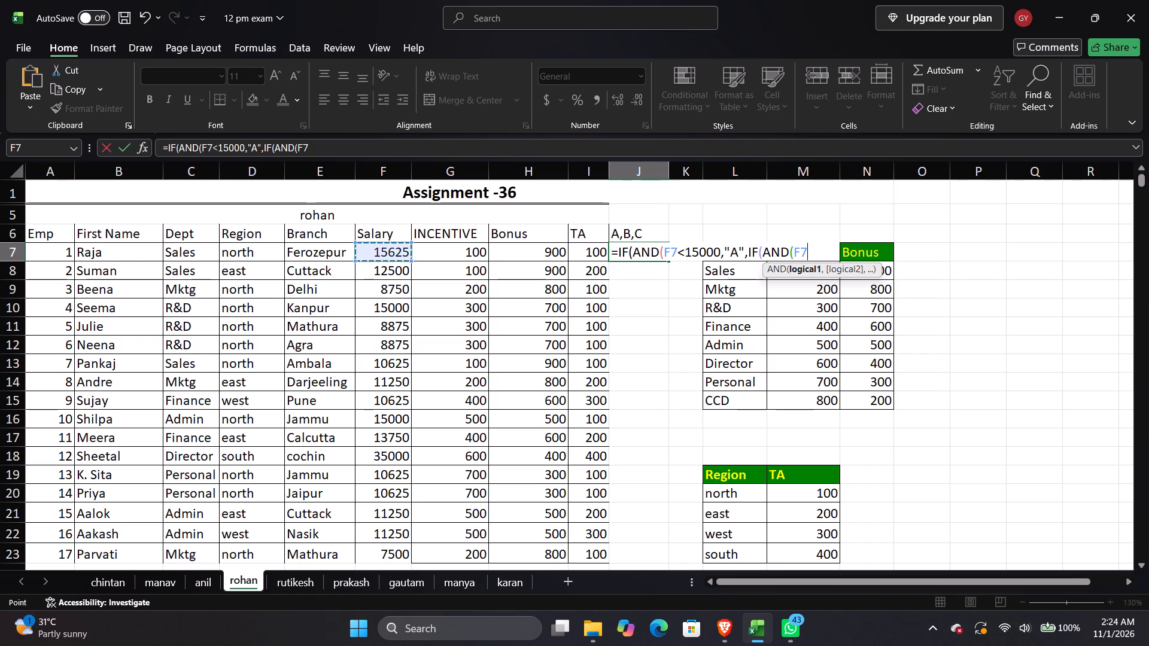
key(shift+less)
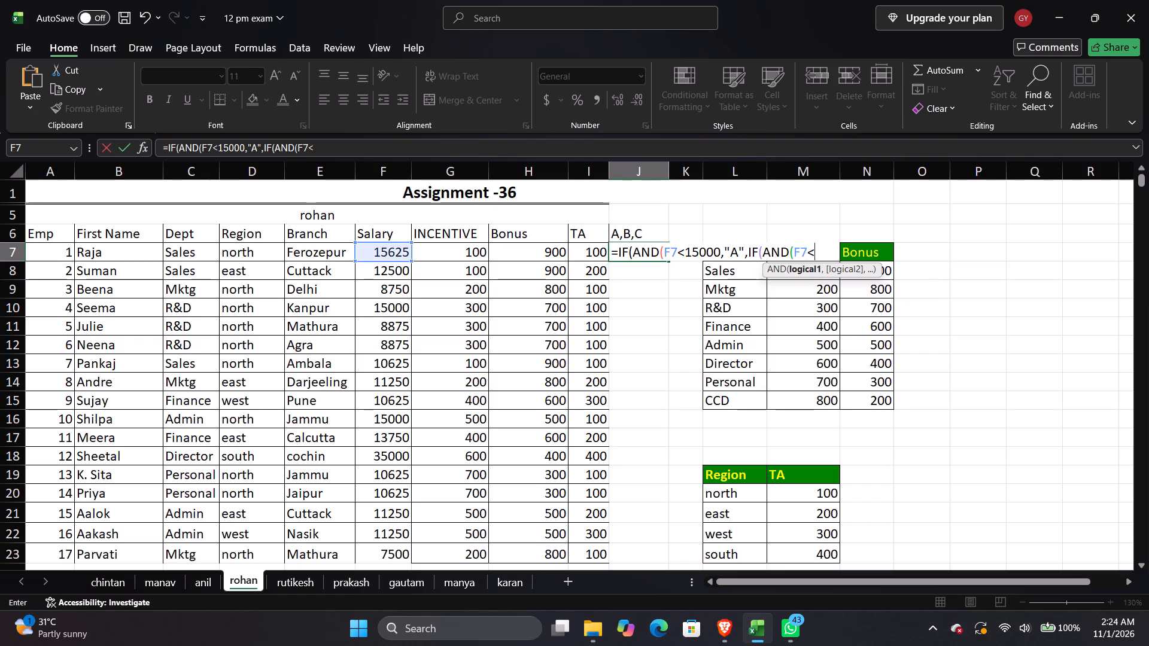
Check the Q.5 salary thresholds below the table and complete the nested comparison as F7<10000.
scroll(559, 272, up, 3)
scroll(440, 287, down, 3)
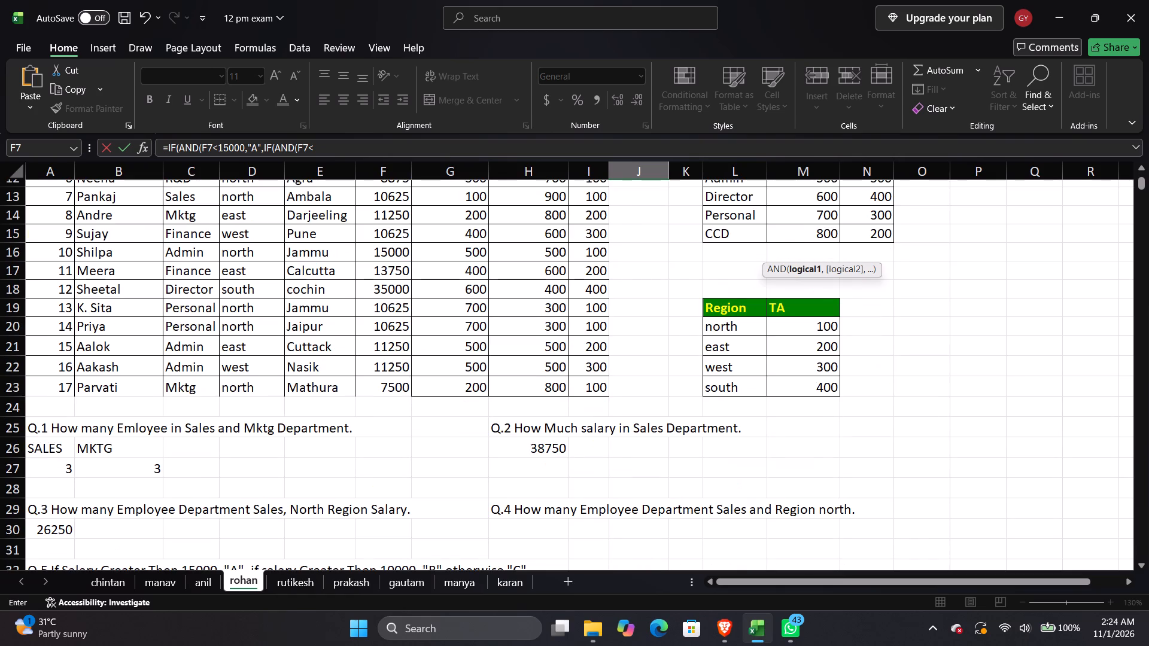
scroll(441, 290, down, 2)
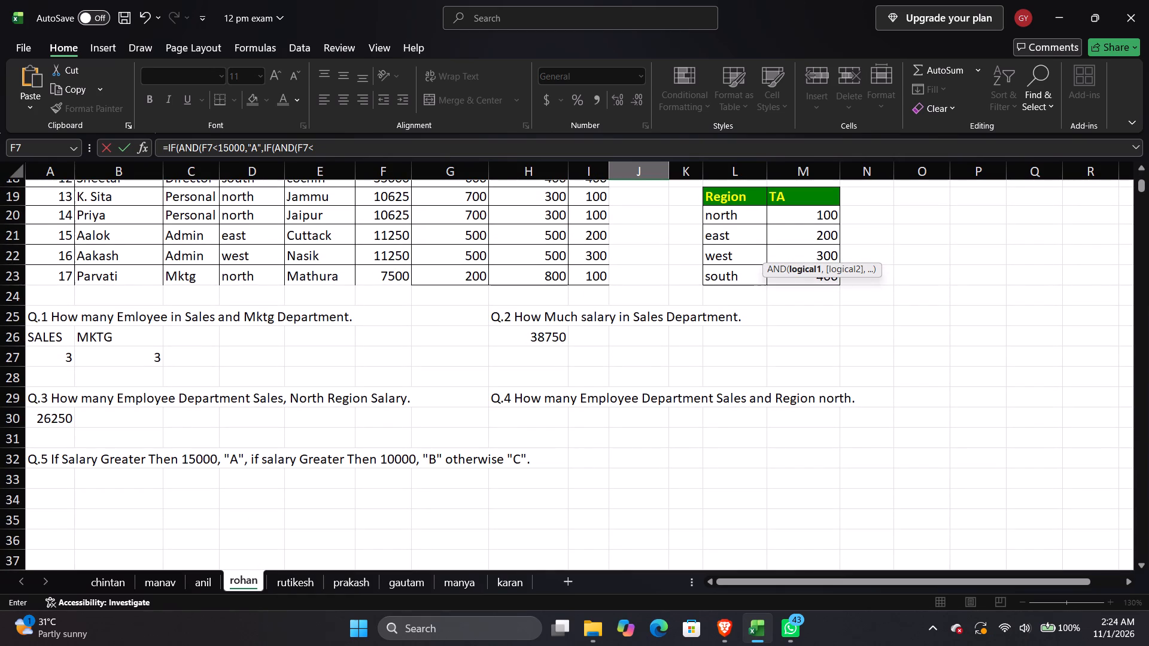
scroll(415, 465, up, 7)
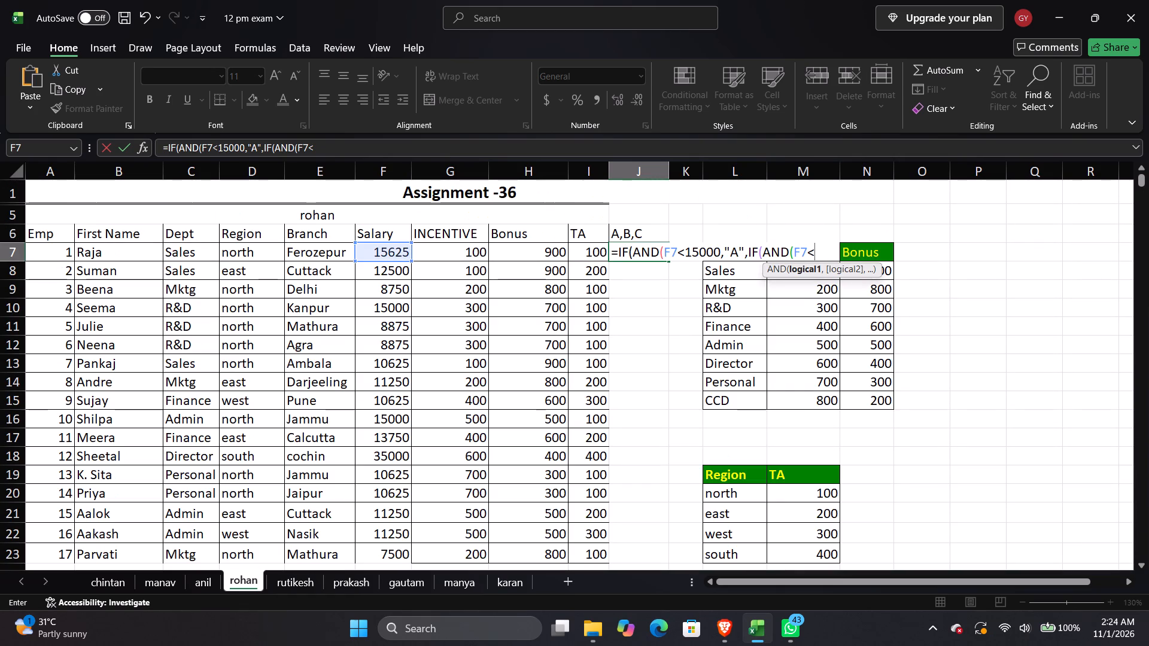
key(1)
text(00)
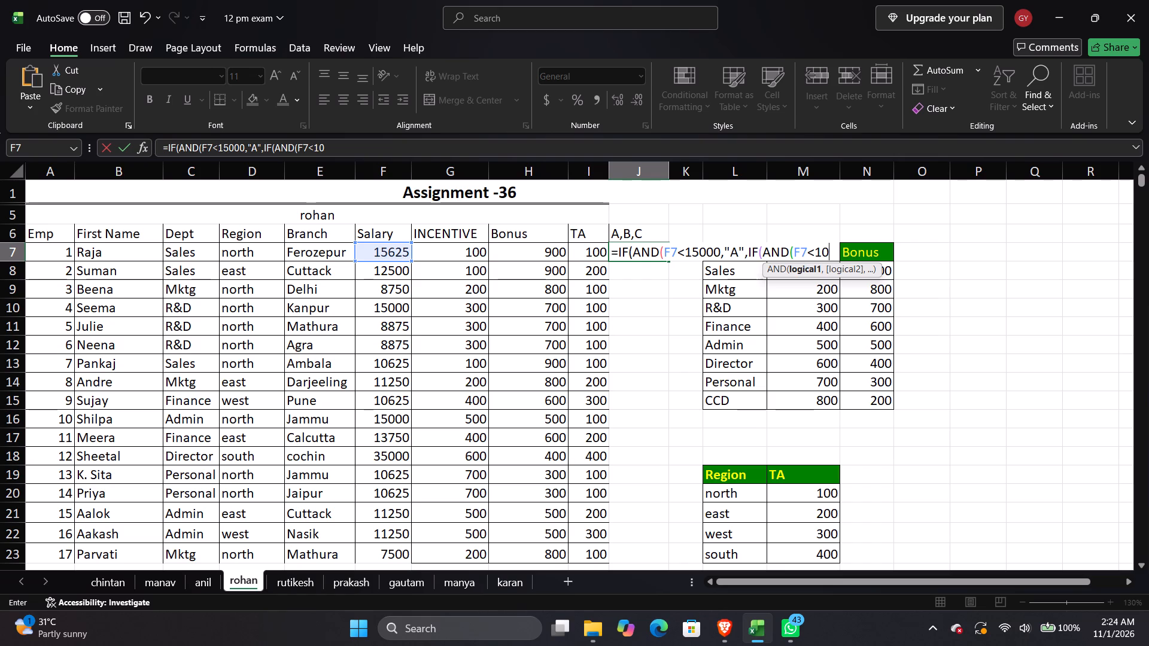
key(0)
key(0)
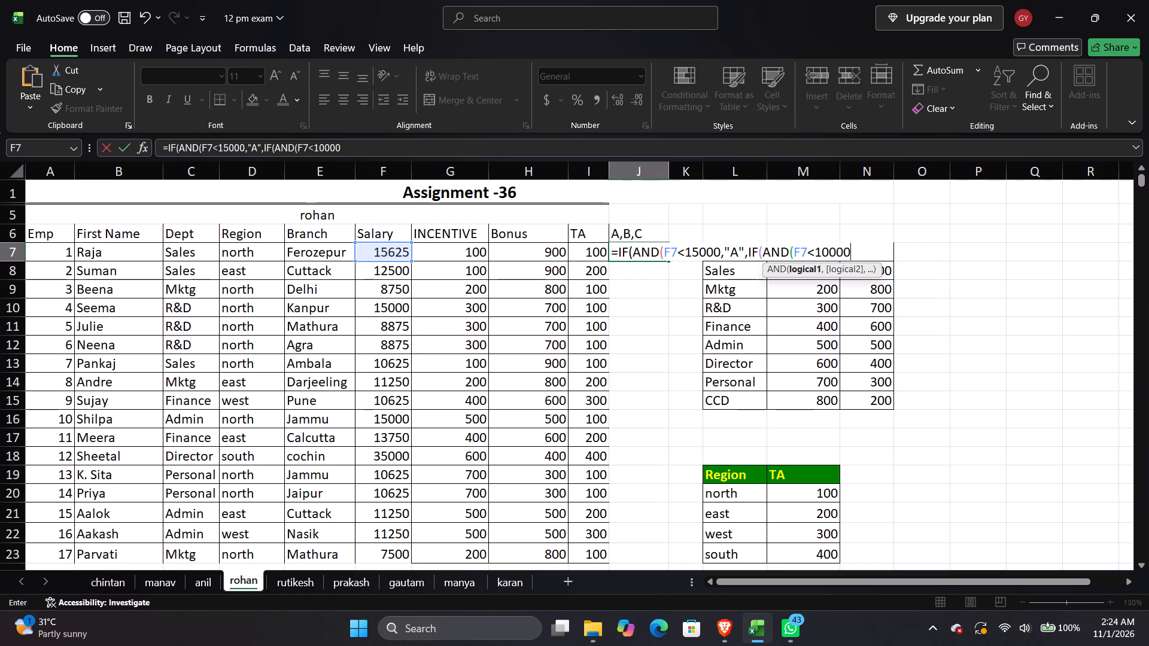
key(Left)
key(Left)
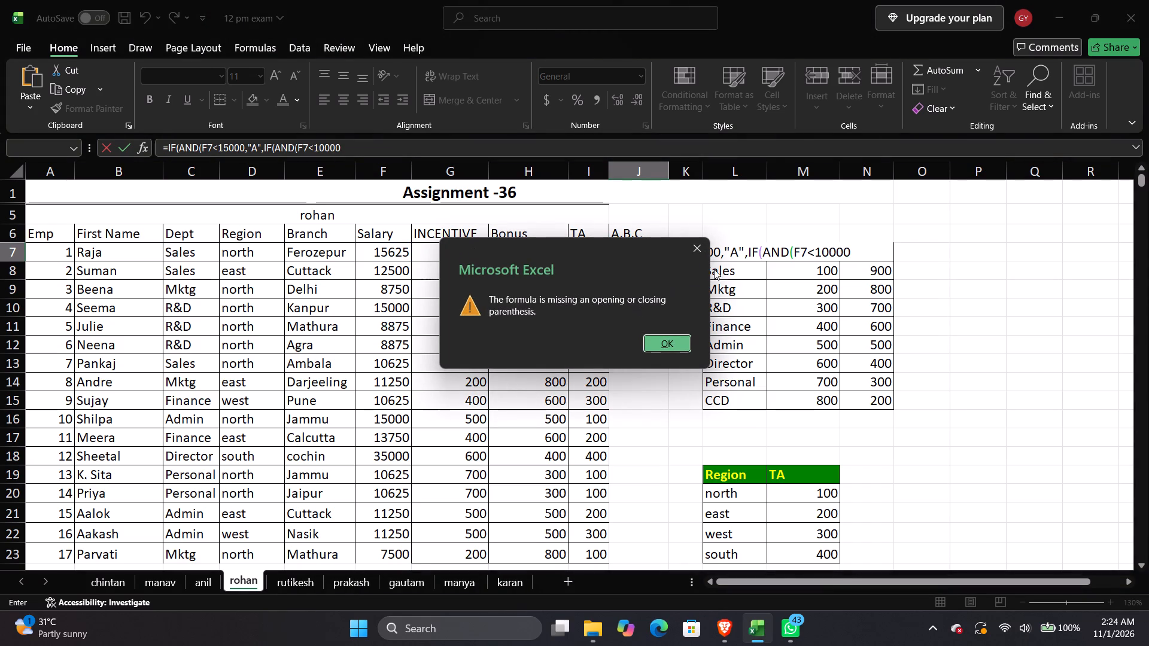
click(689, 257)
click(814, 255)
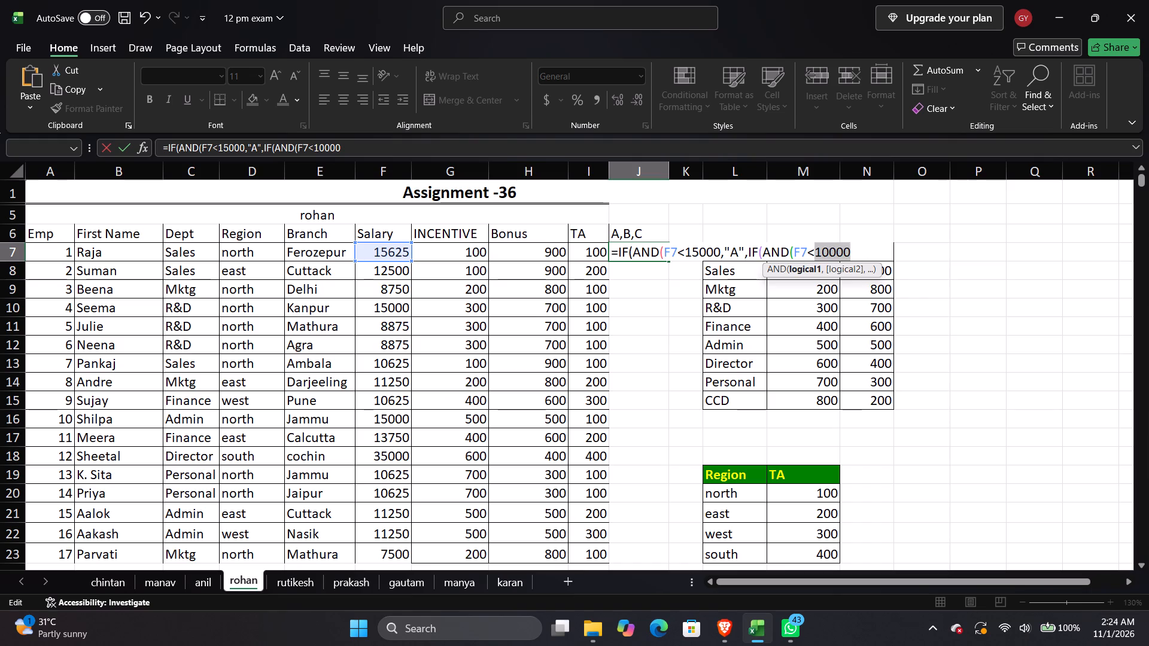
click(855, 250)
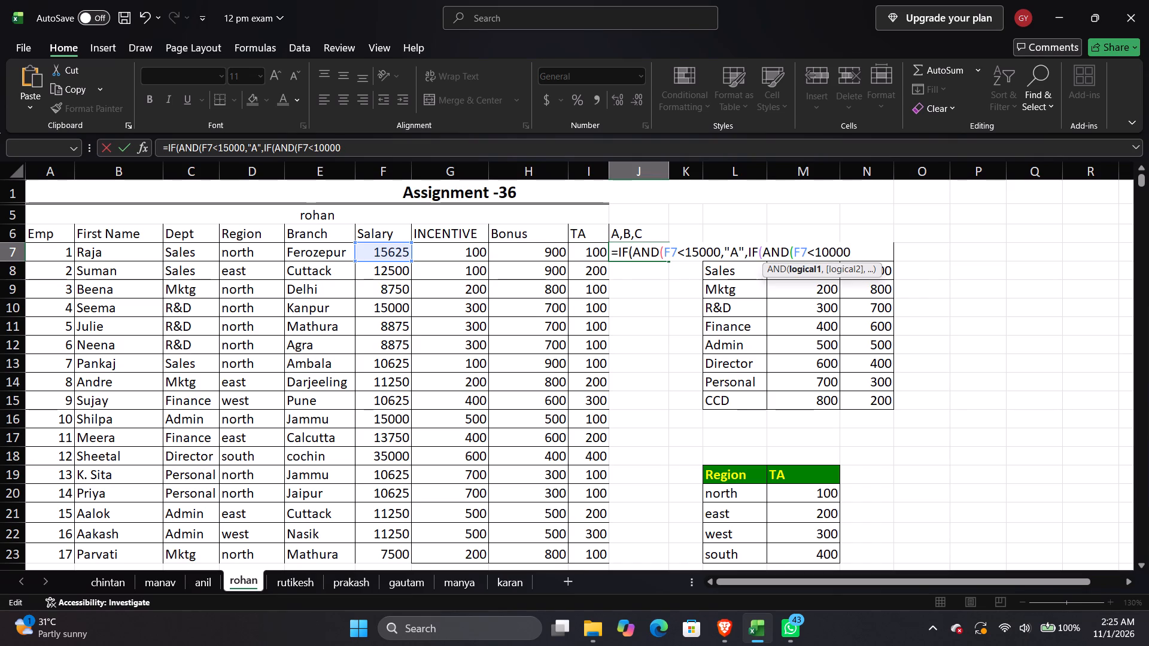
Add the grade results "B" and "C" after the 10000 comparison in the J7 formula.
key(comma)
text("')
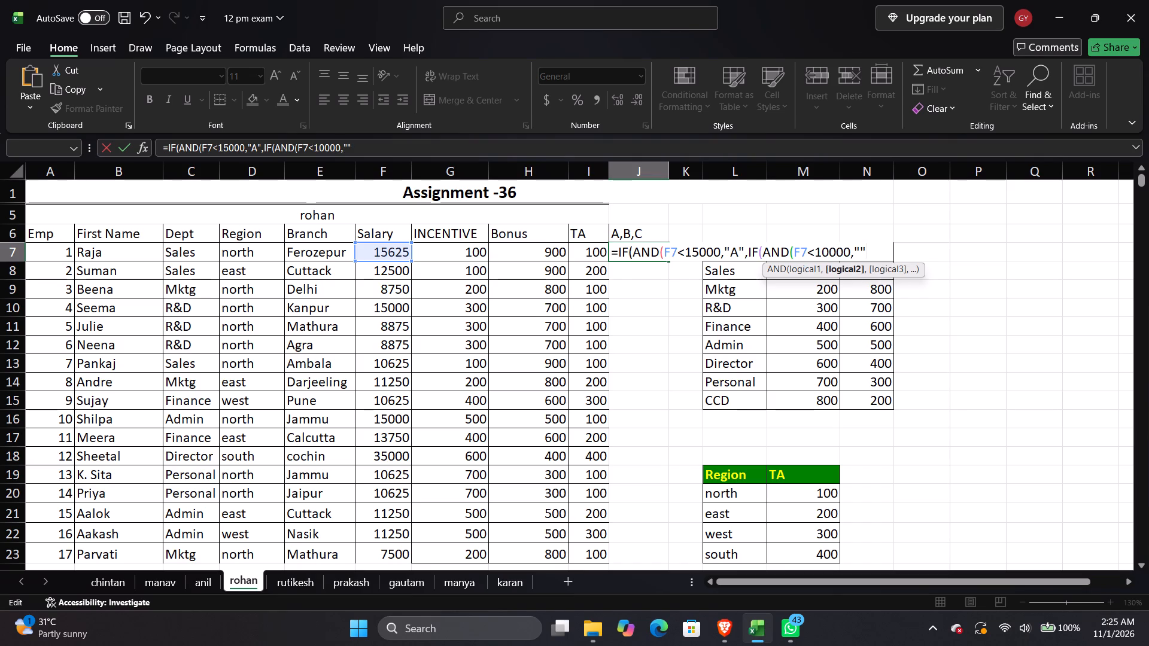
key(BackSpace)
key(b)
text("')
key(BackSpace)
key(comma)
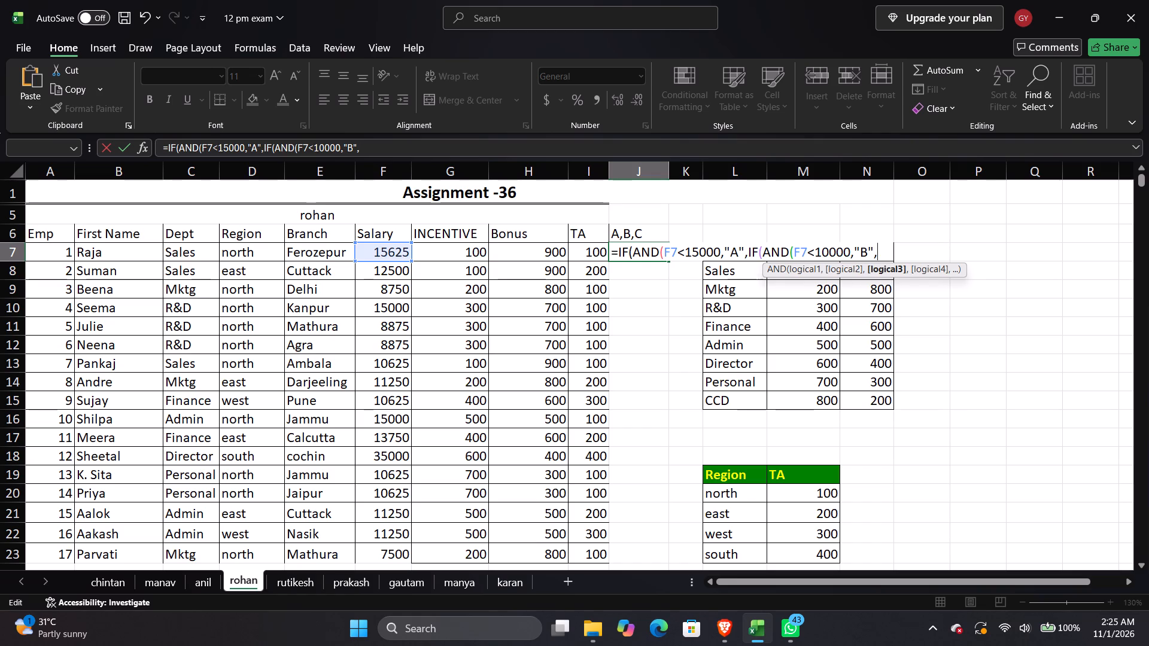
key(shift+quotedbl)
key(shift+apostrophe)
key(BackSpace)
key(c)
text("')
key(BackSpace)
Close the J7 formula with four closing parentheses and try to enter it.
text())))
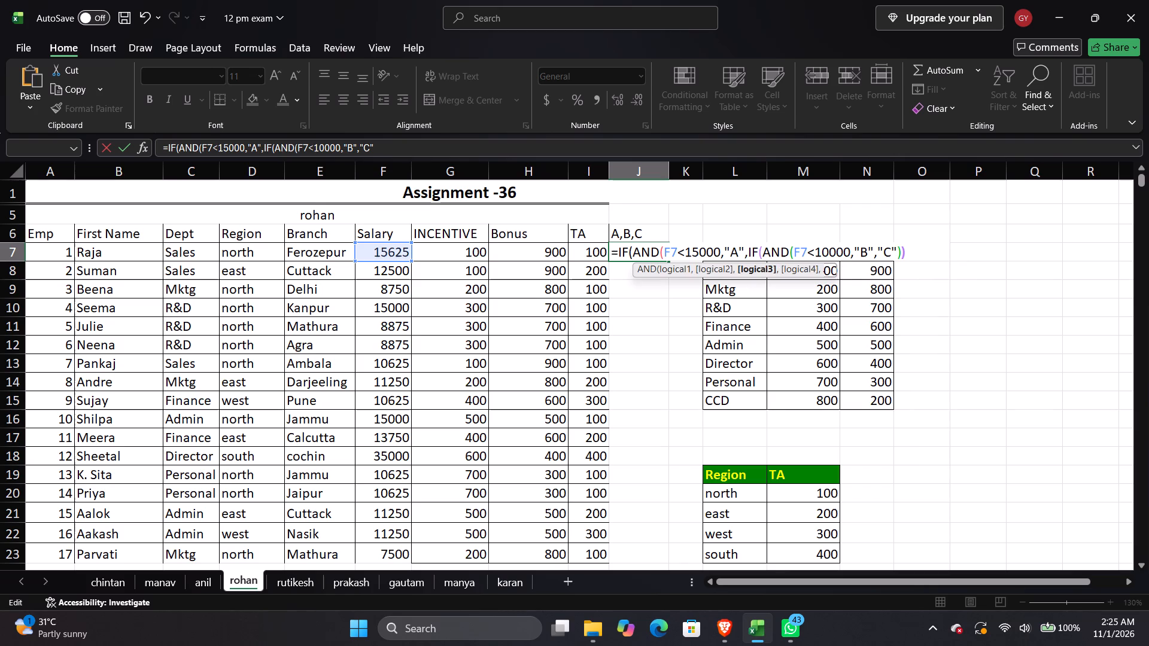
key(shift+parenright)
key(Return)
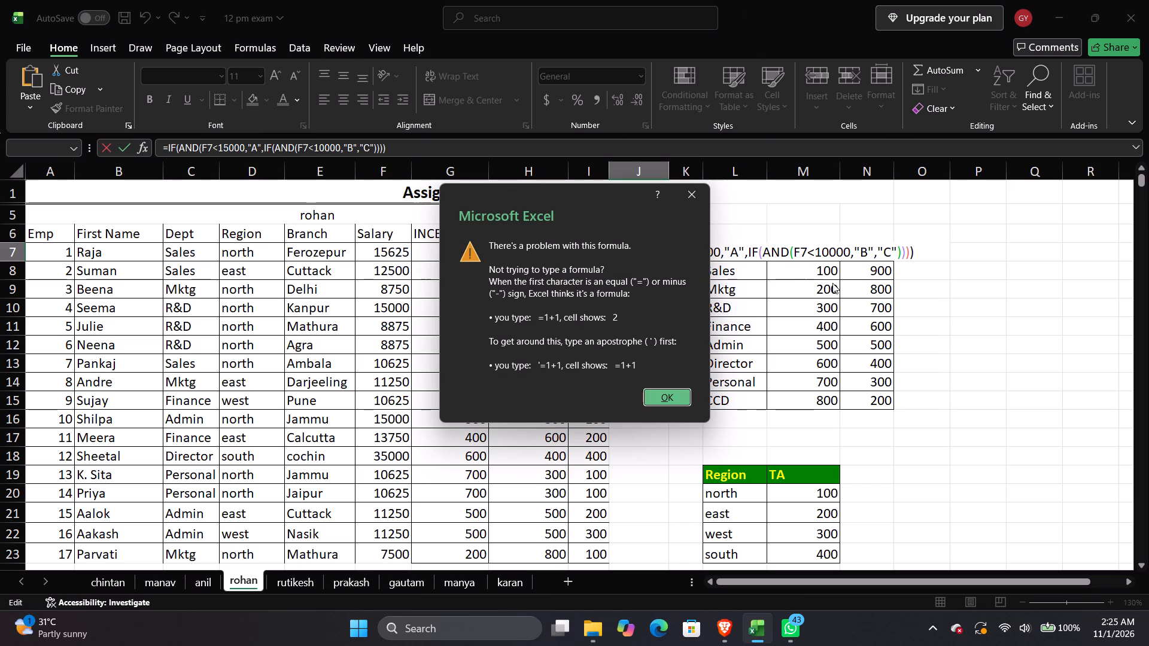
click(672, 397)
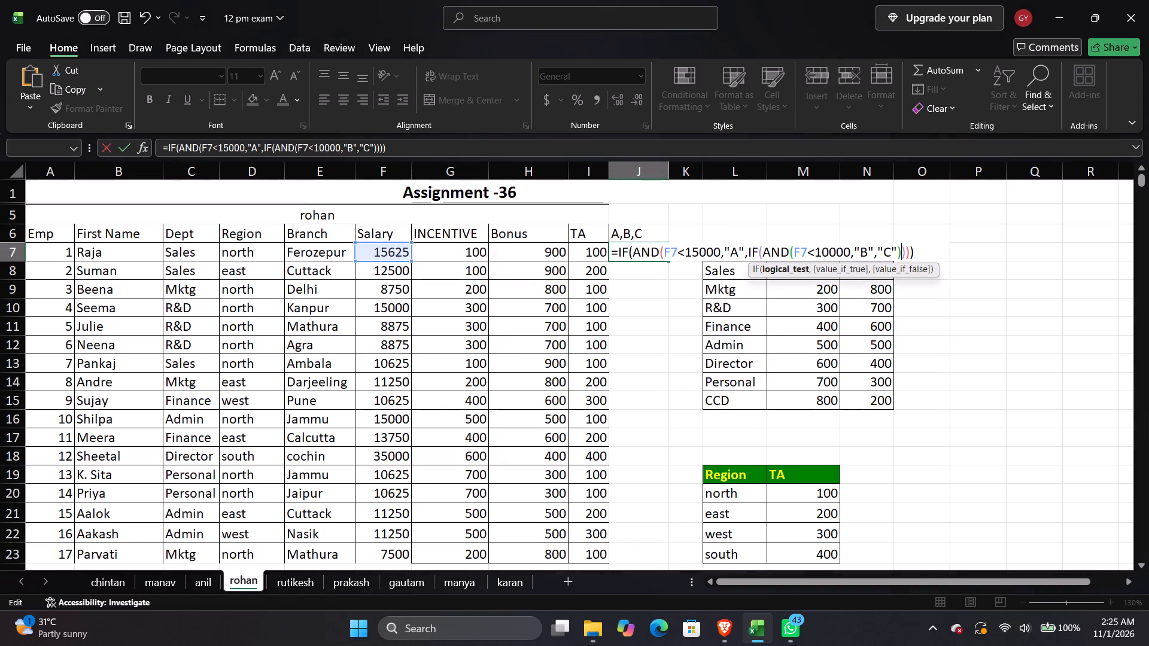
Close the nested AND right after 10000, remove one trailing parenthesis, and try to enter the J7 formula again.
click(923, 248)
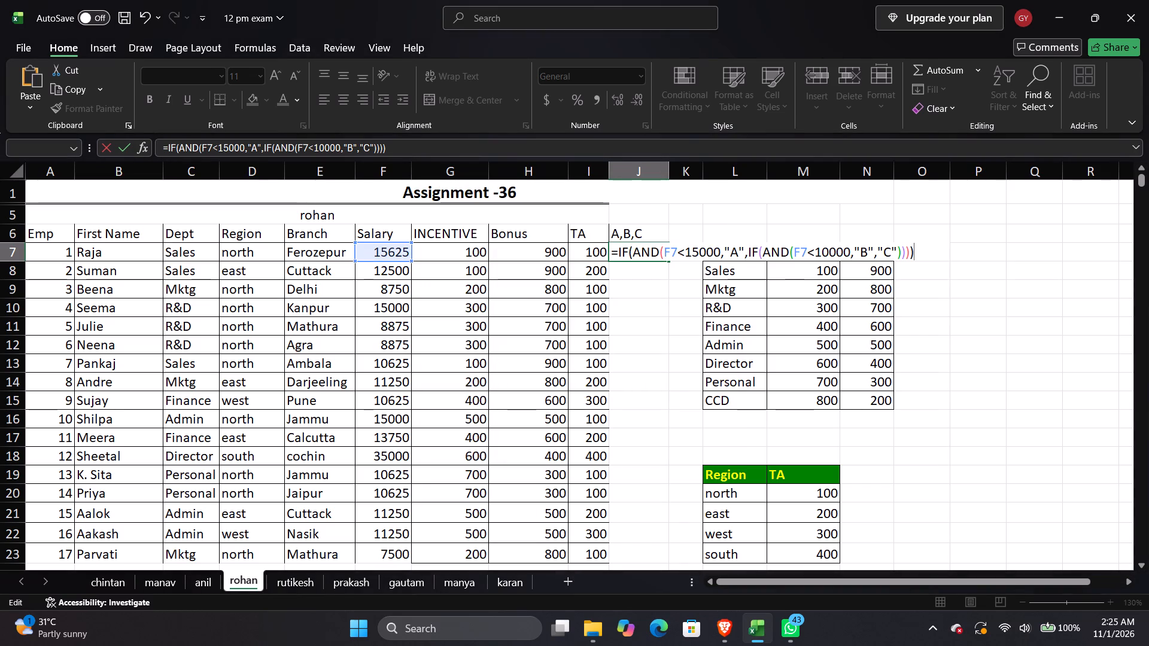
click(849, 251)
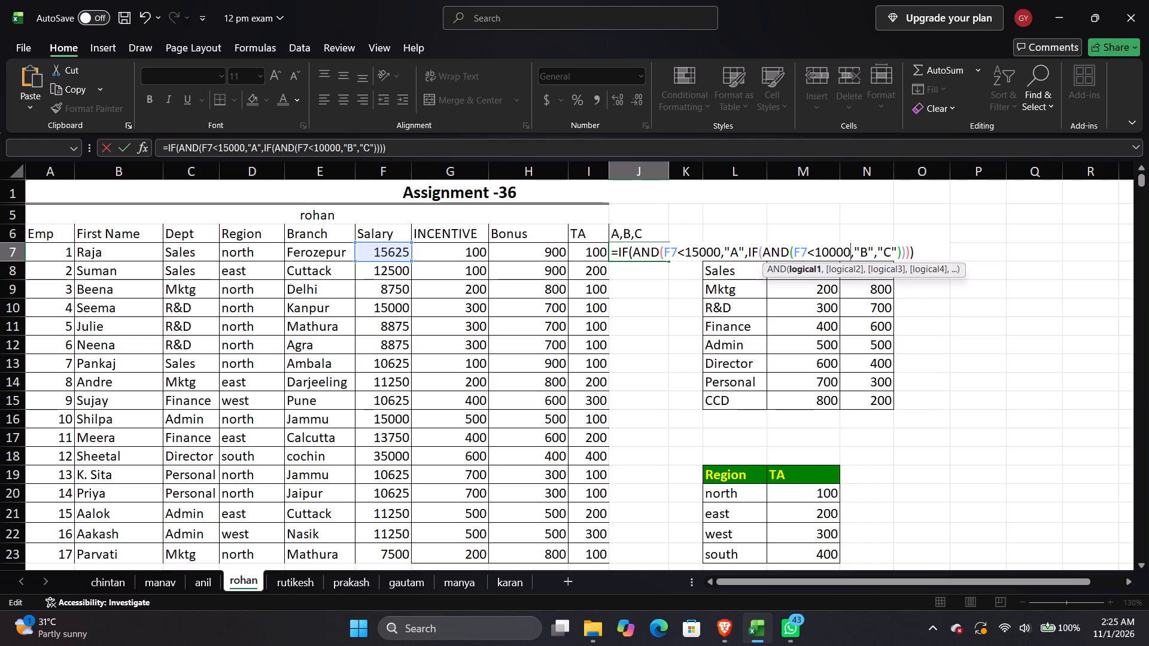
key(shift+parenright)
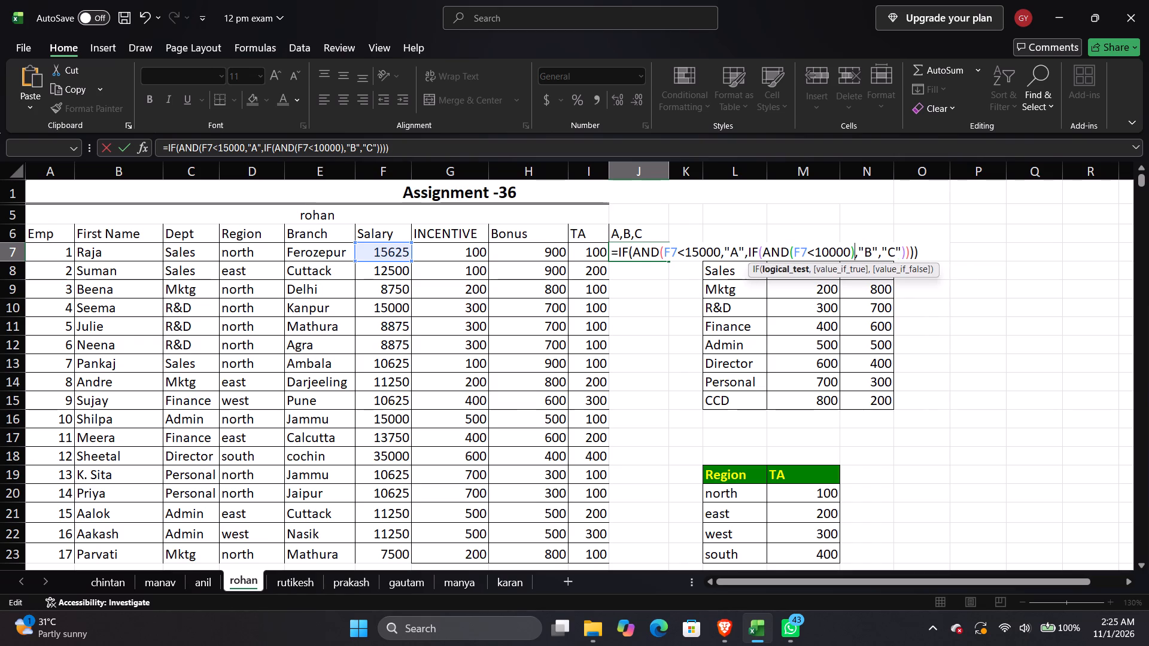
click(926, 251)
key(BackSpace)
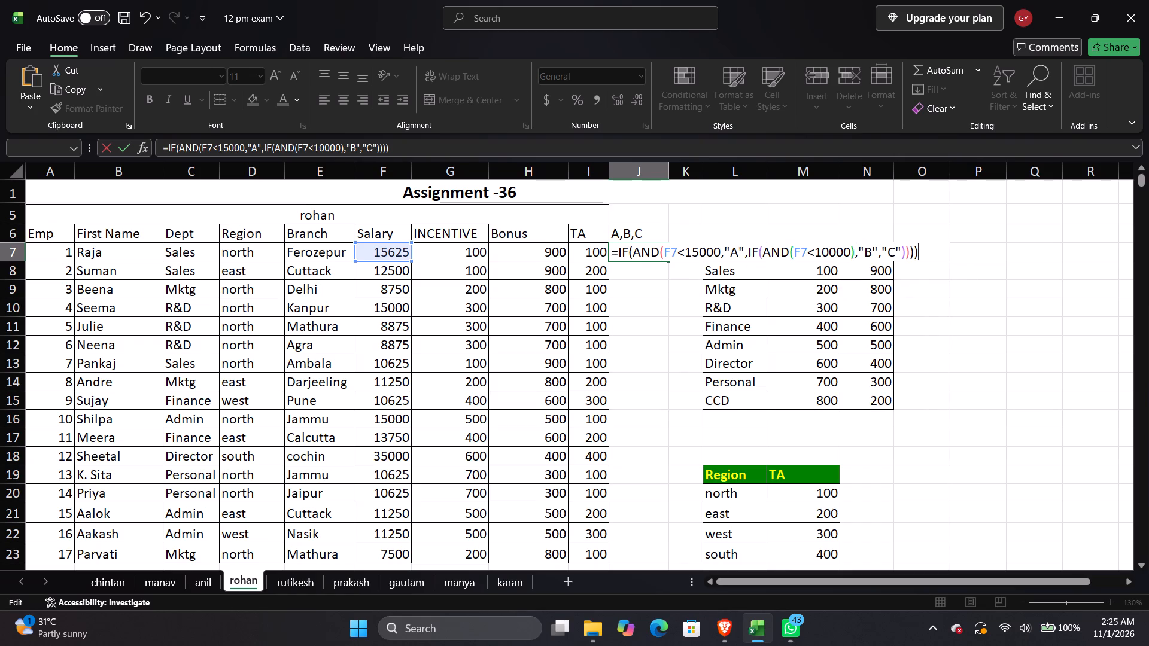
key(Return)
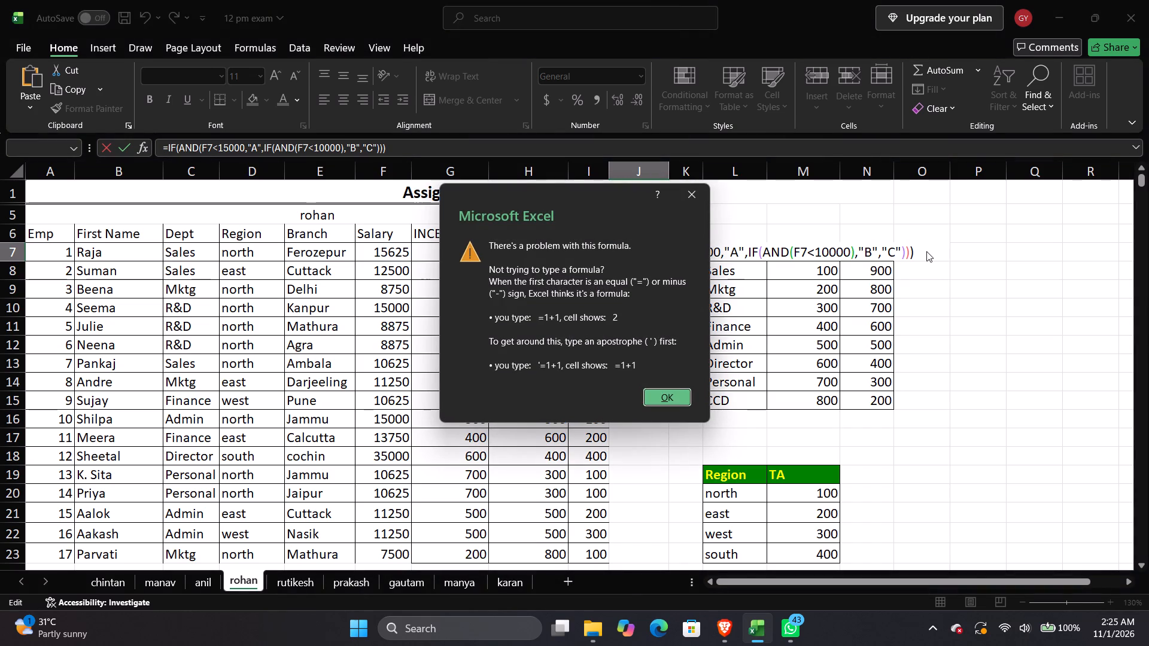
click(654, 401)
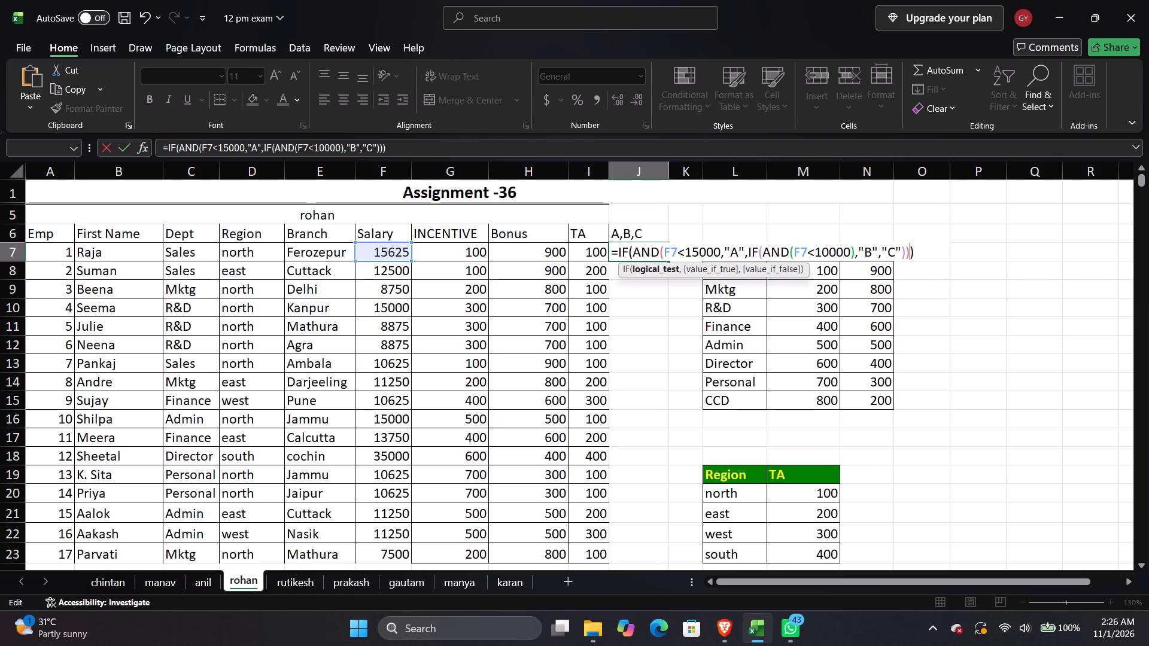
Close the first AND right after 15000, remove one trailing parenthesis, and enter the J7 formula.
click(721, 252)
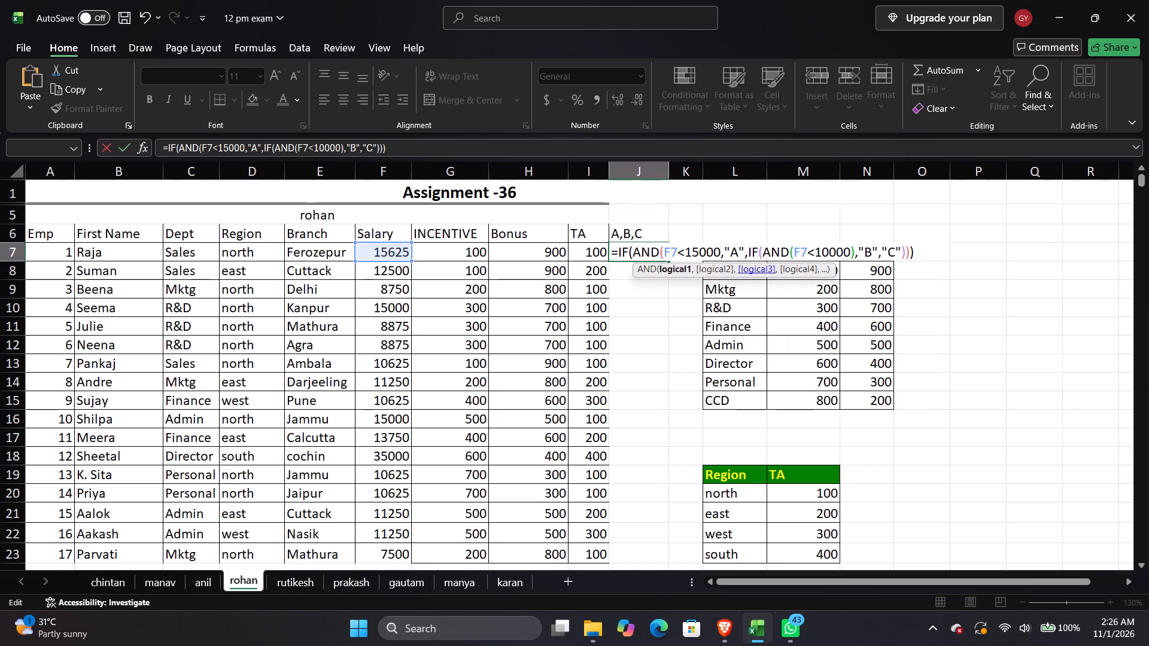
key(shift+parenright)
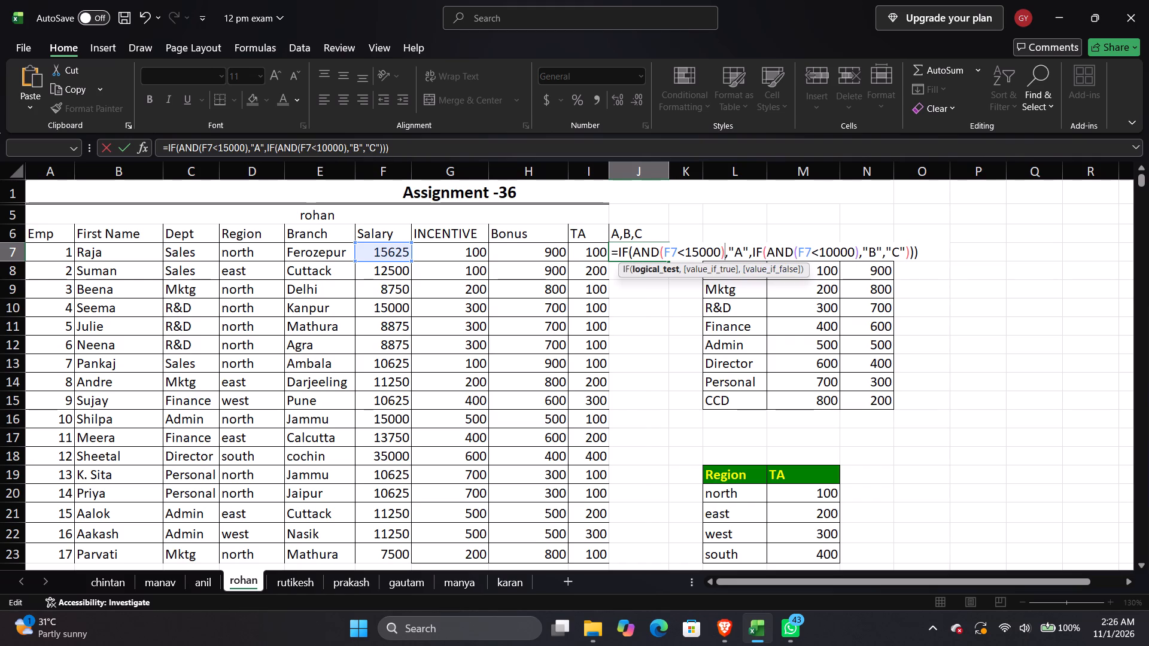
click(923, 251)
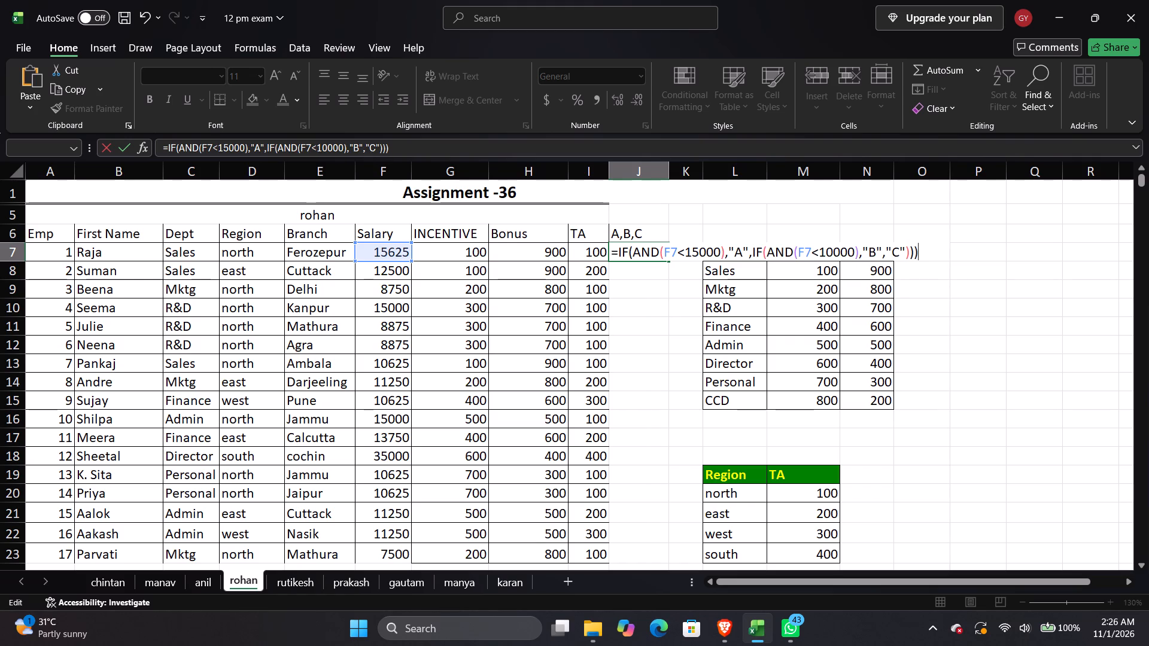
key(BackSpace)
key(Return)
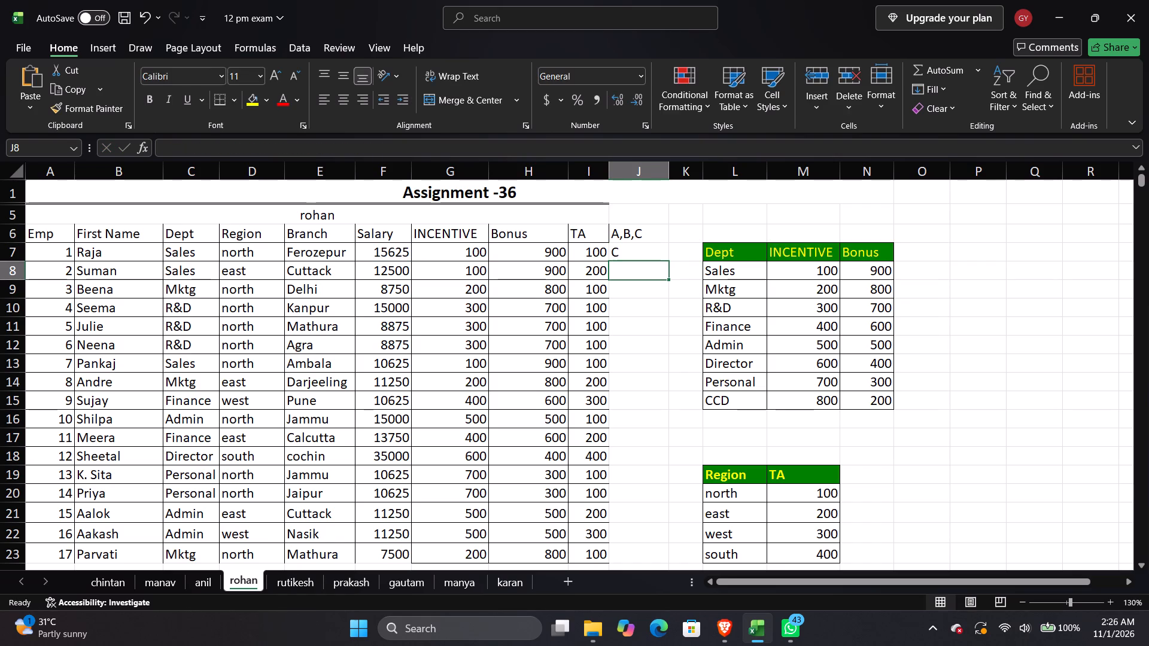
Change both comparisons in the J7 formula to greater-than, F7>15000 and F7>10000, and enter it.
double_click(638, 252)
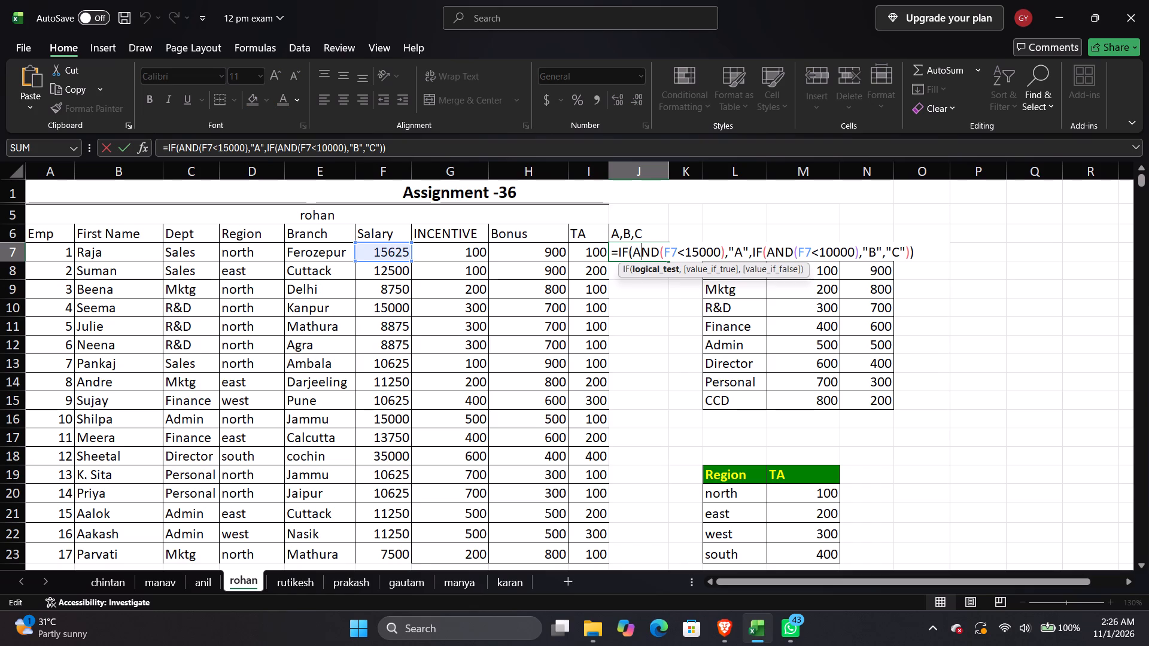
click(685, 249)
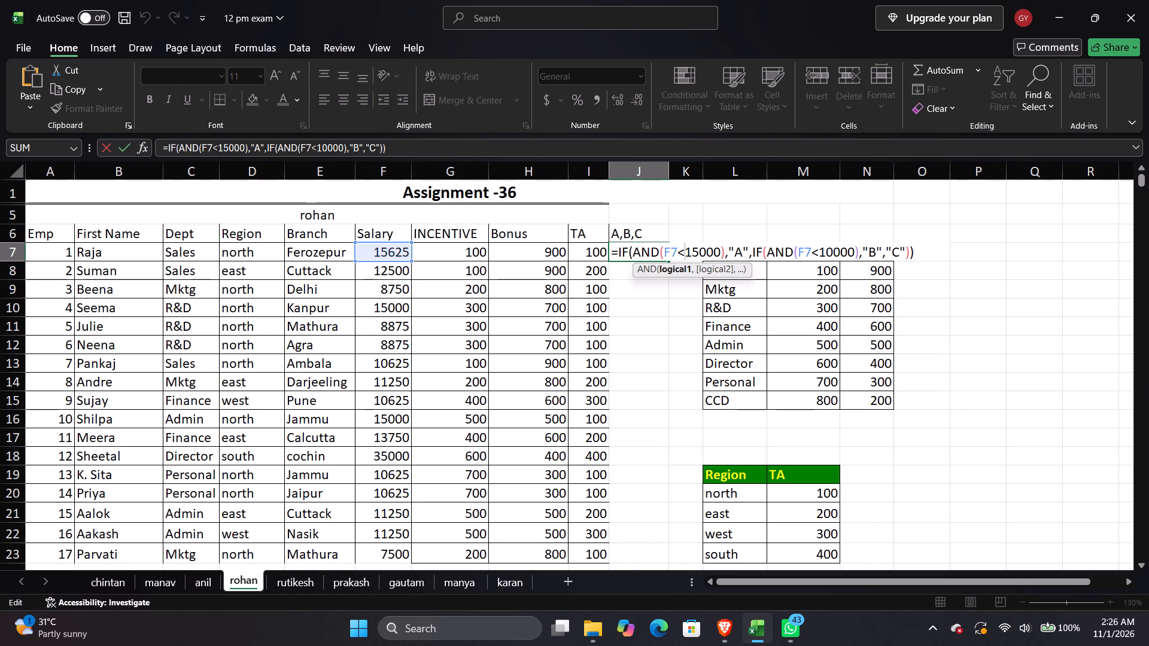
key(BackSpace)
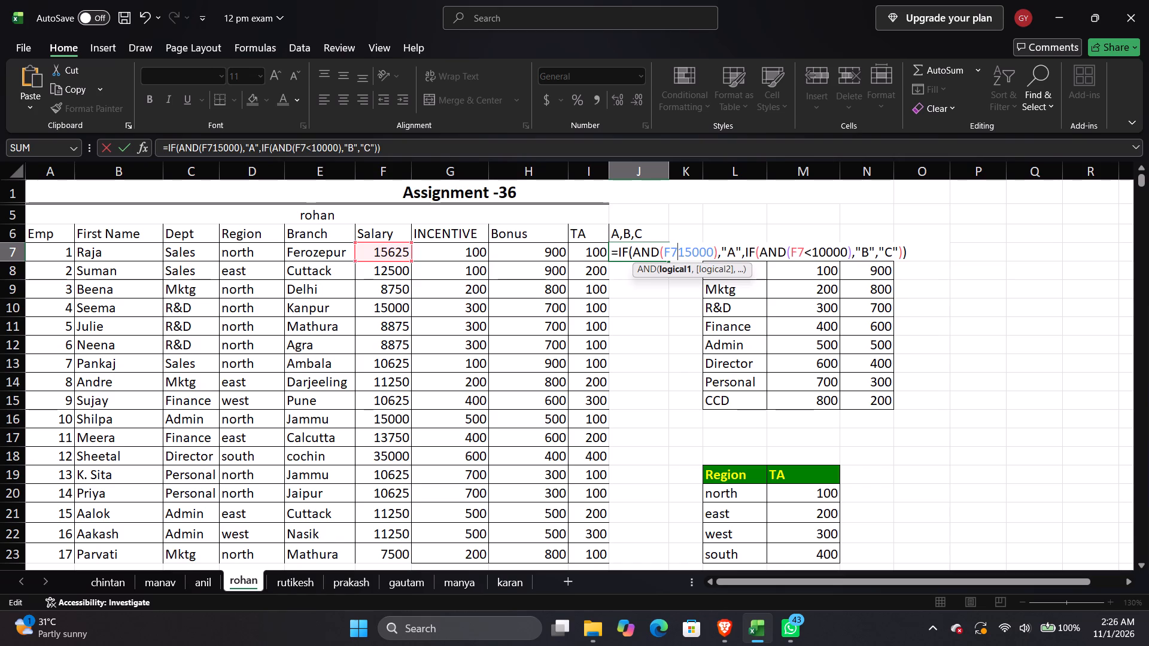
key(shift+greater)
key(Right)
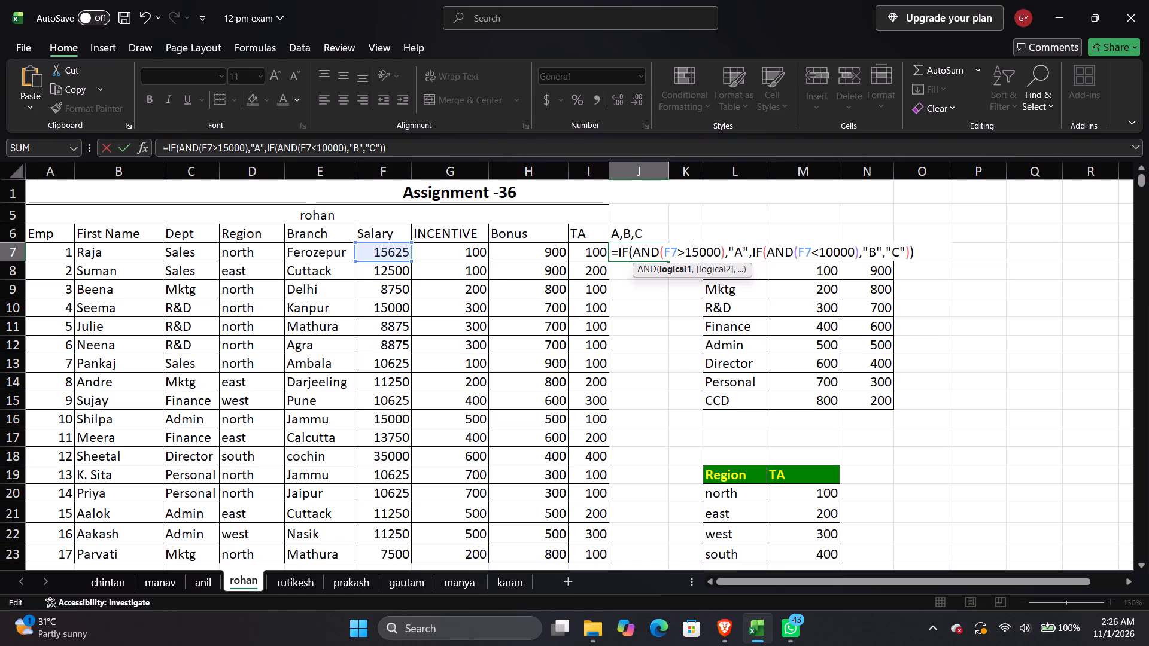
key(Right)
key(Right)
key(Right)
key(Right)
key(Right)
key(Right)
key(Right)
key(Right)
key(Right)
key(Right)
key(Right)
key(Right)
key(Right)
key(Right)
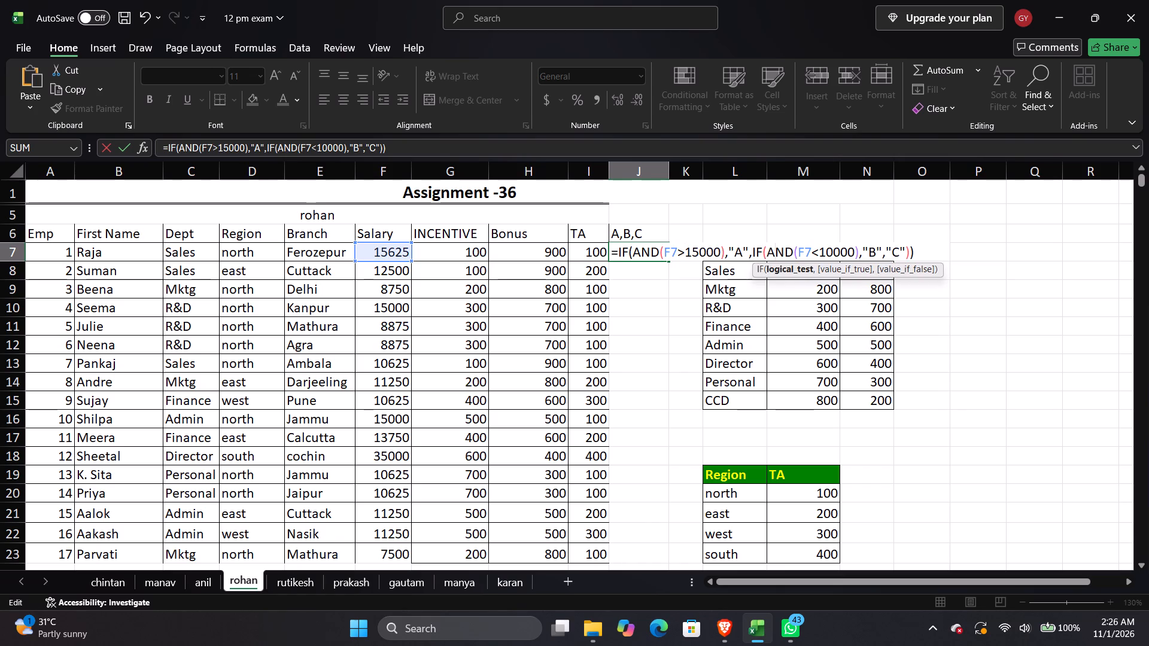
key(Right)
key(Right)
key(Right)
key(Right)
key(Right)
key(Right)
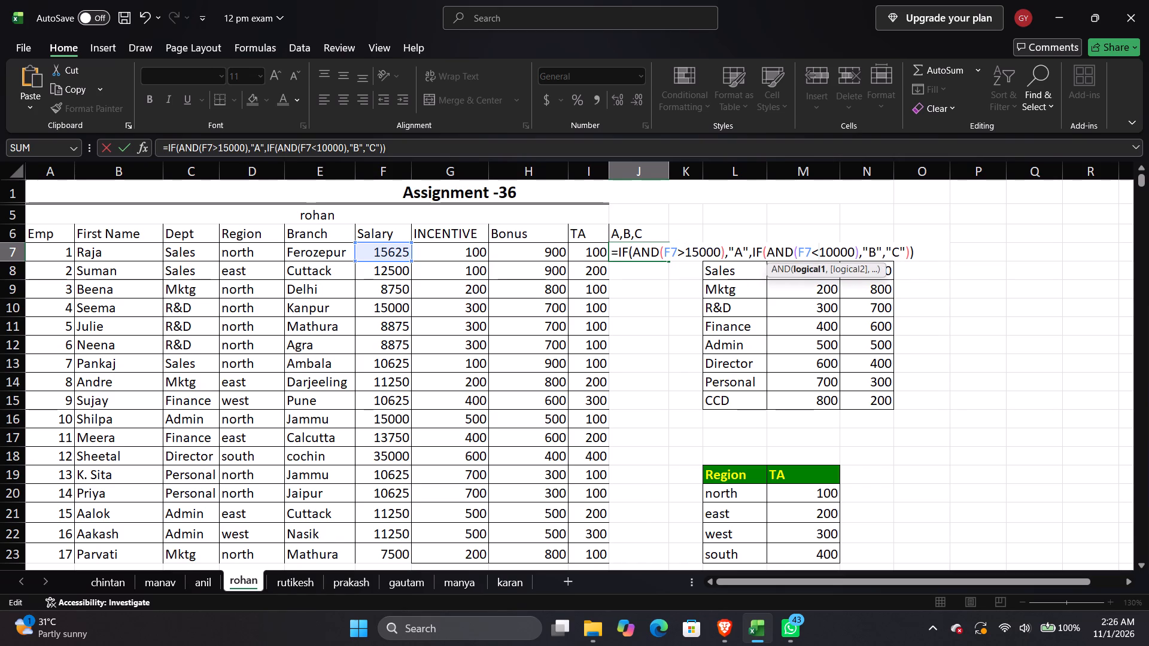
key(BackSpace)
key(shift+greater)
key(Return)
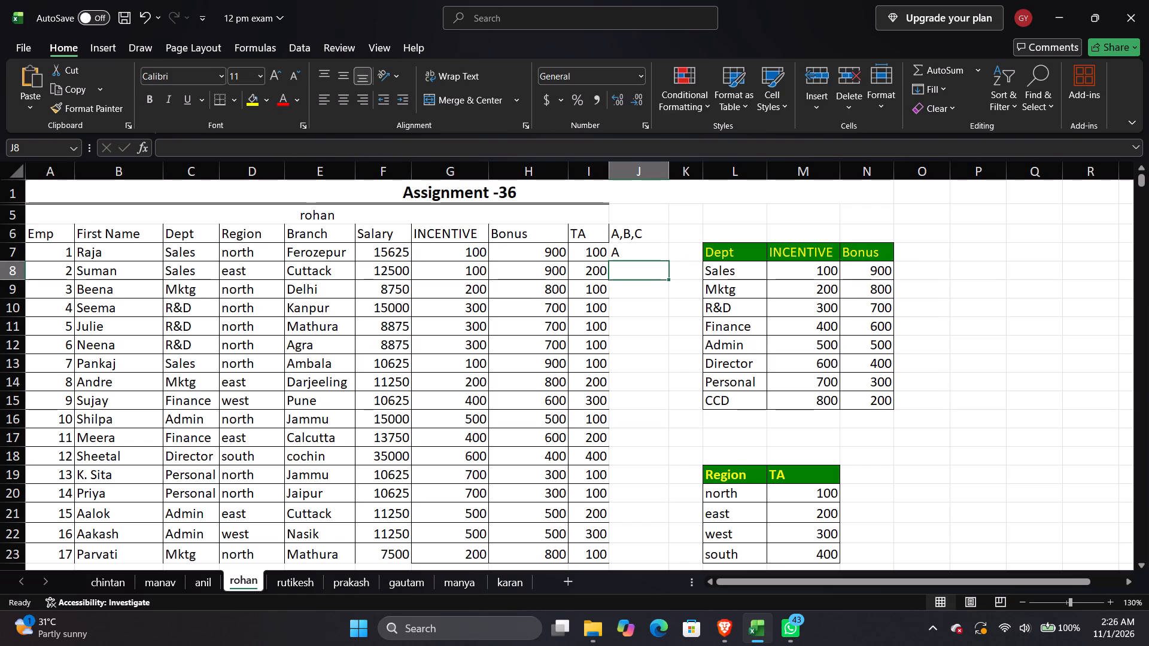
Fill the J7 grade formula down the A,B,C column to the last employee in row 23.
click(651, 251)
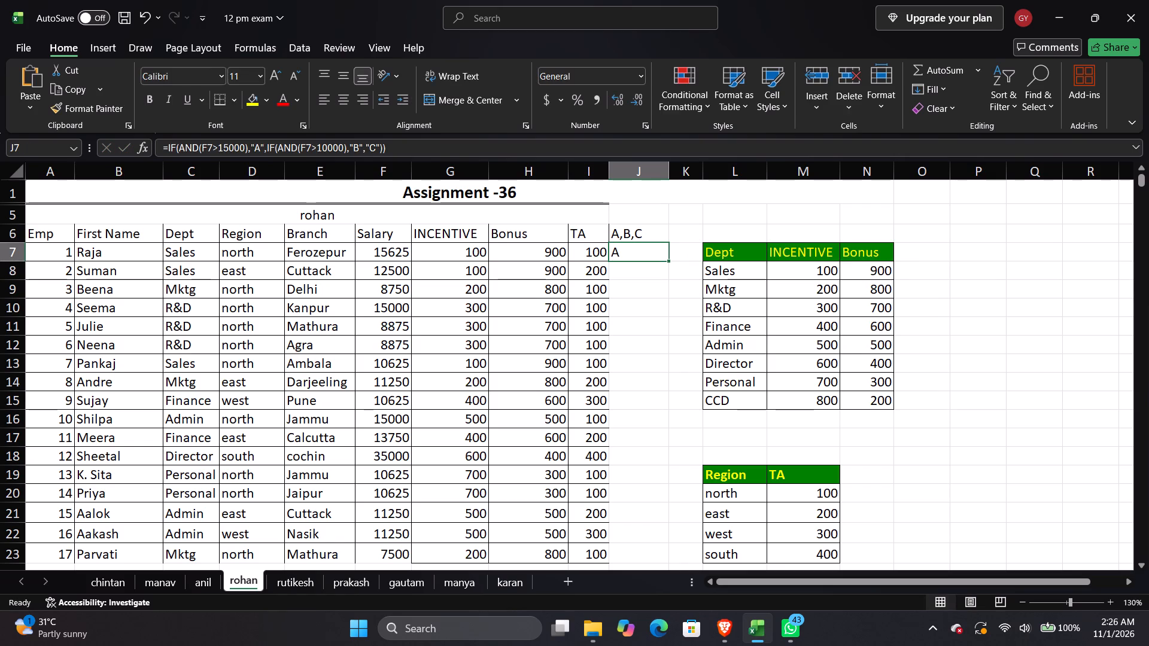
click(670, 257)
double_click(671, 258)
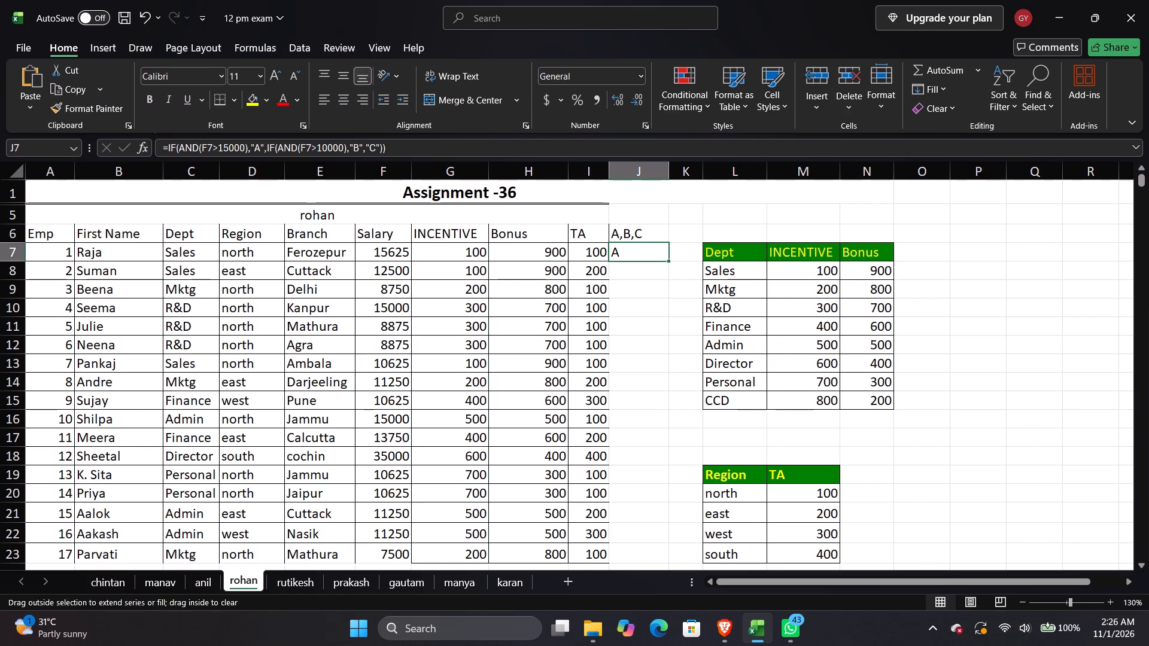
click(627, 298)
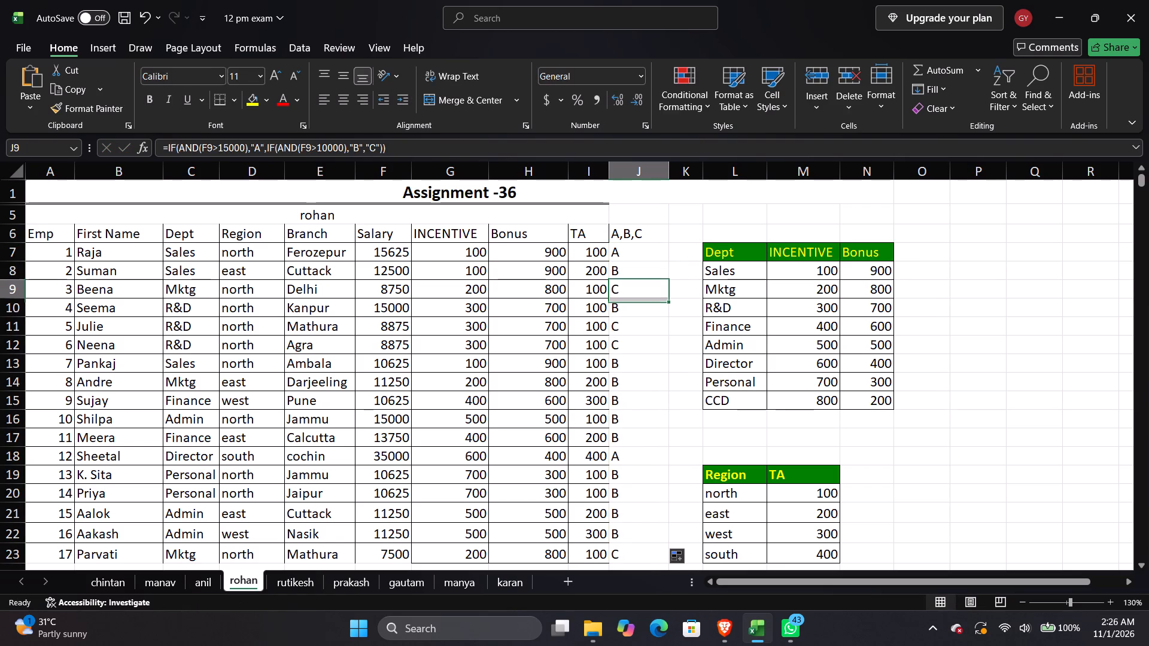
Check the filled A,B,C grades against the Q.5 salary rules below the table.
scroll(628, 298, down, 3)
scroll(628, 301, up, 2)
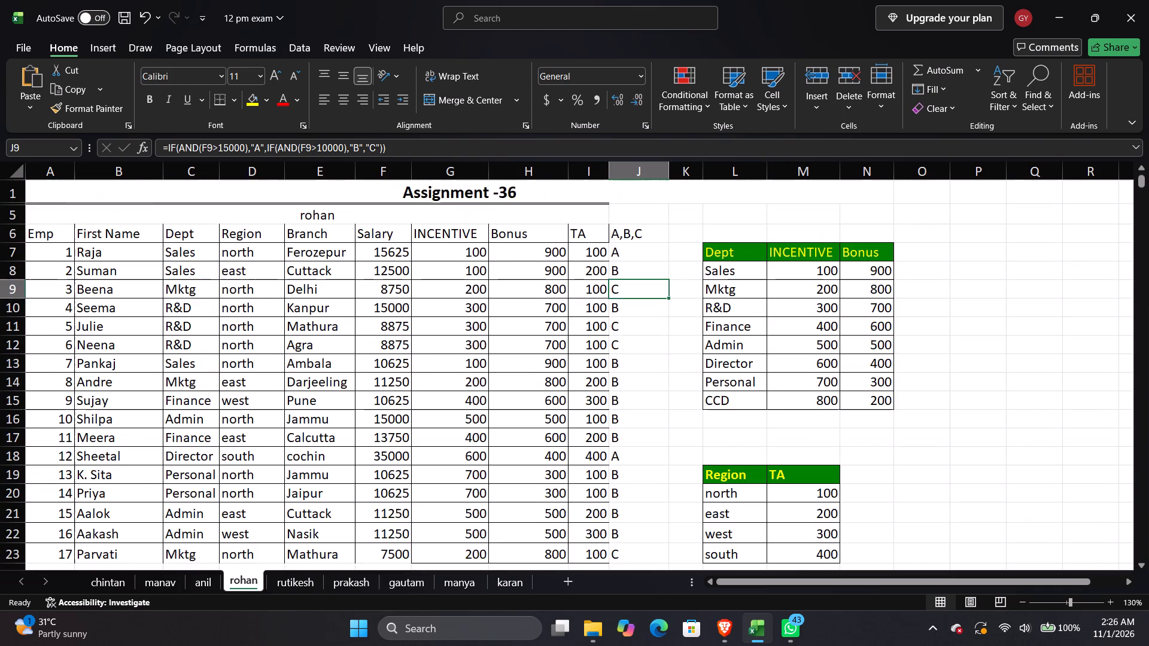
scroll(628, 302, up, 3)
scroll(628, 302, down, 4)
scroll(628, 302, up, 1)
scroll(628, 302, down, 2)
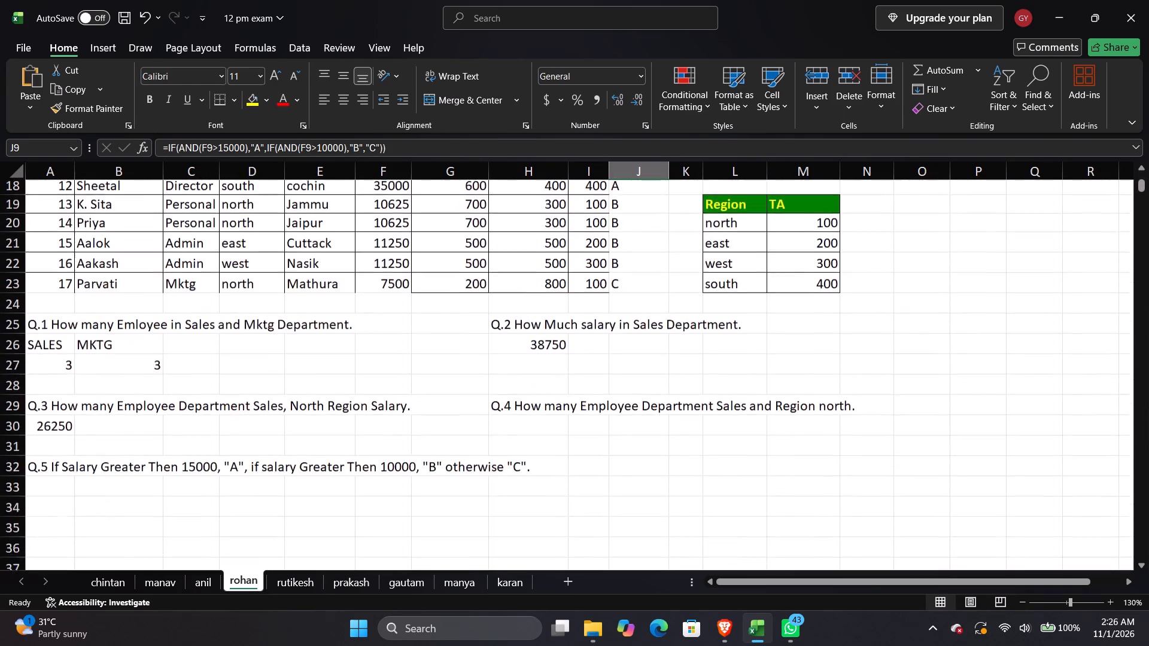
scroll(628, 306, down, 2)
scroll(628, 307, up, 7)
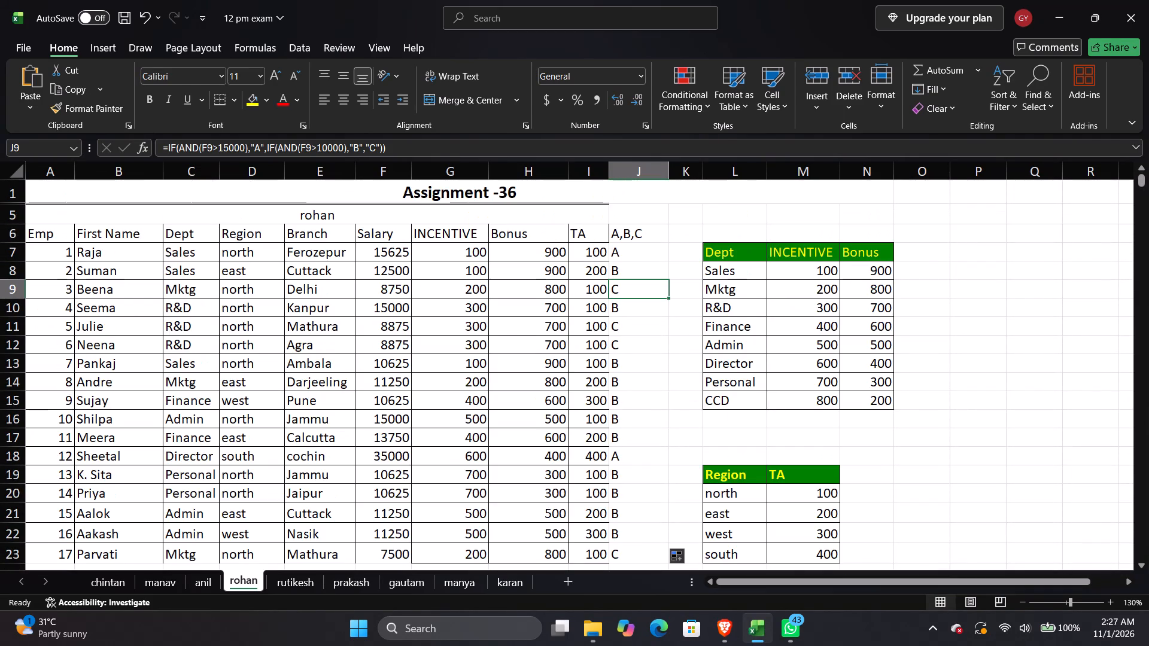
Center the grades in J7:J23 horizontally.
drag(630, 252, 636, 569)
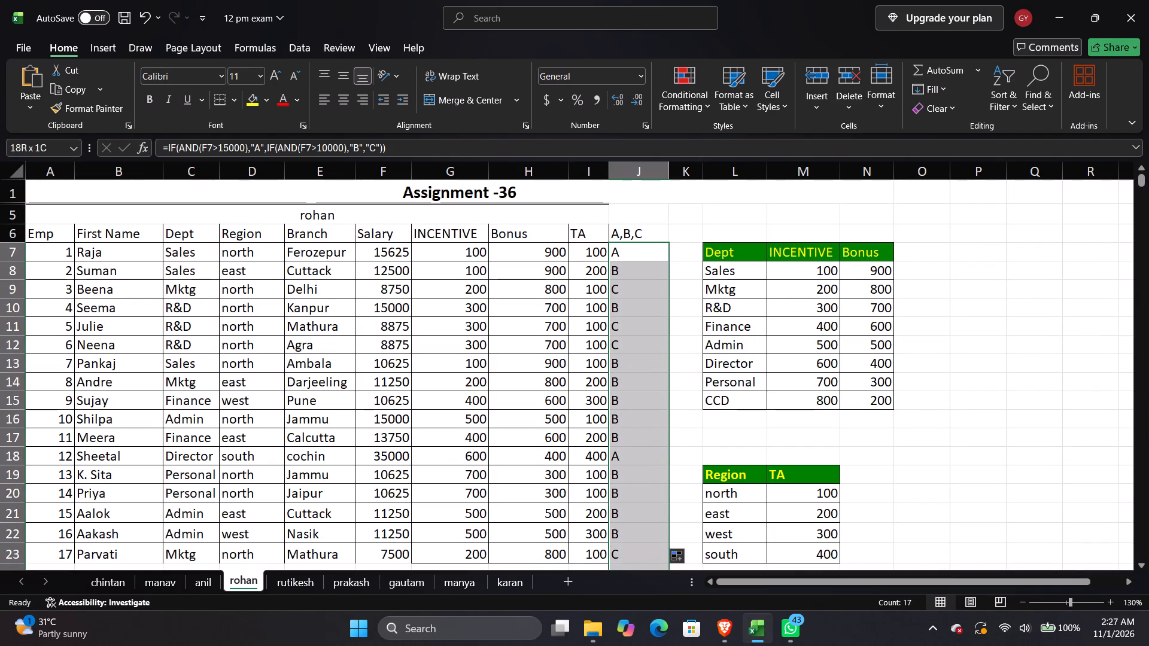
drag(636, 569, 636, 544)
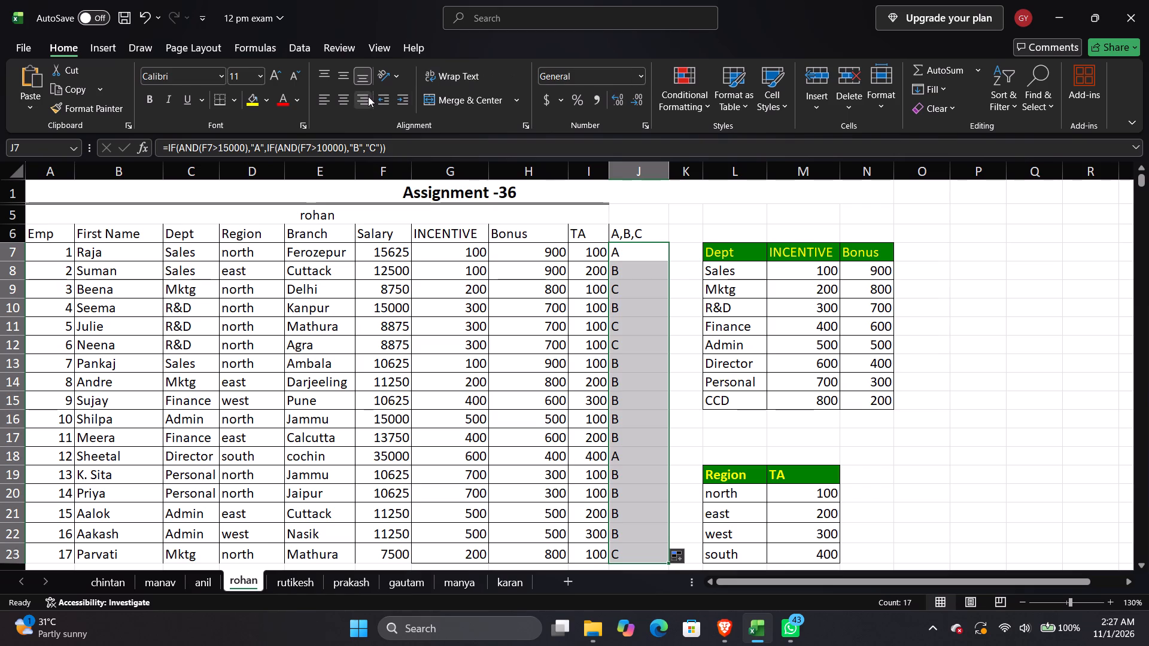
click(367, 96)
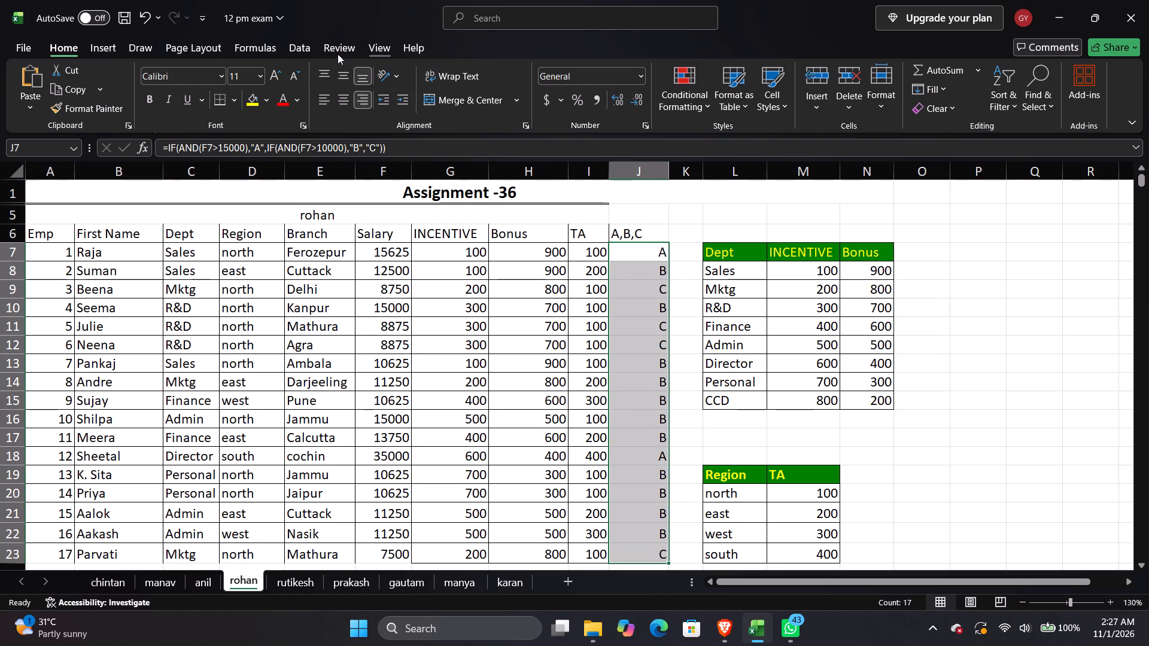
click(351, 102)
click(636, 297)
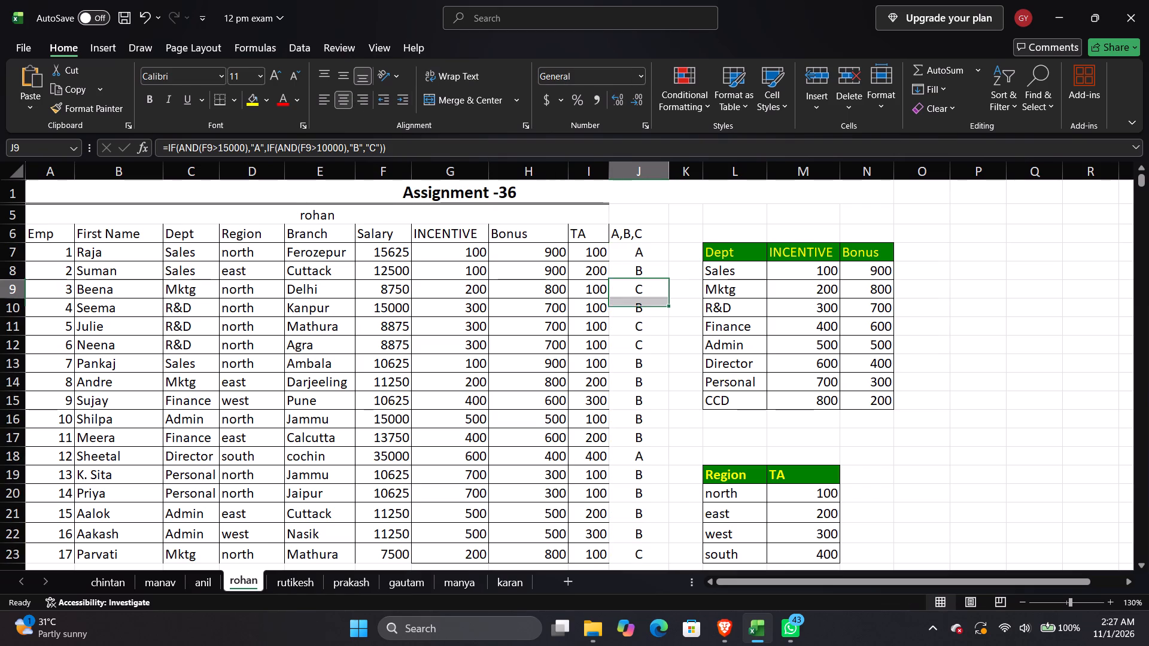
Go to the rutikesh sheet and read questions Q.1 to Q.5 below the Employee Database table.
scroll(634, 247, down, 6)
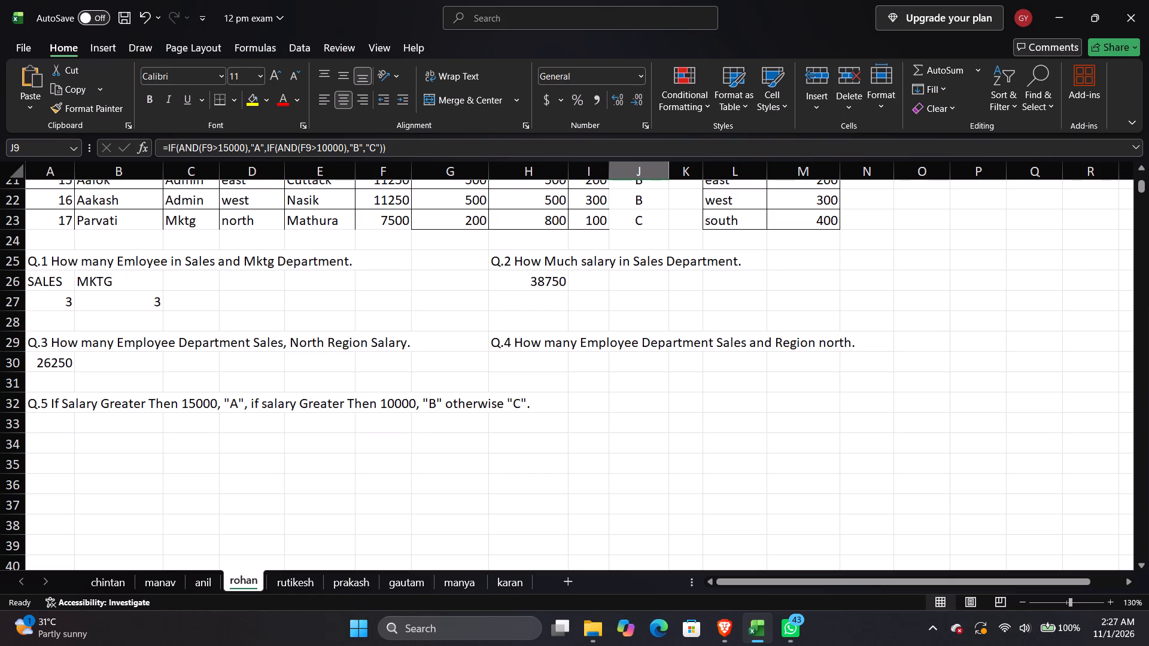
click(284, 584)
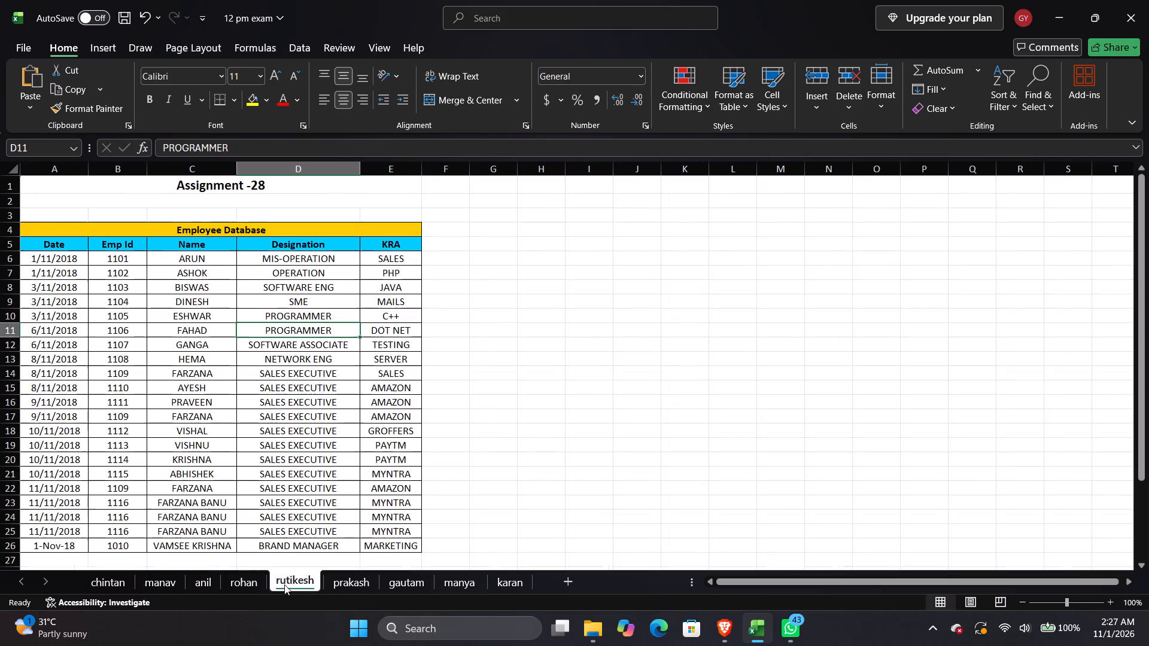
scroll(343, 358, down, 4)
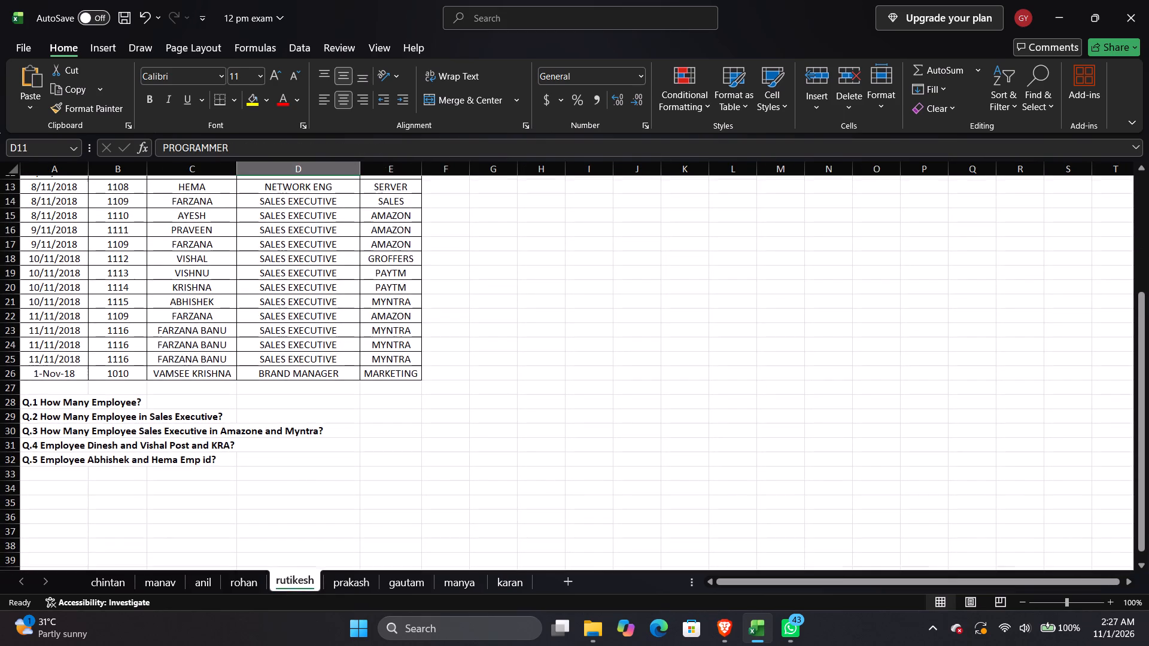
scroll(339, 362, up, 2)
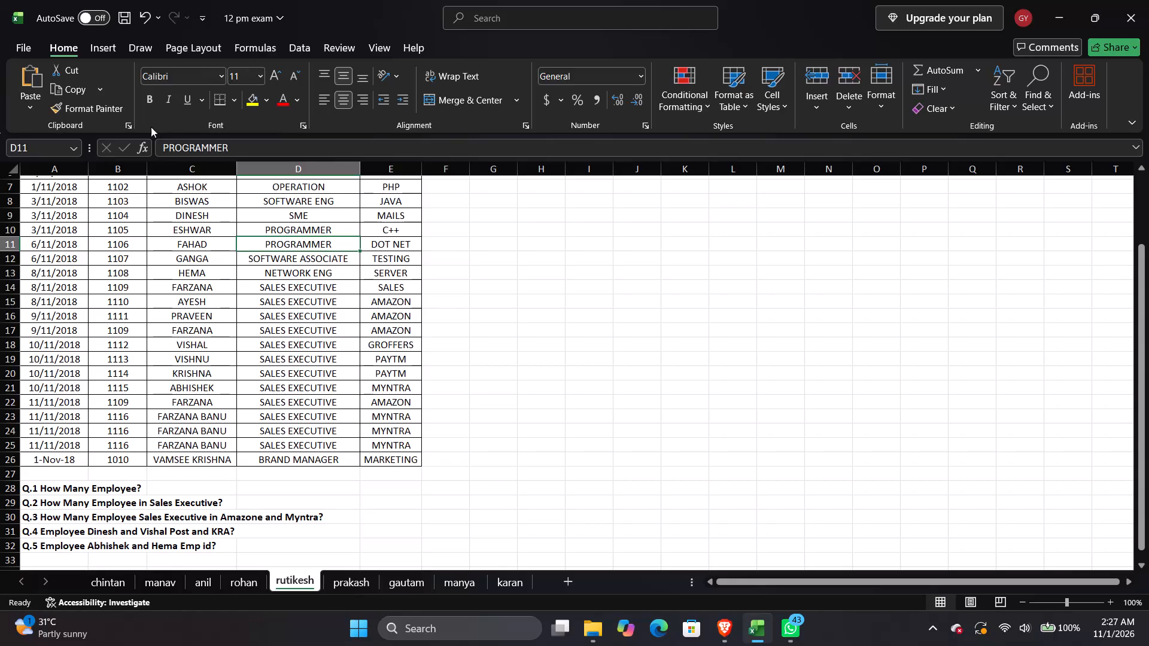
Save the workbook.
key(ctrl+s)
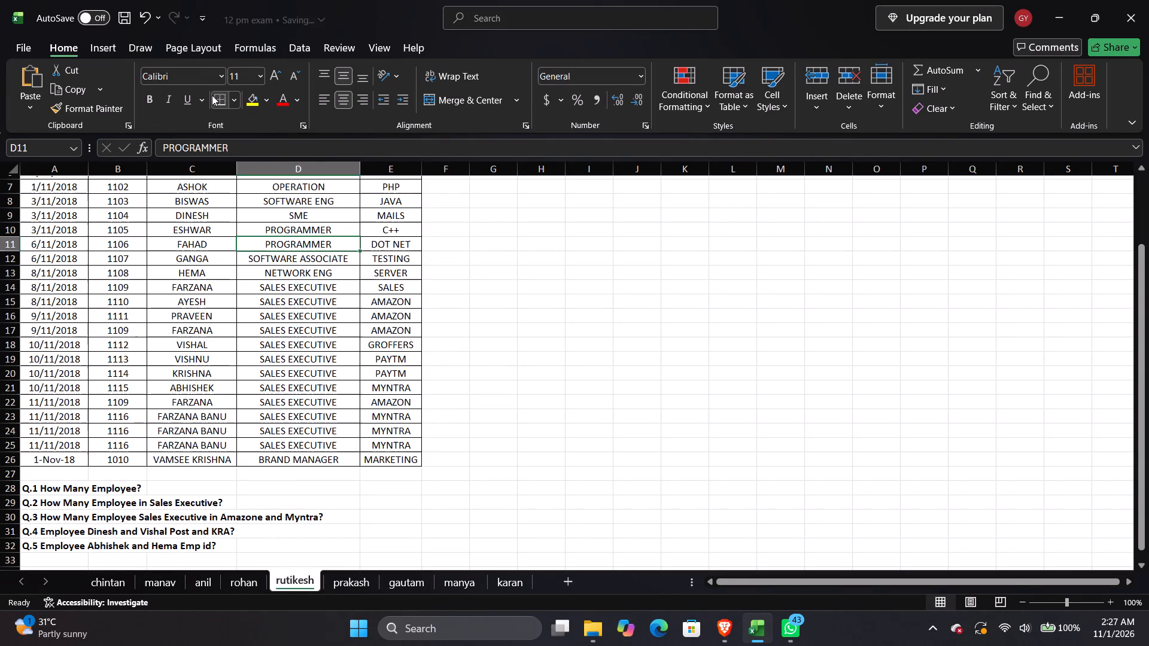
scroll(211, 95, up, 2)
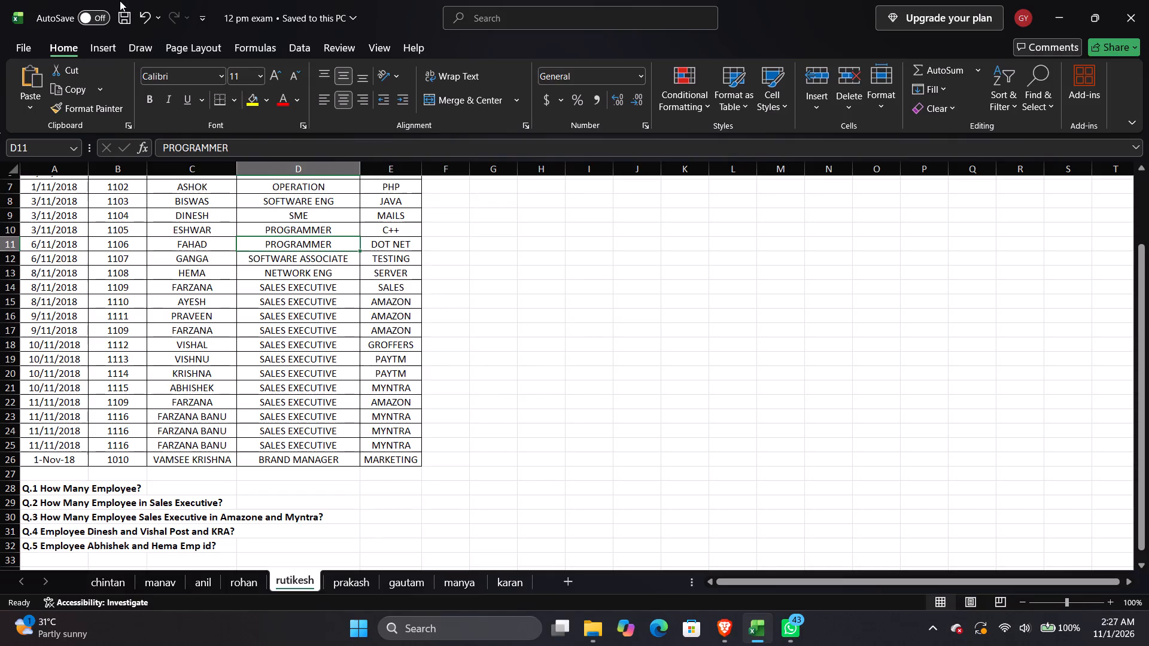
Try to turn on AutoSave for the workbook by choosing the OneDrive - Personal upload.
click(96, 21)
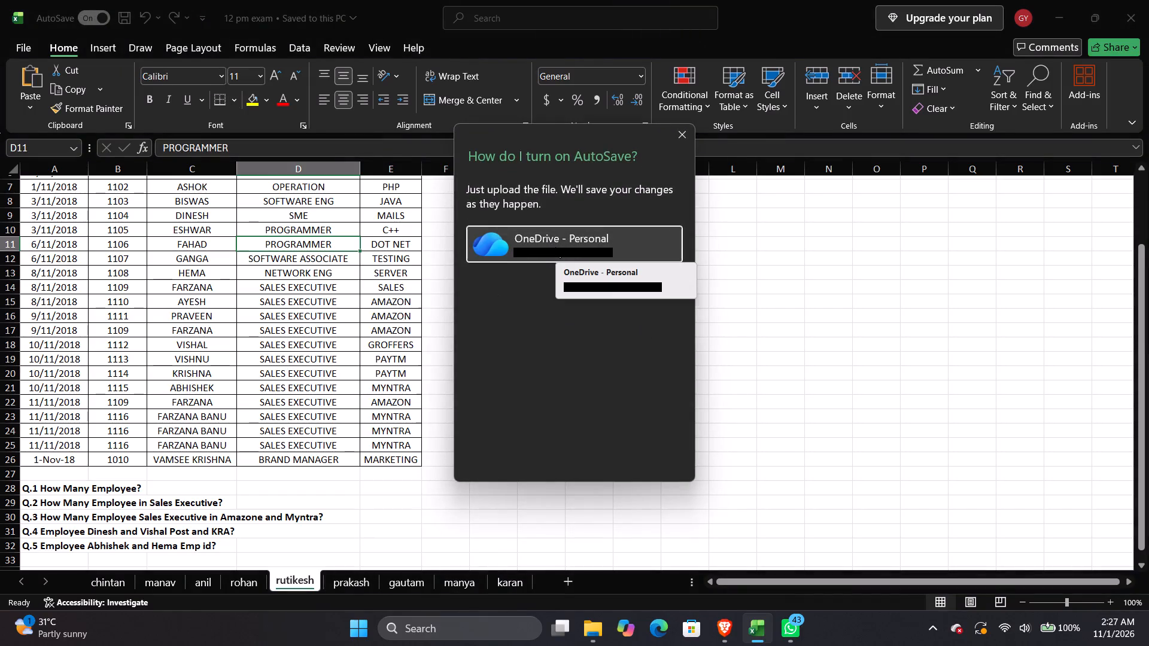
click(675, 138)
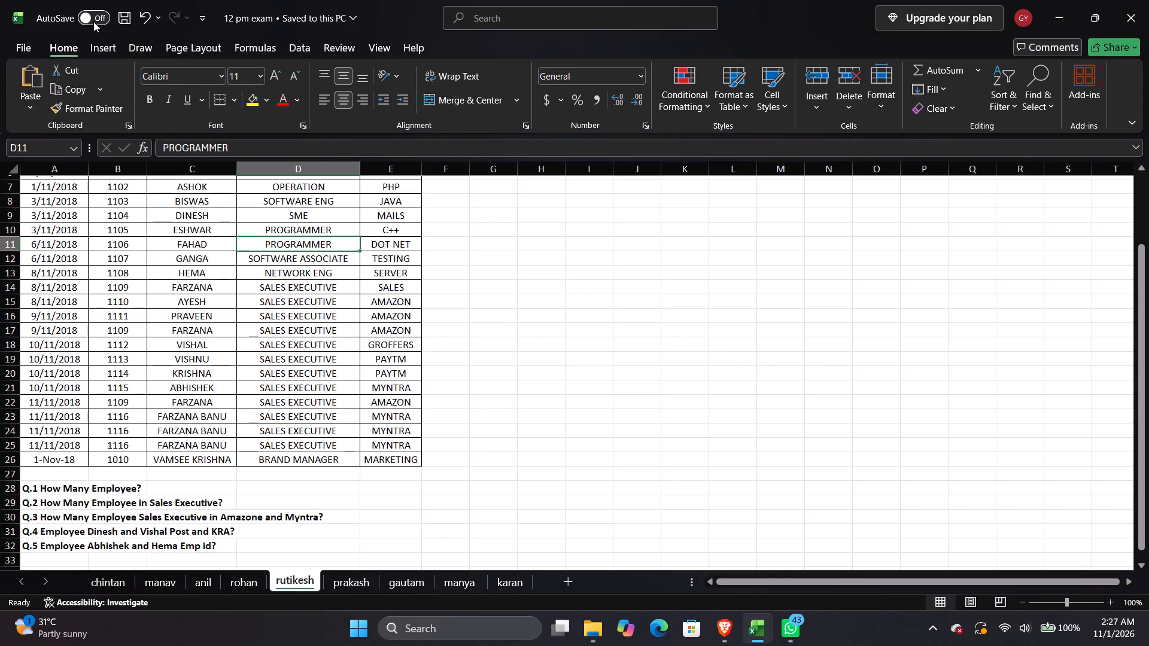
click(94, 16)
click(556, 260)
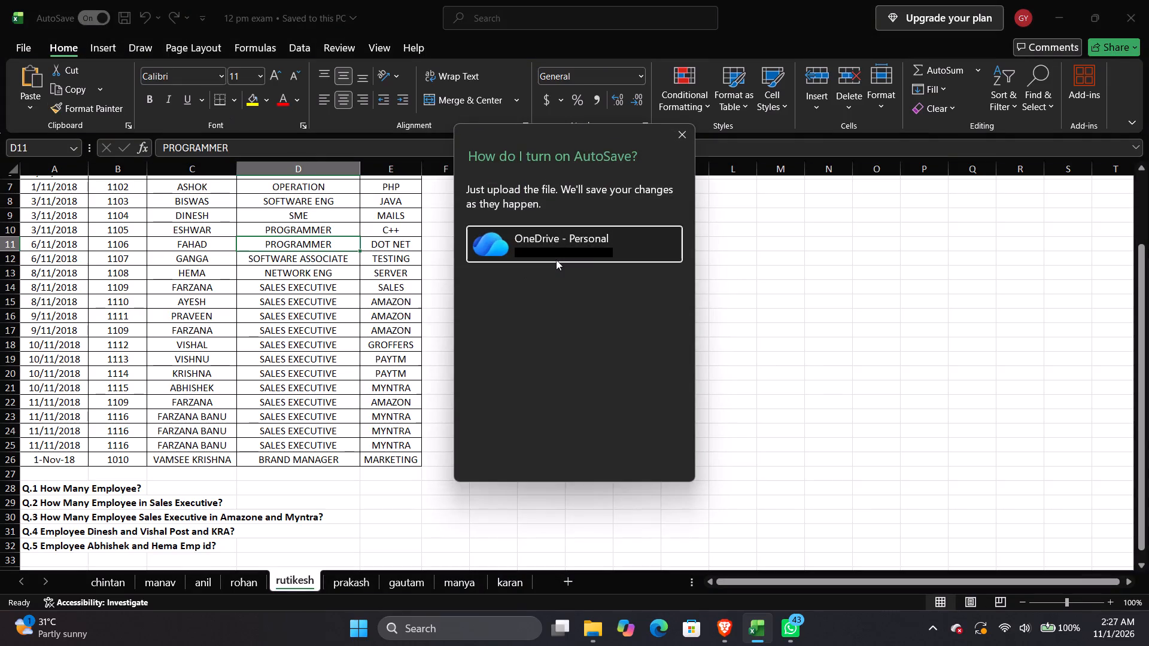